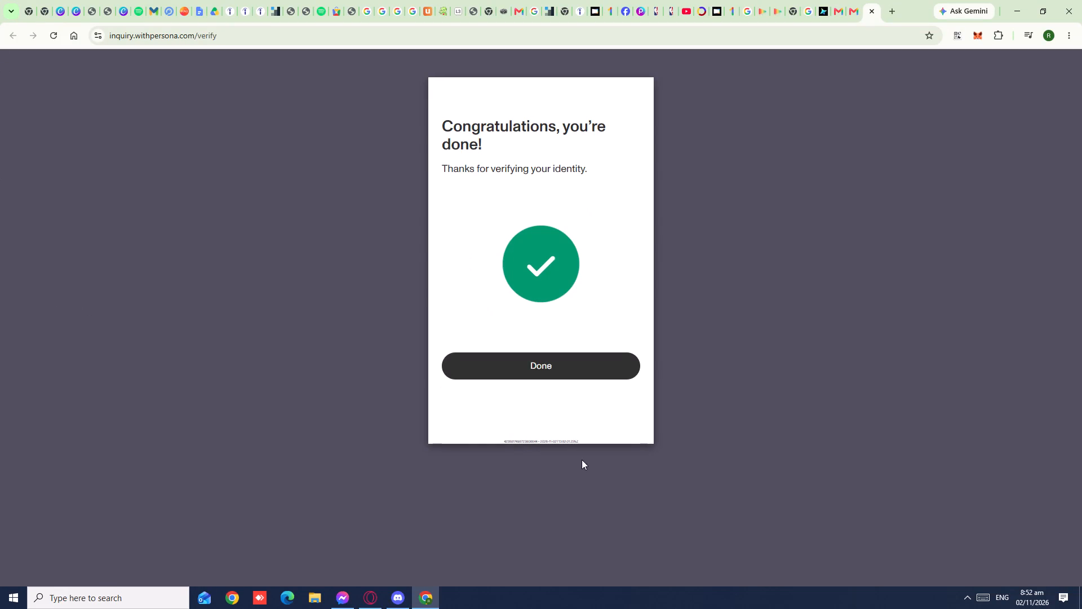
Finish the completed identity verification and return to the requesting site.
left_click(576, 367)
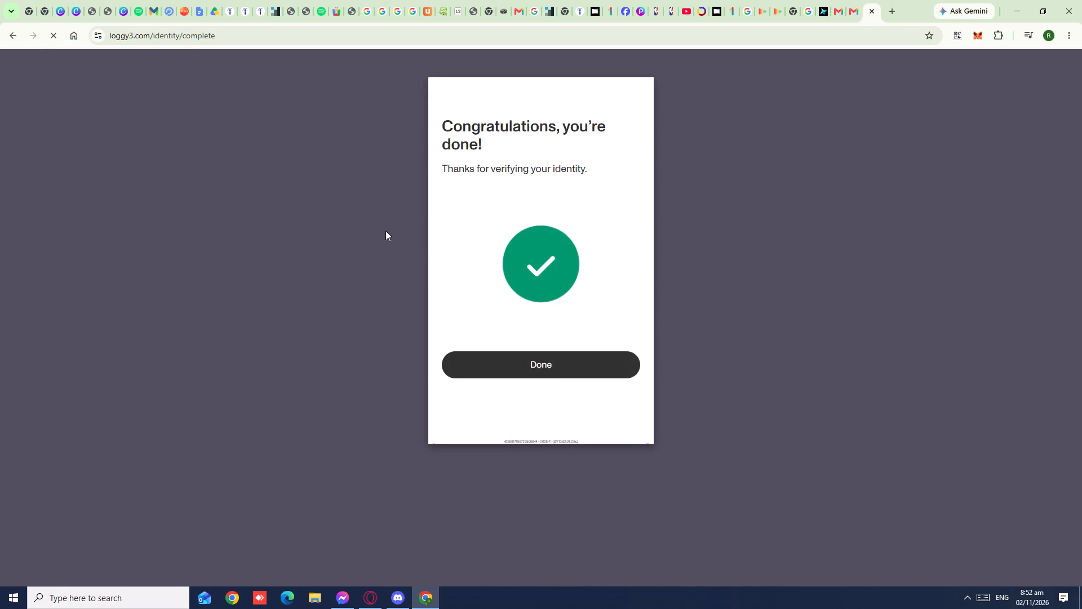
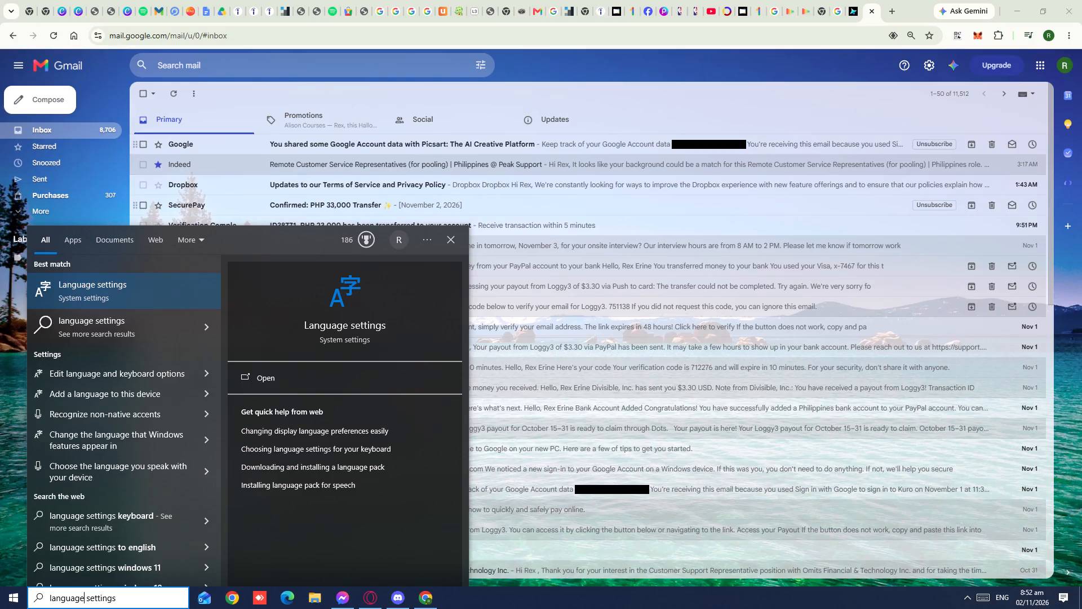
Clear the language settings query from the Windows search and launch Google Chrome from the top apps.
key("BackSpace")
key("BackSpace")
left_click_drag(127, 593, 0, 562)
key("BackSpace")
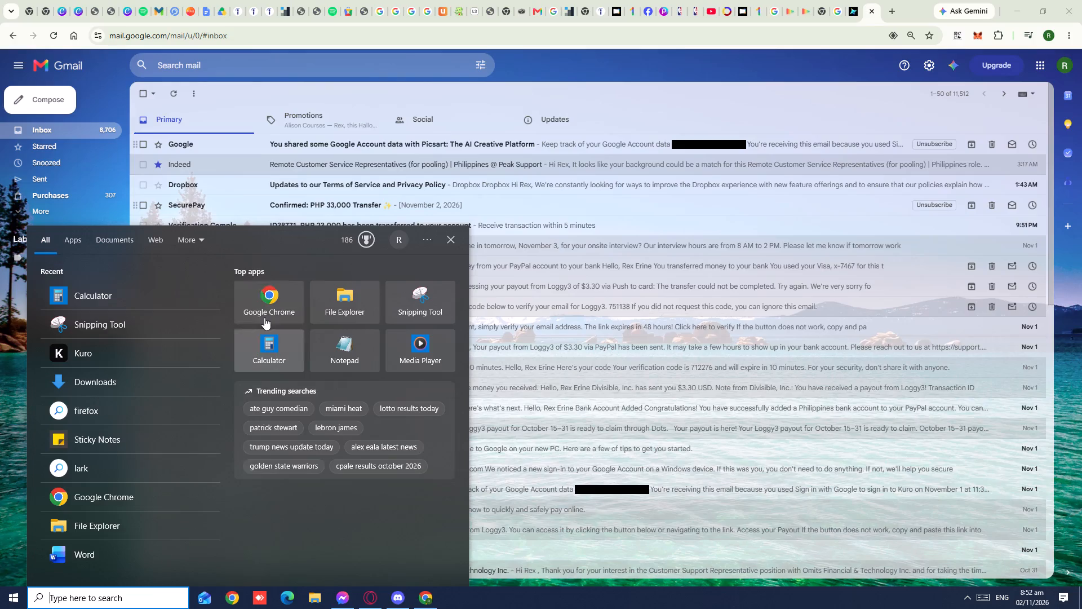
left_click(286, 306)
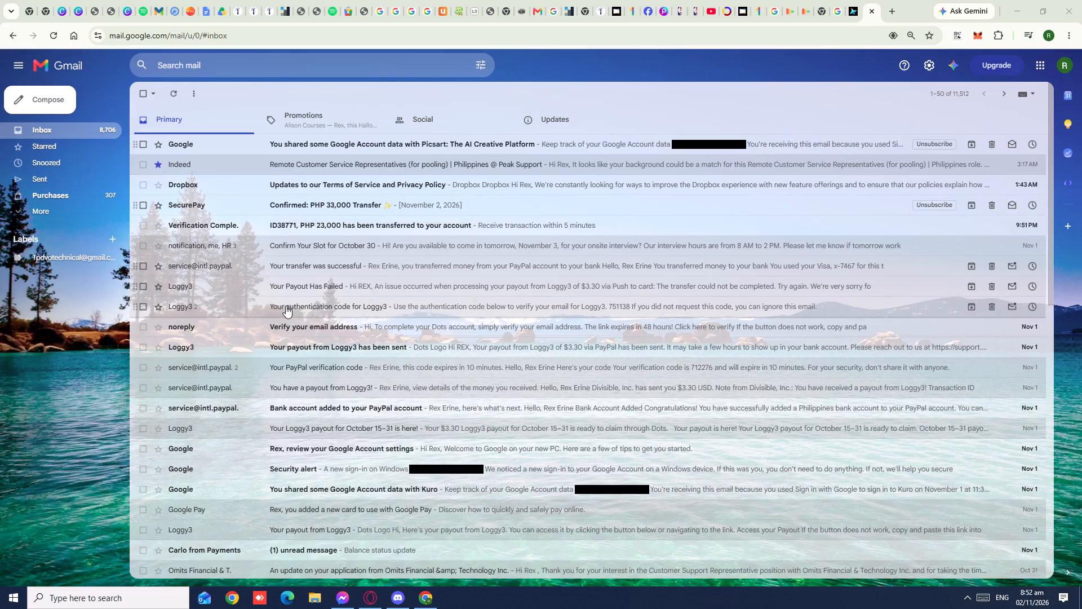
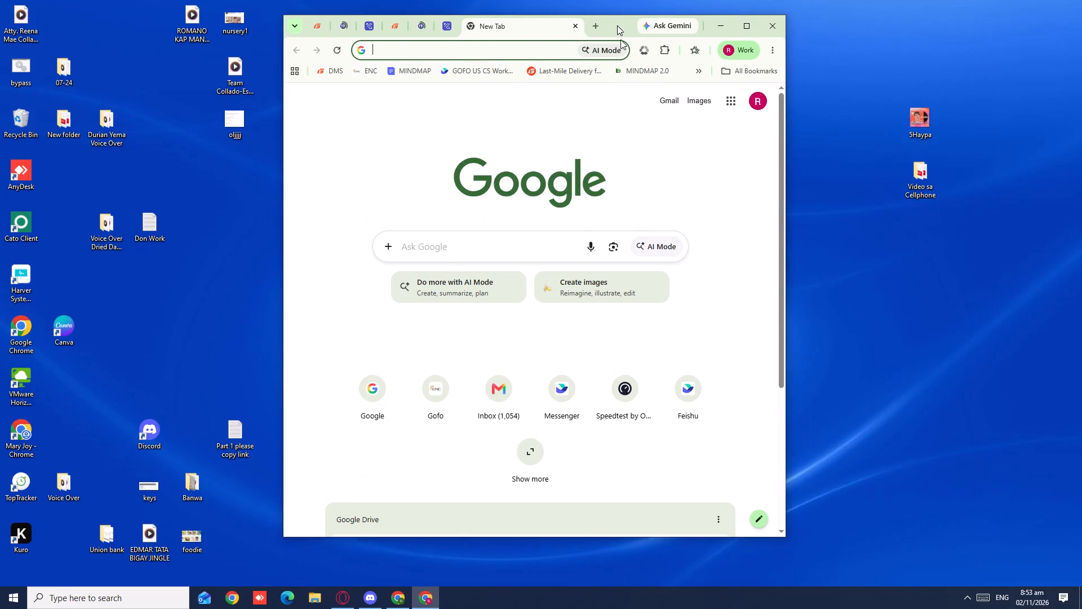
Bring up the browser's customization and control options for the current Work profile.
left_click(771, 52)
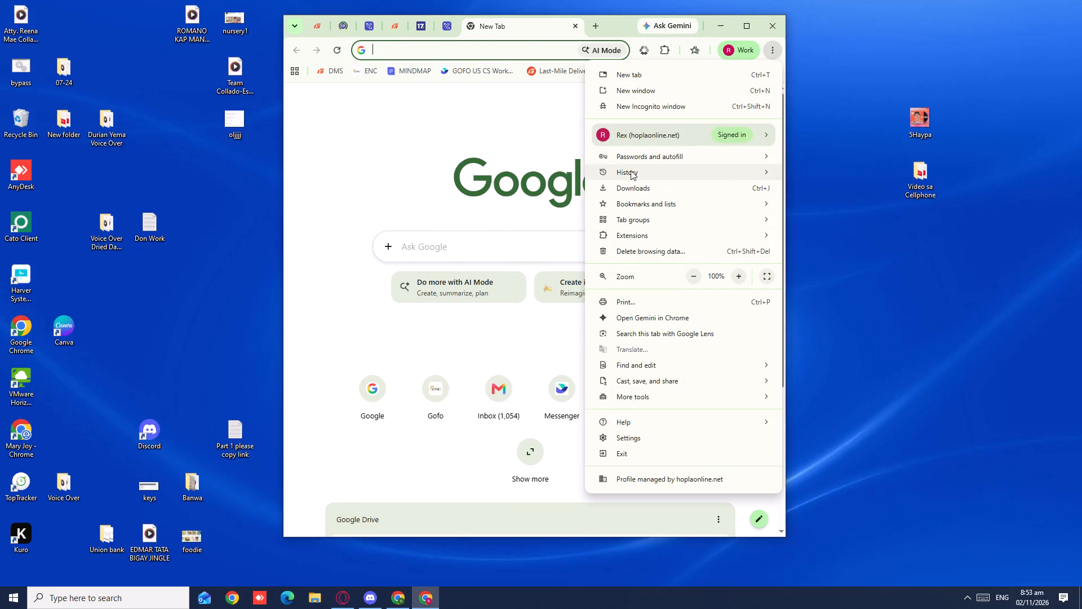
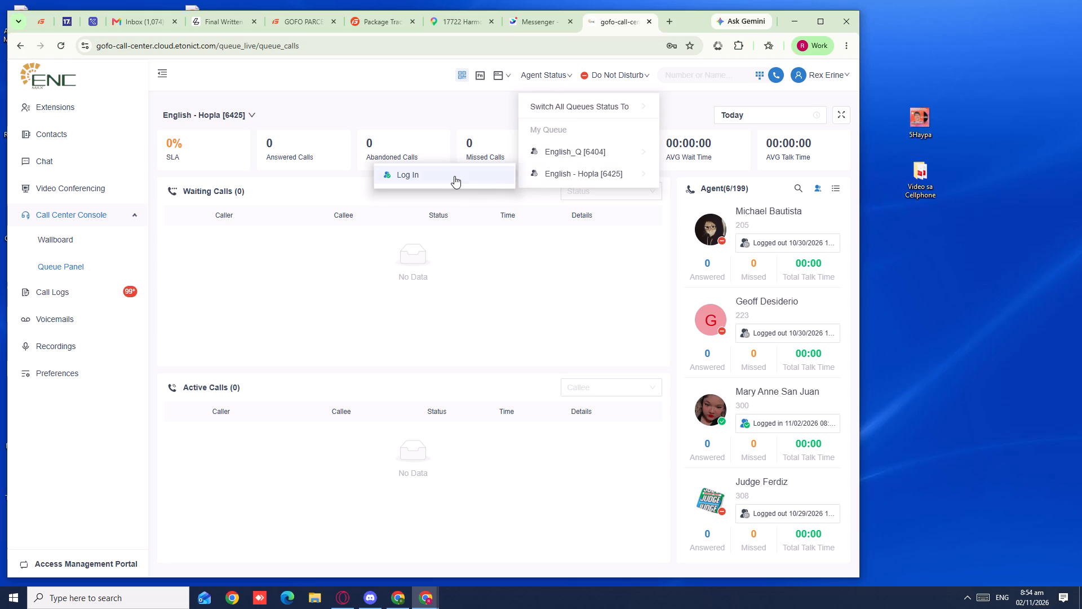
Log in to the English - Hopla [6425] queue and set the presence status to Available.
left_click(562, 76)
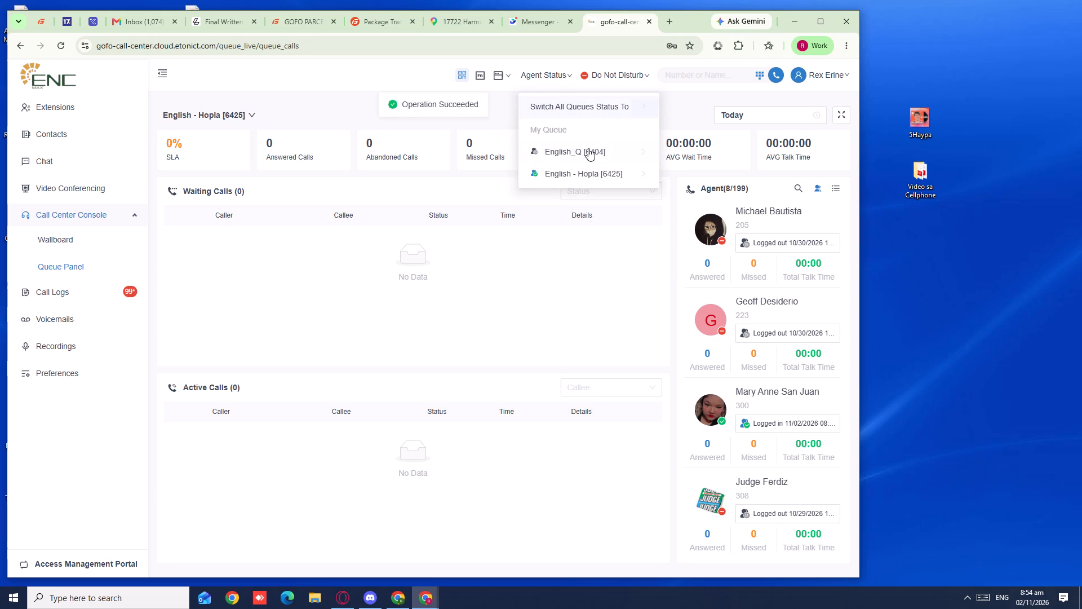
left_click(611, 79)
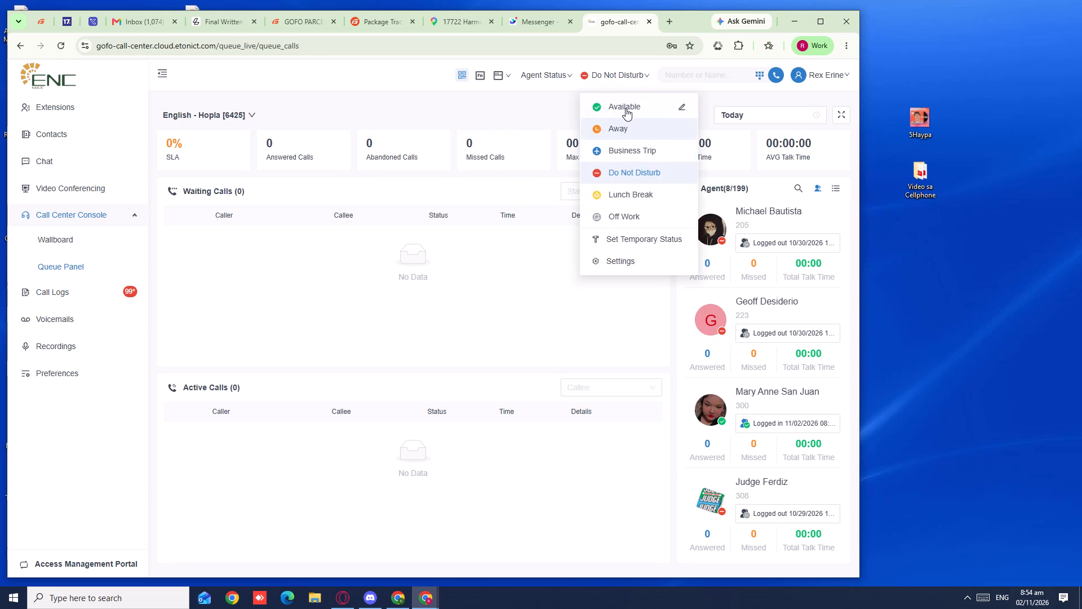
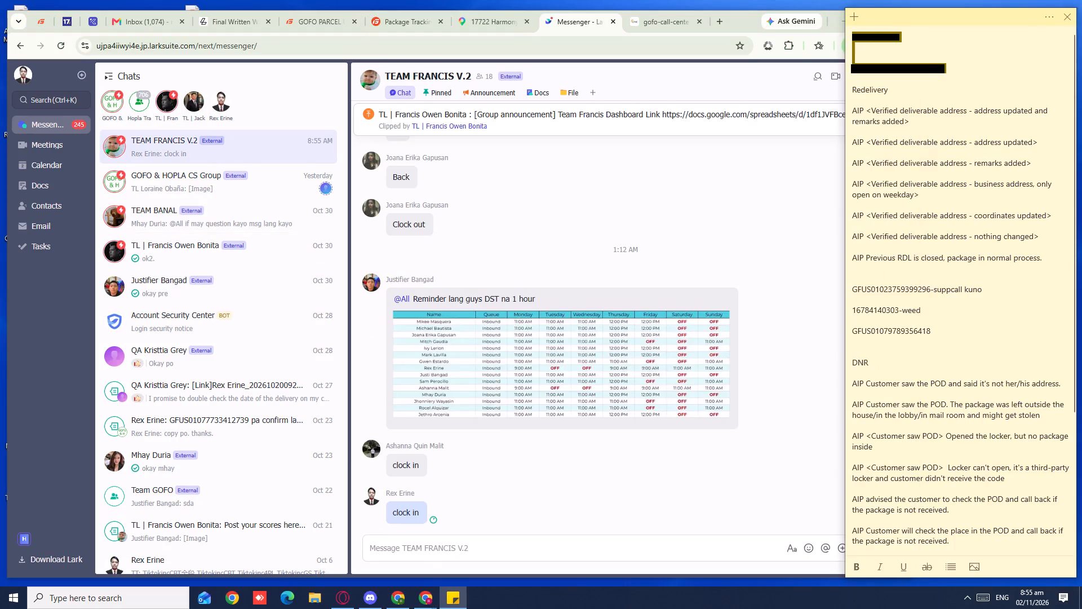
Delete the selected entries above the Redelivery heading in the sticky note.
key("Delete")
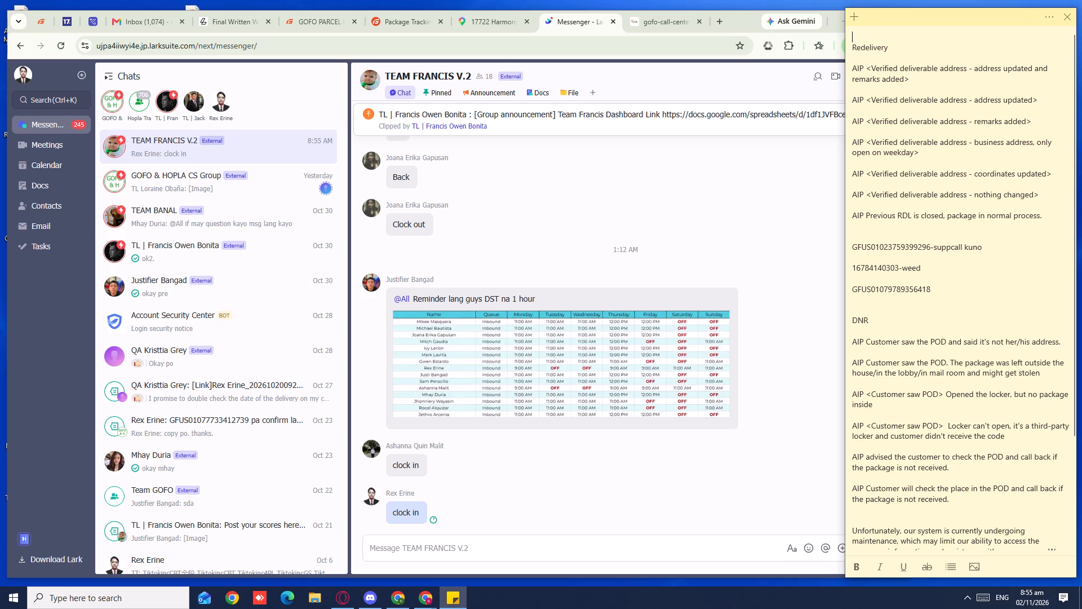
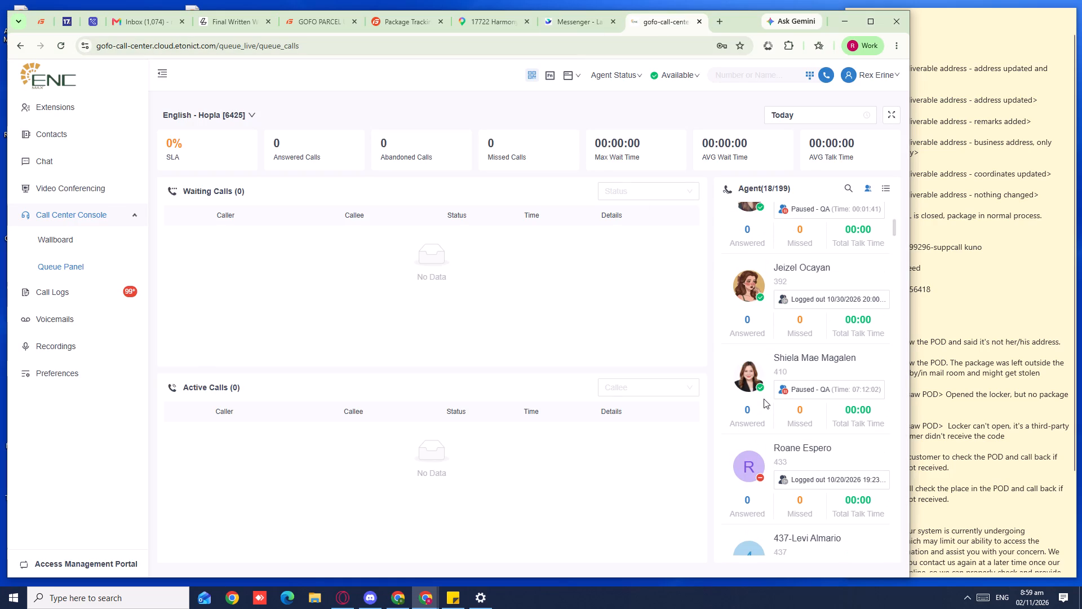
Review the agents' login and pause statuses in the English - Hopla queue's agent list.
scroll(764, 399, "down", 11)
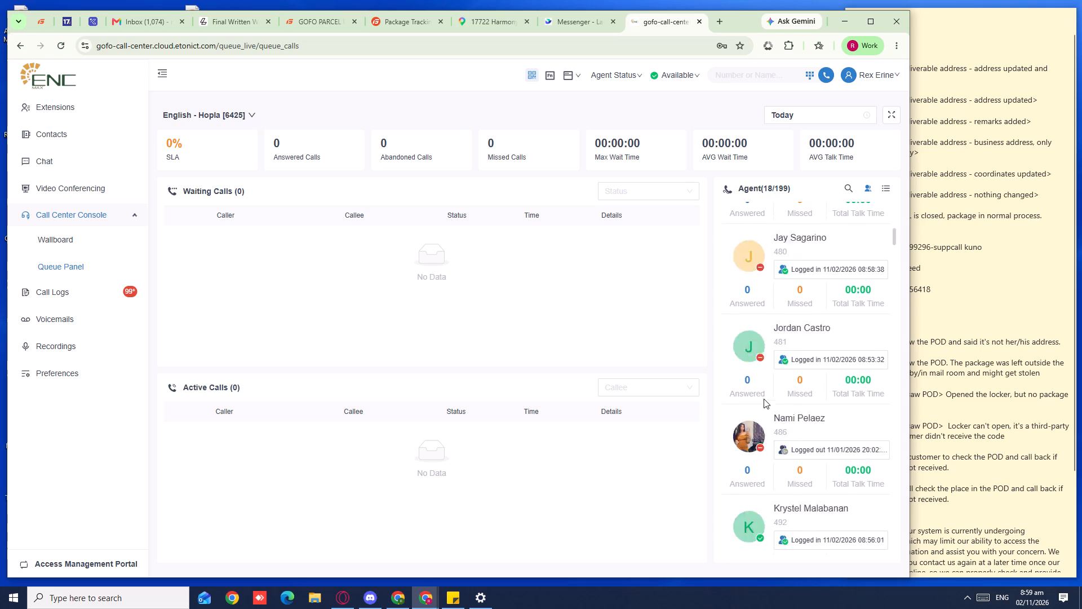
scroll(760, 400, "down", 19)
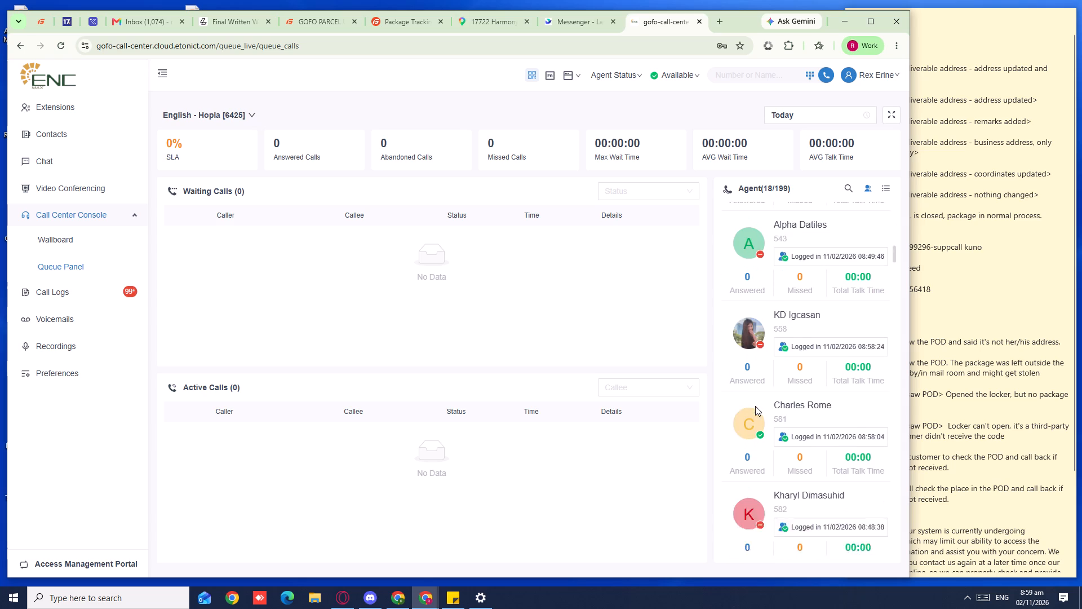
scroll(755, 406, "down", 10)
scroll(755, 406, "up", 5)
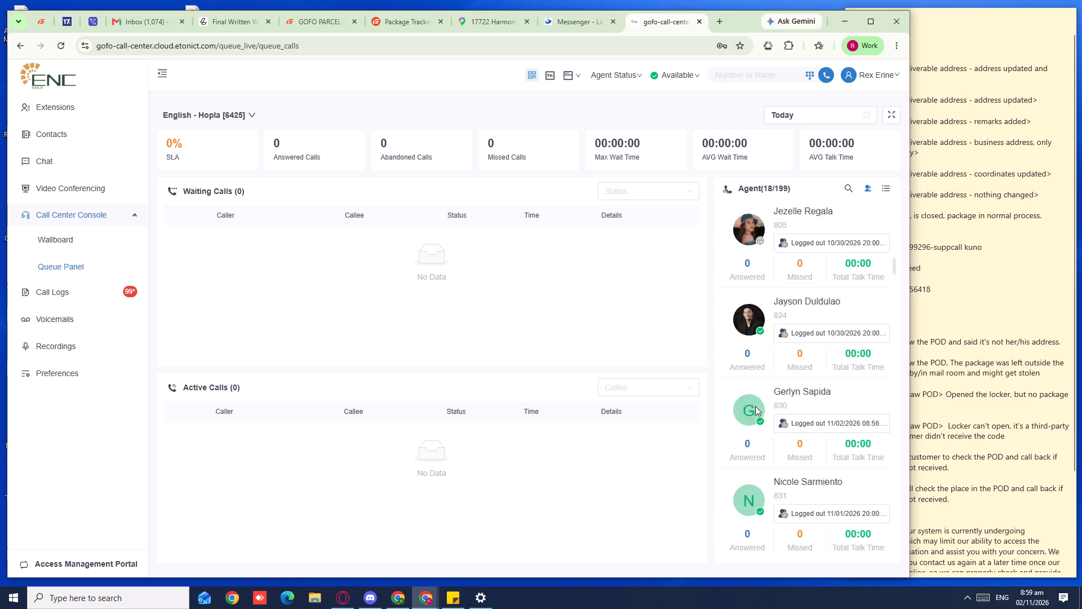
scroll(755, 406, "down", 16)
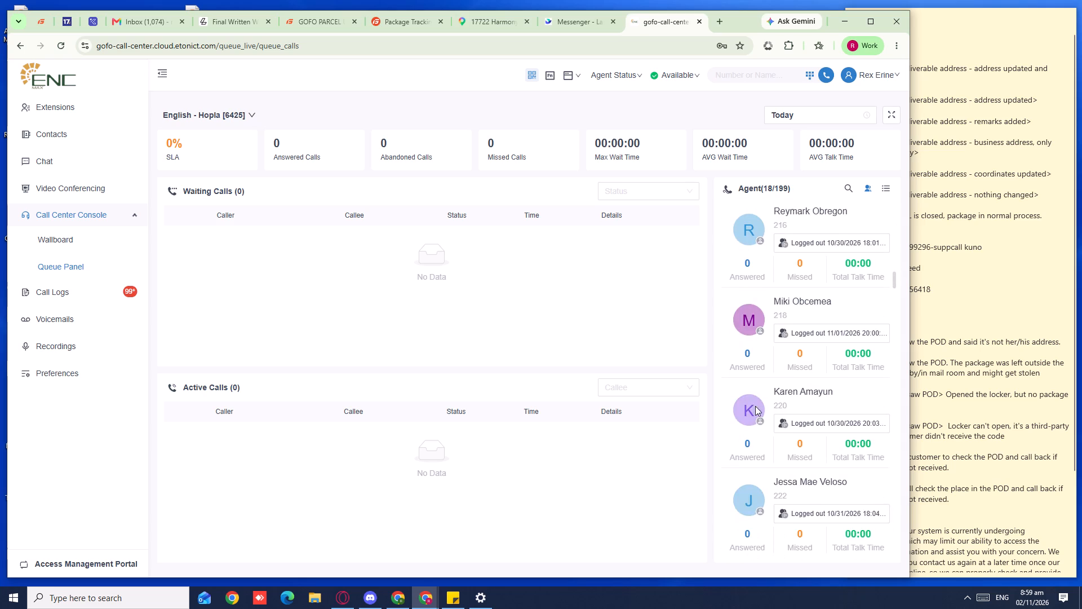
scroll(755, 406, "down", 19)
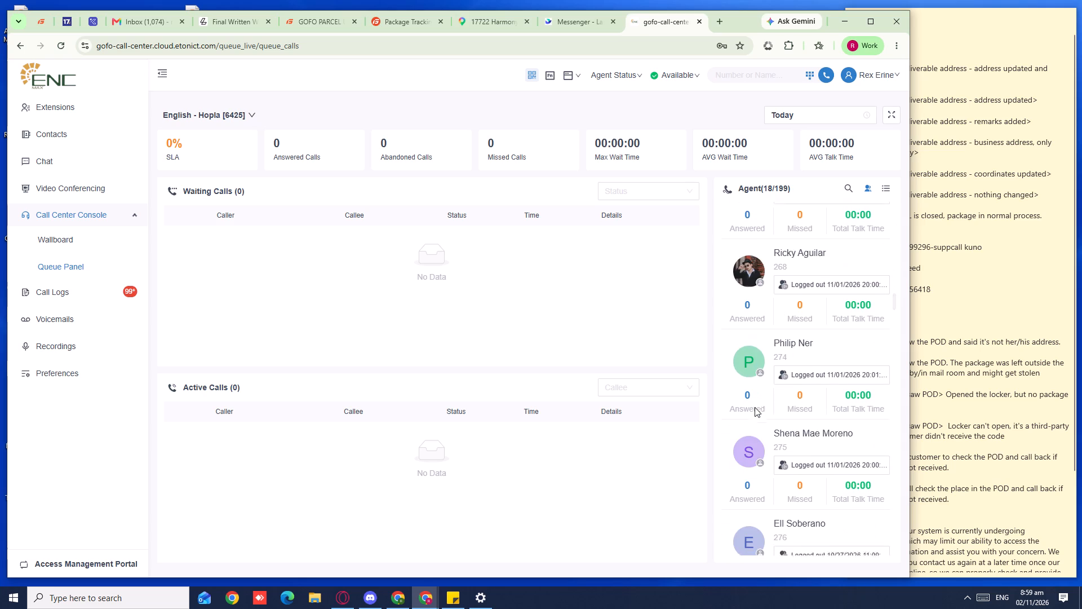
scroll(755, 407, "down", 11)
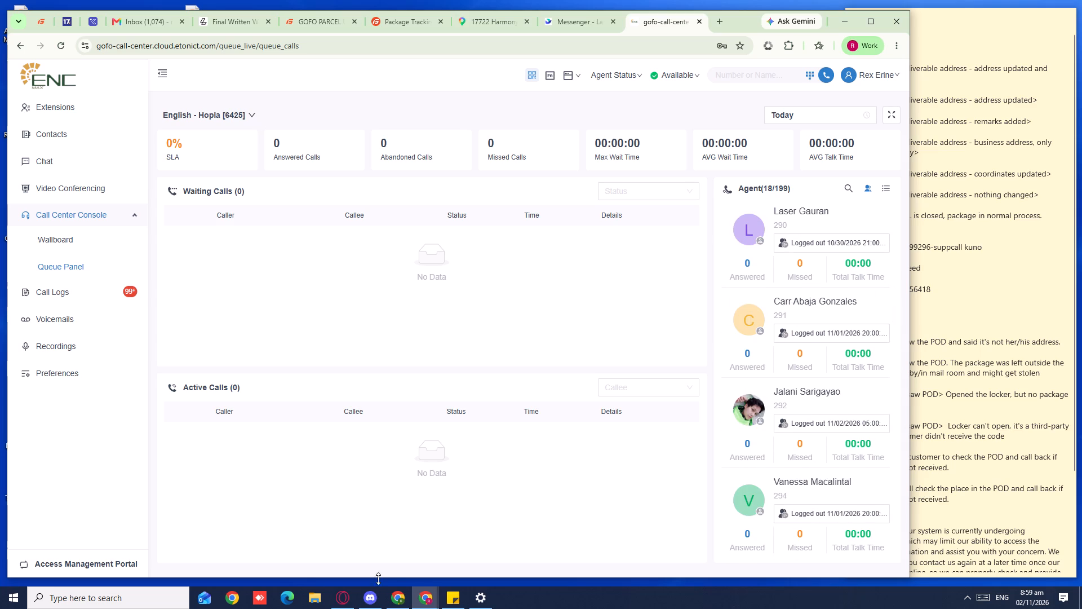
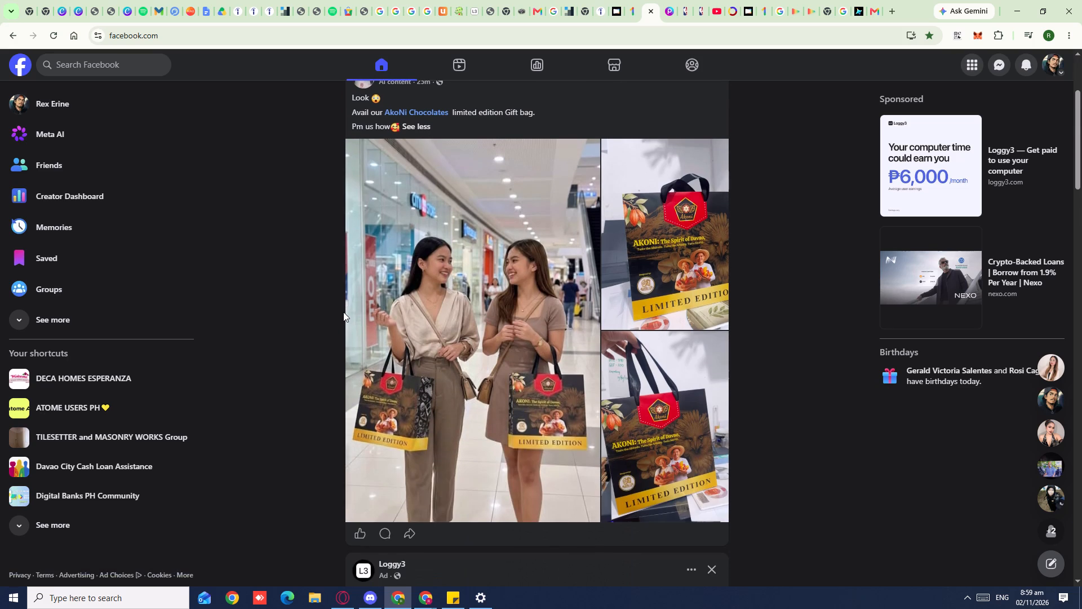
Browse the posts in the Facebook home feed.
left_click(413, 121)
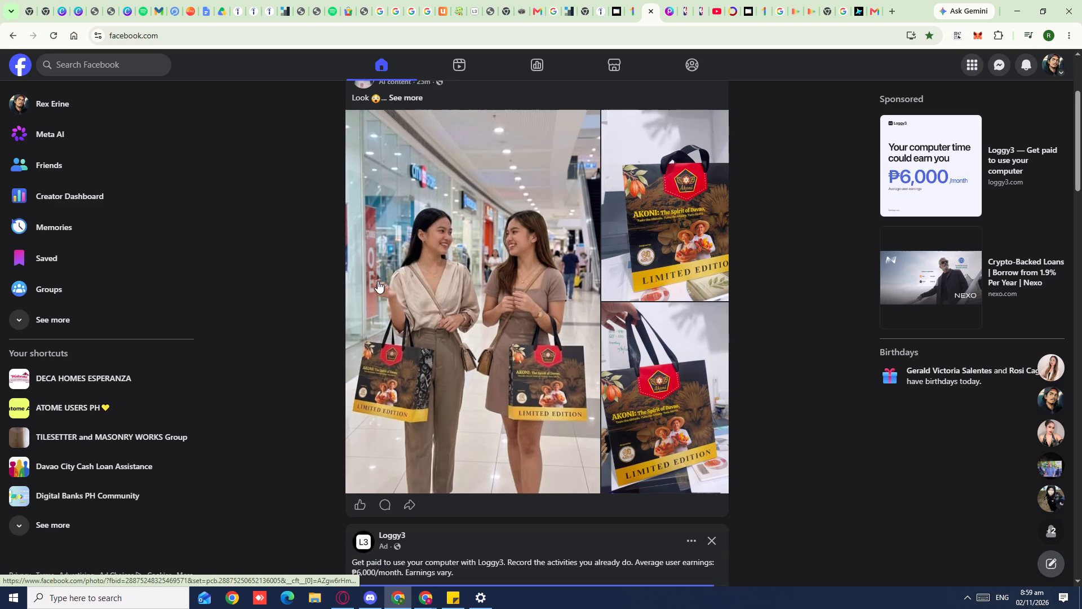
scroll(378, 281, "down", 12)
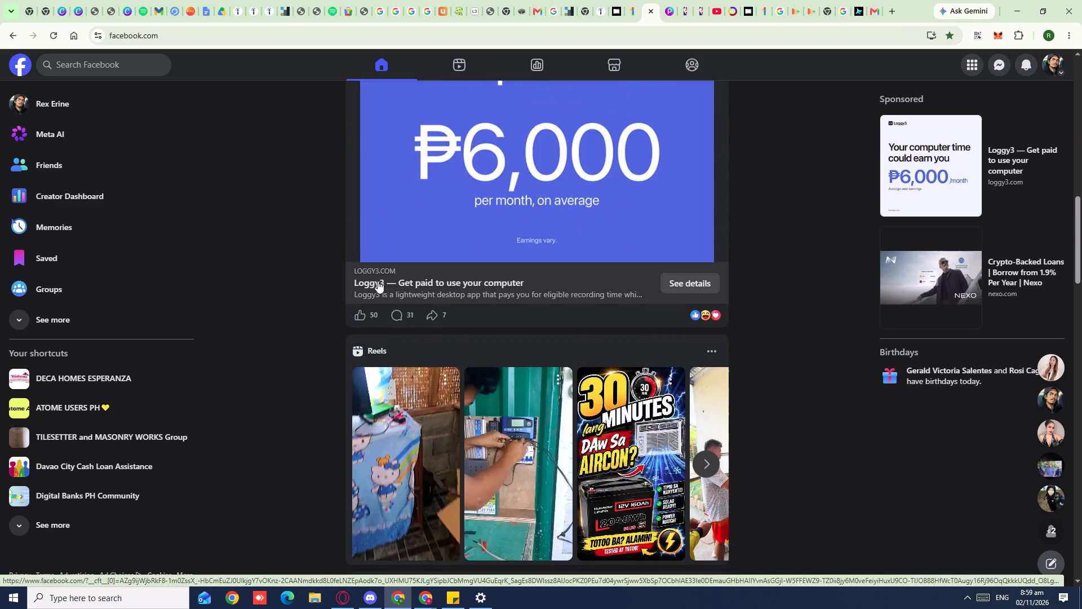
scroll(378, 281, "down", 16)
scroll(377, 281, "down", 11)
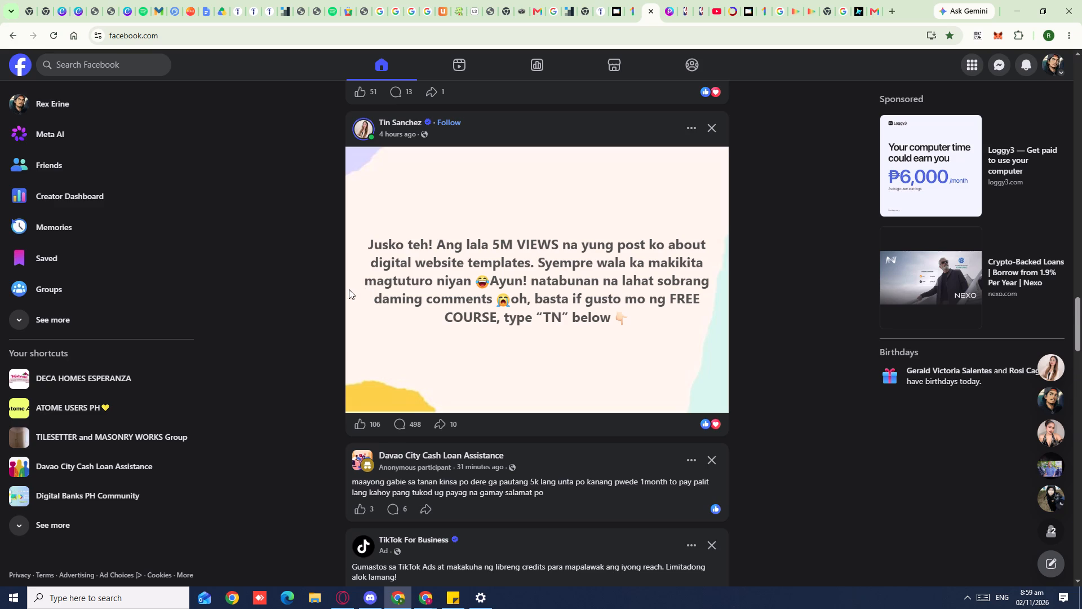
scroll(349, 289, "down", 6)
scroll(348, 290, "up", 5)
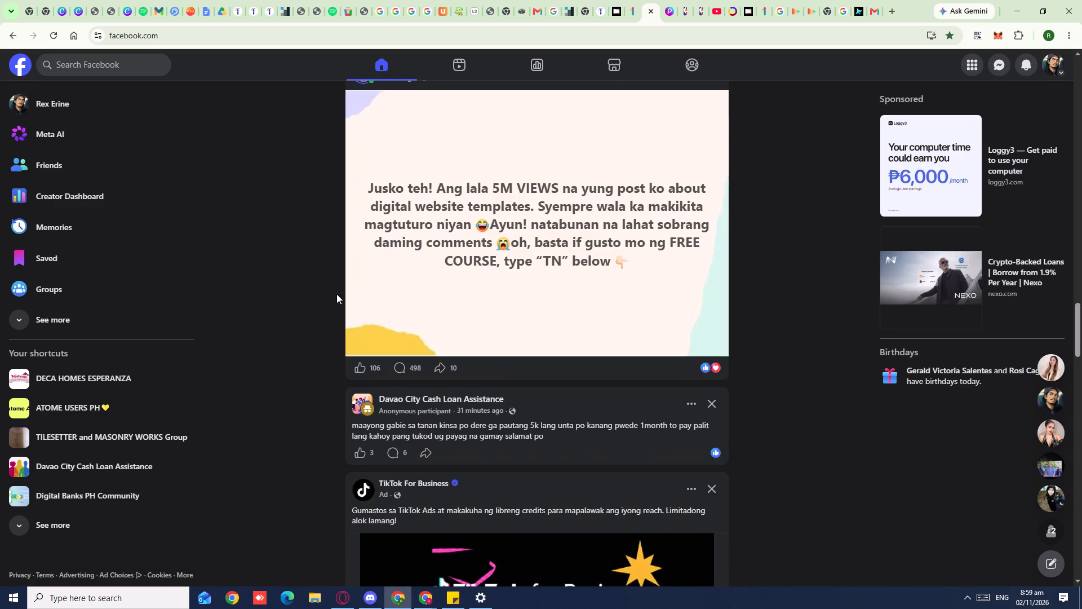
scroll(322, 299, "down", 5)
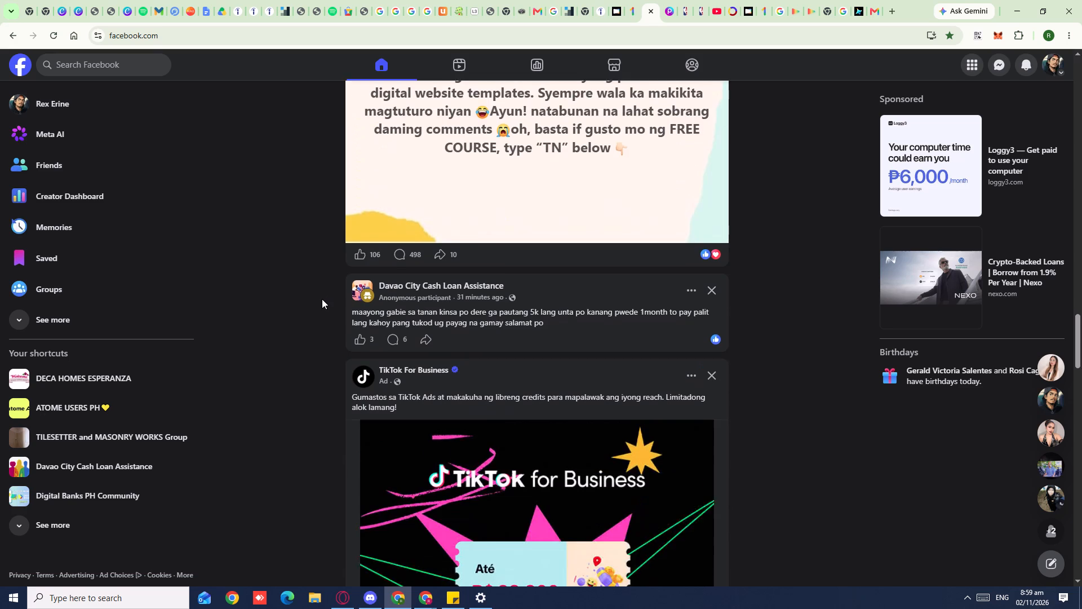
scroll(322, 299, "down", 11)
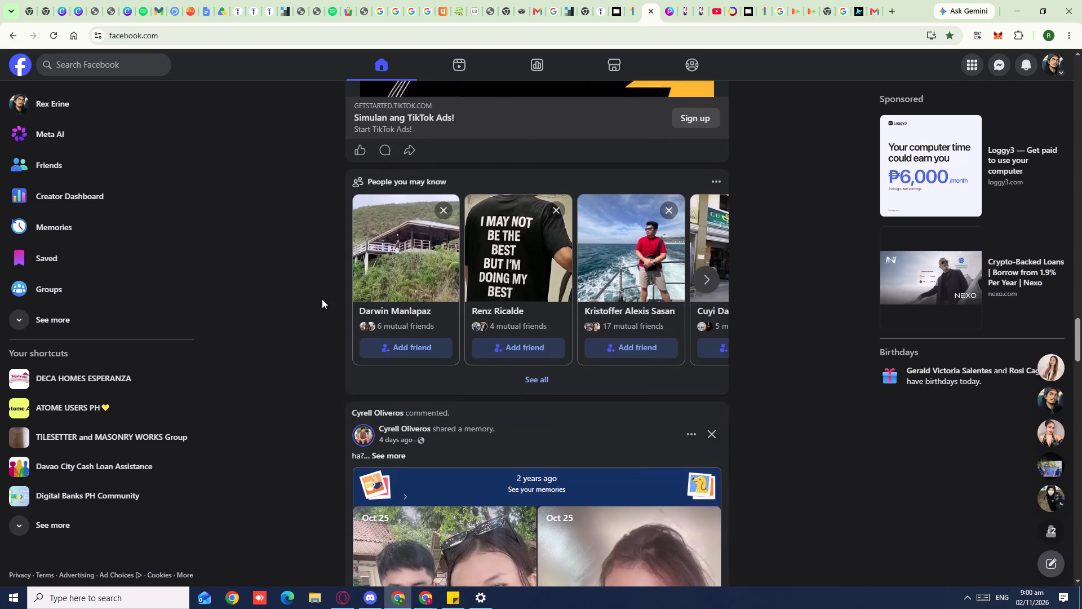
scroll(322, 299, "down", 7)
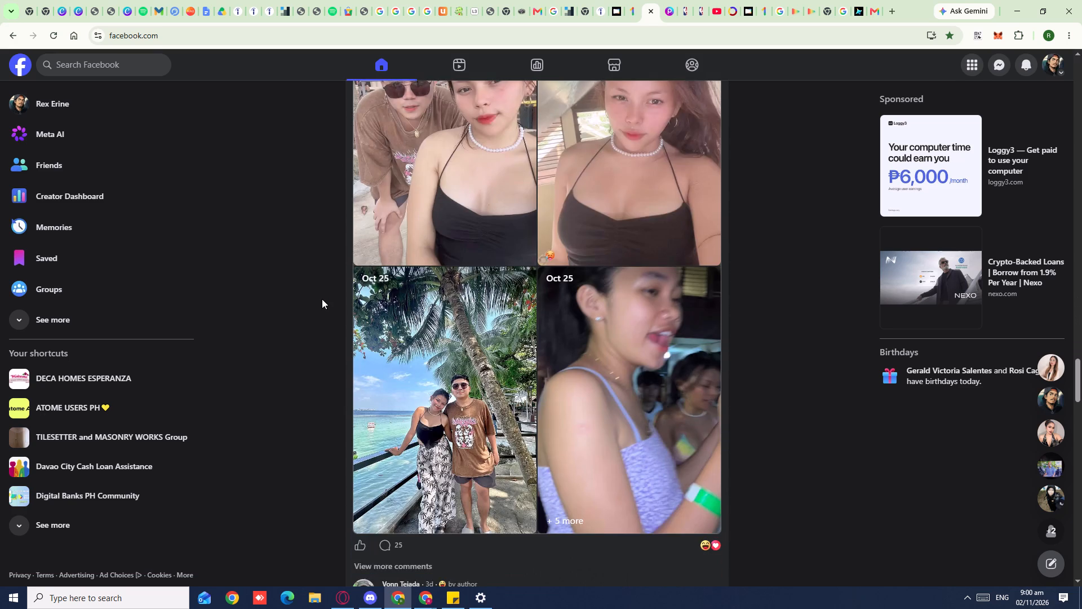
scroll(322, 299, "down", 9)
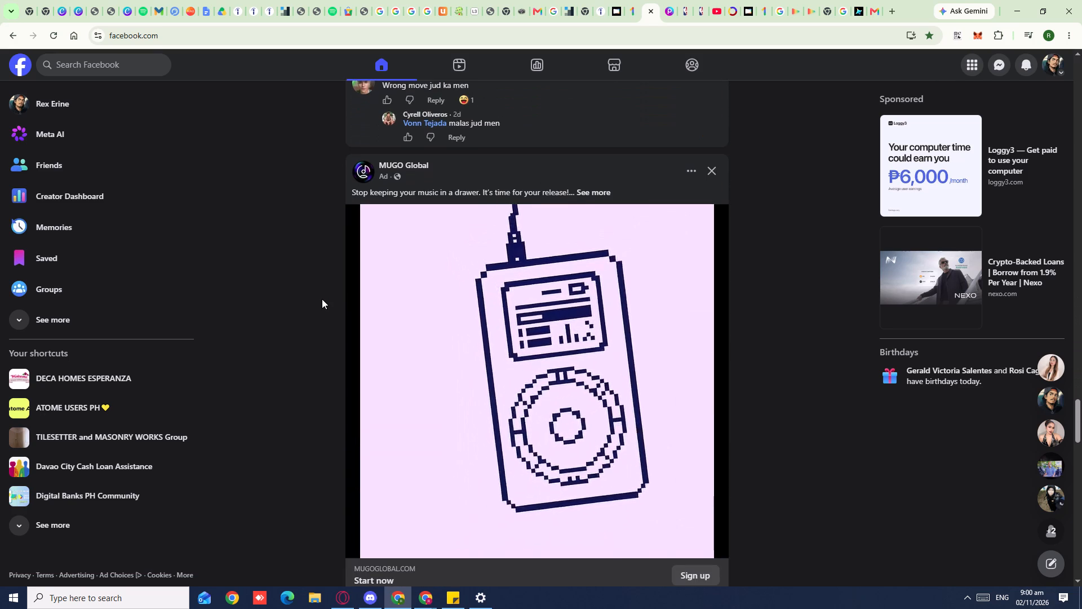
Go back to the shared two-year memory post, expand its caption, and look over its photos and comments.
scroll(321, 299, "up", 5)
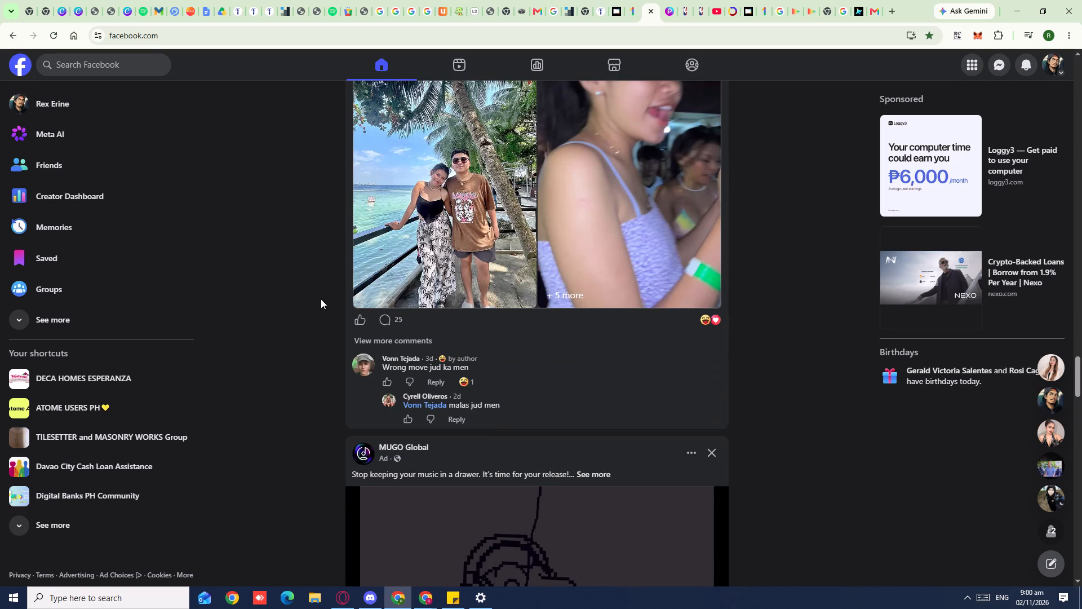
scroll(321, 299, "up", 7)
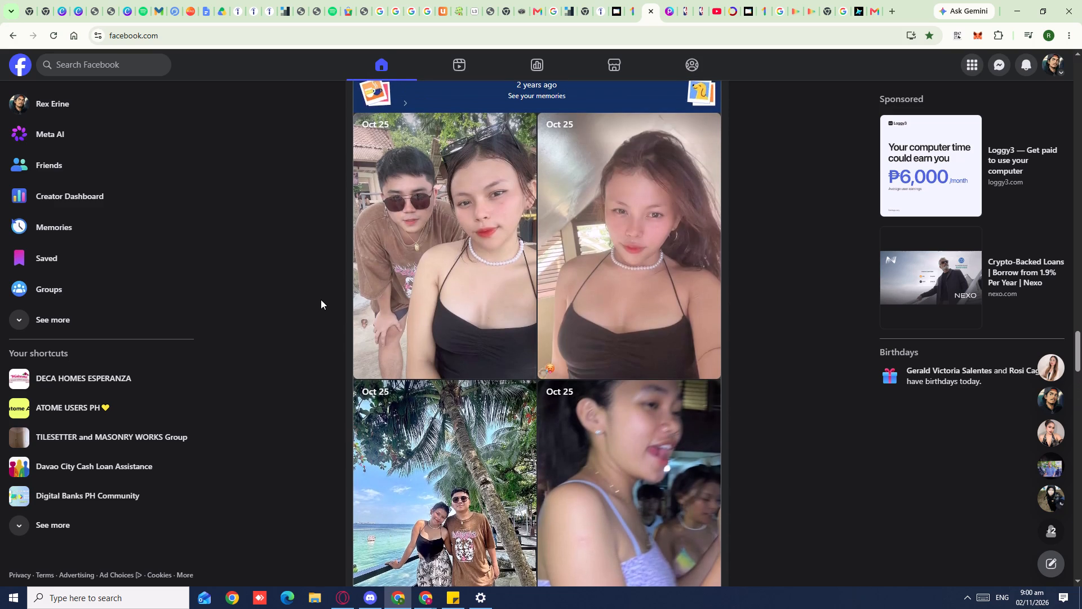
scroll(321, 299, "up", 1)
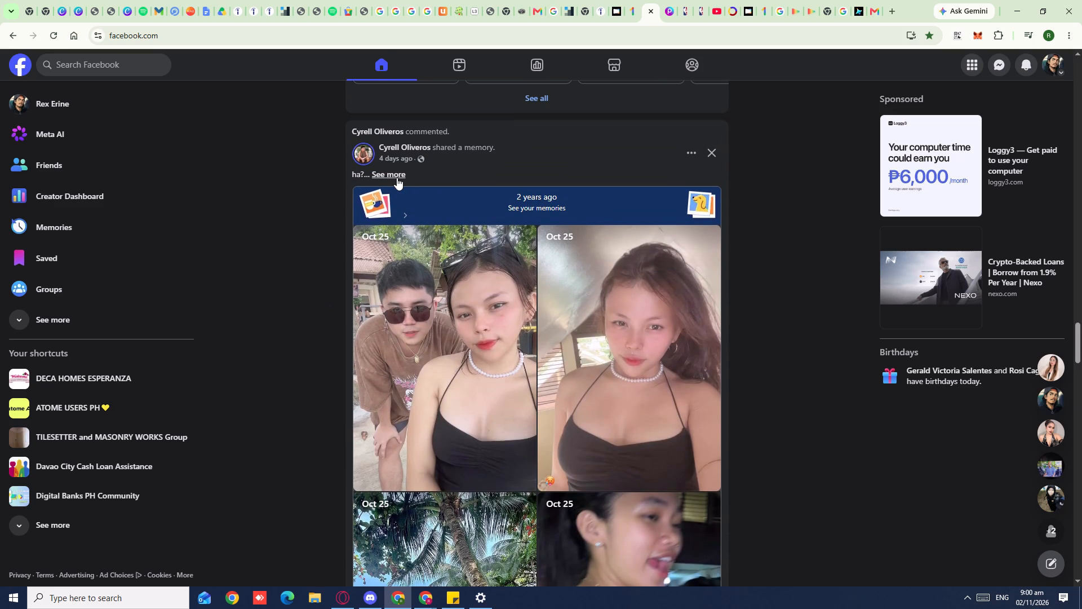
left_click(397, 178)
scroll(315, 337, "down", 2)
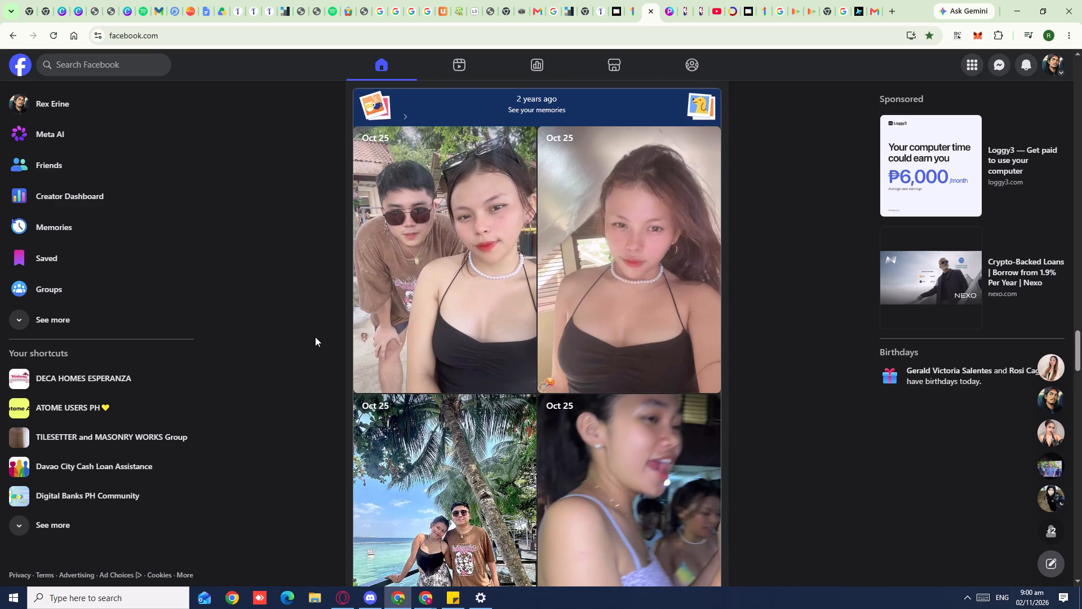
scroll(315, 337, "down", 4)
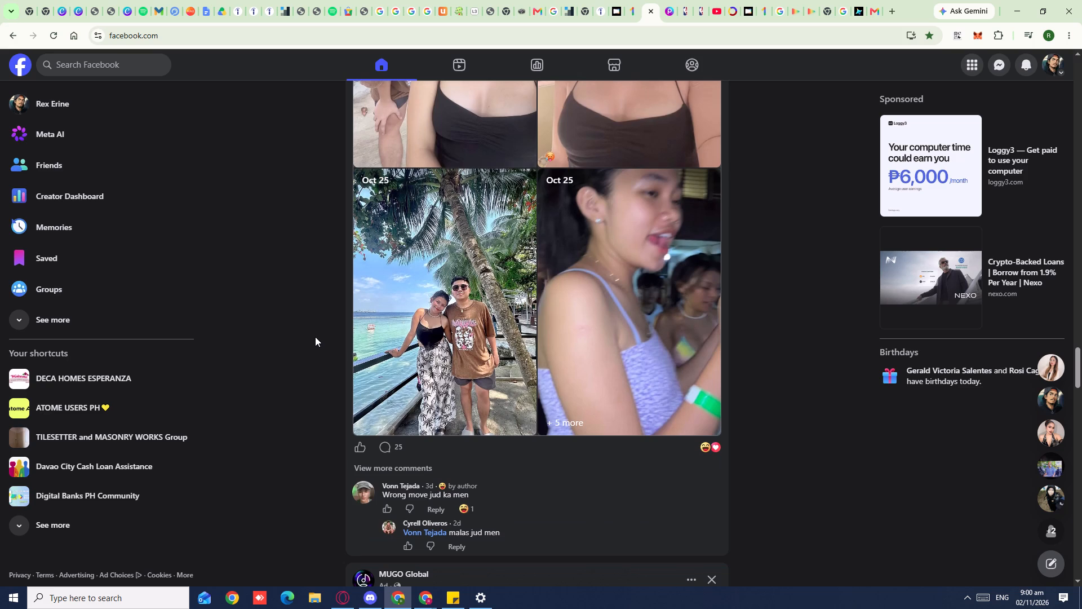
Watch the Giant Bites "Part 3" video further down the feed with its volume adjusted, and glance at the following post.
scroll(315, 337, "down", 14)
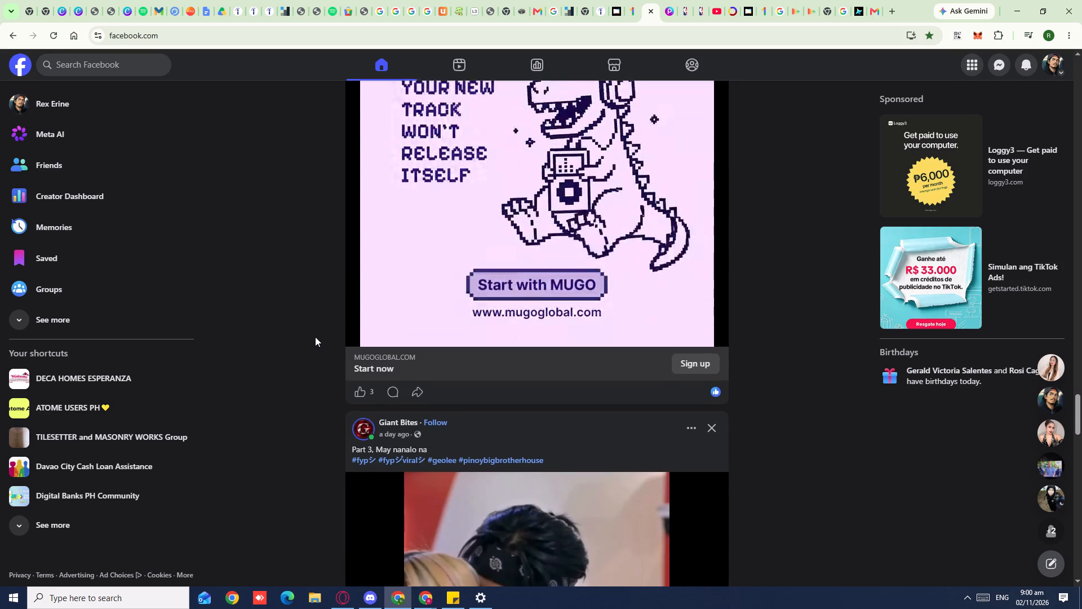
scroll(315, 337, "down", 2)
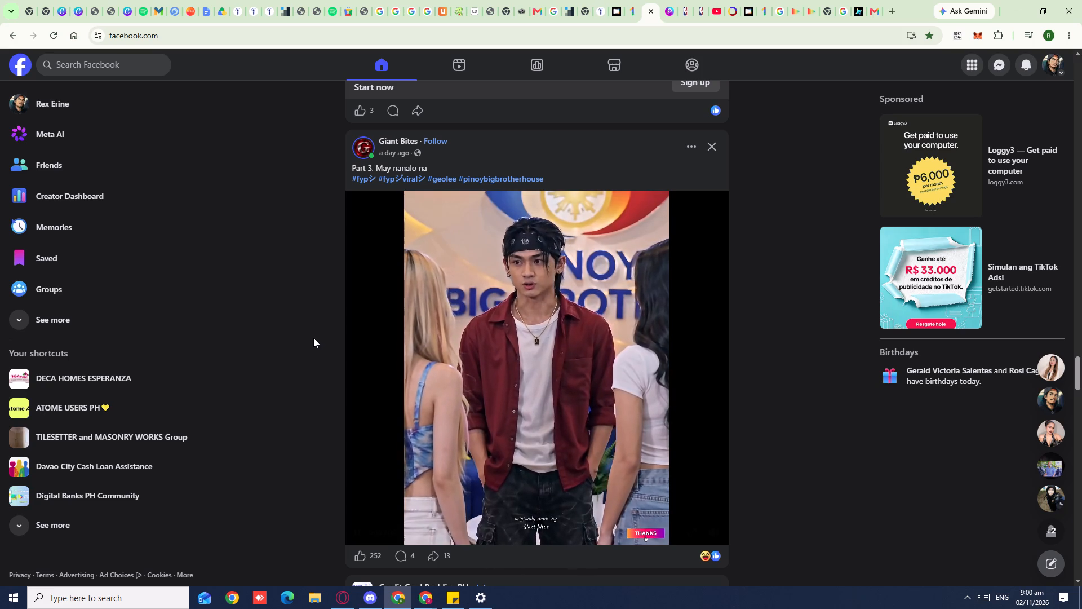
left_click_drag(711, 488, 704, 509)
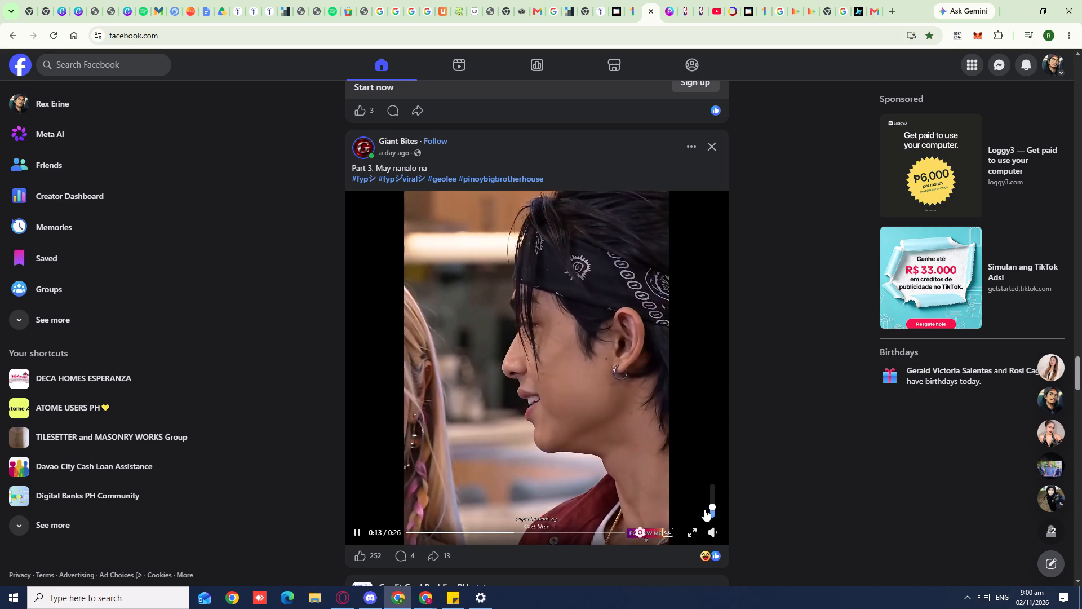
left_click_drag(704, 509, 703, 511)
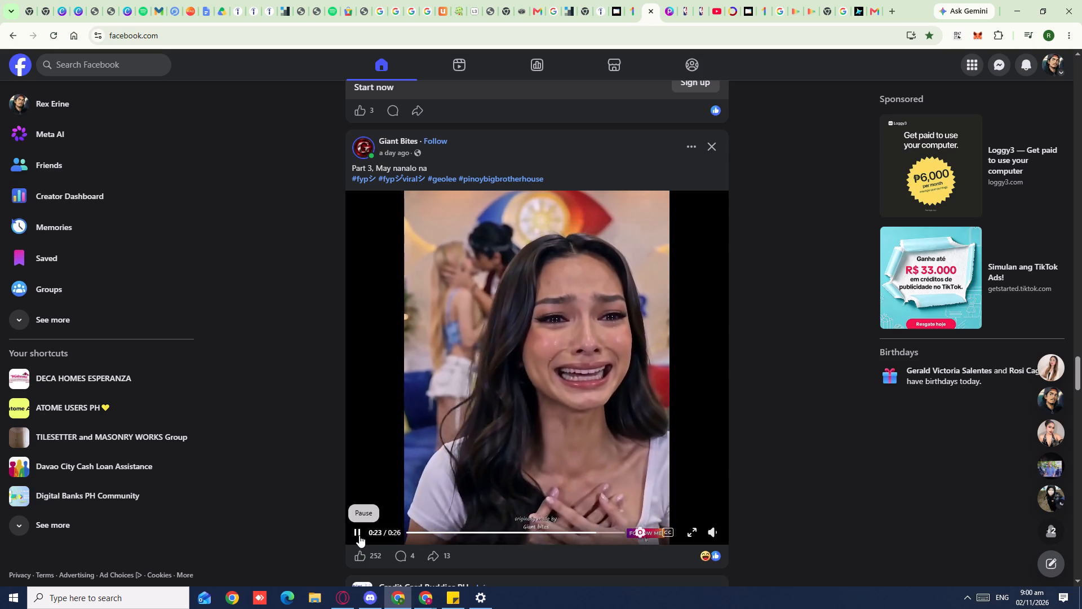
left_click(359, 535)
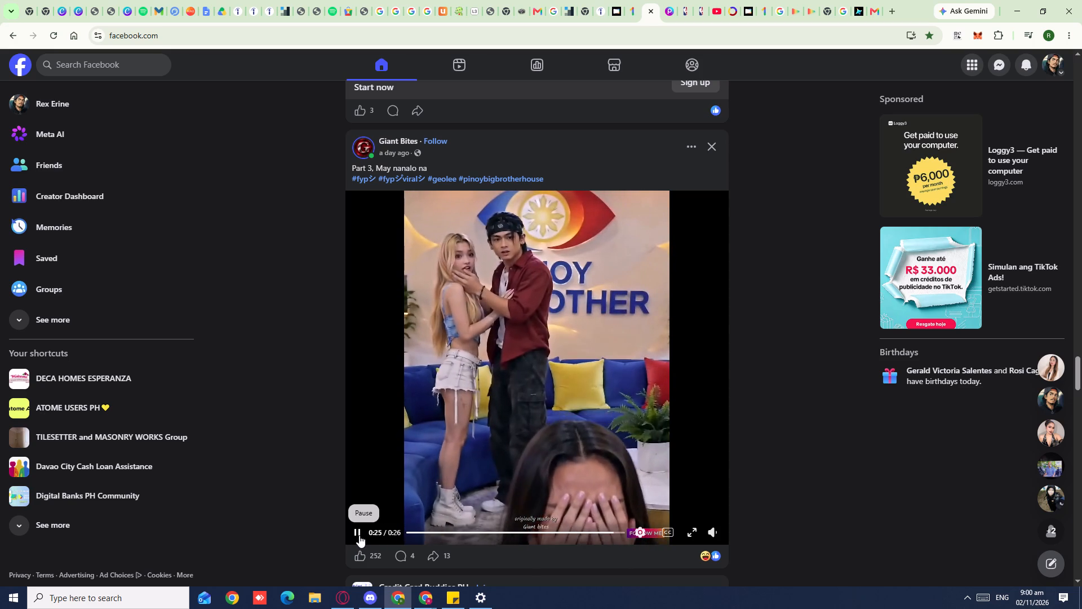
scroll(261, 393, "down", 7)
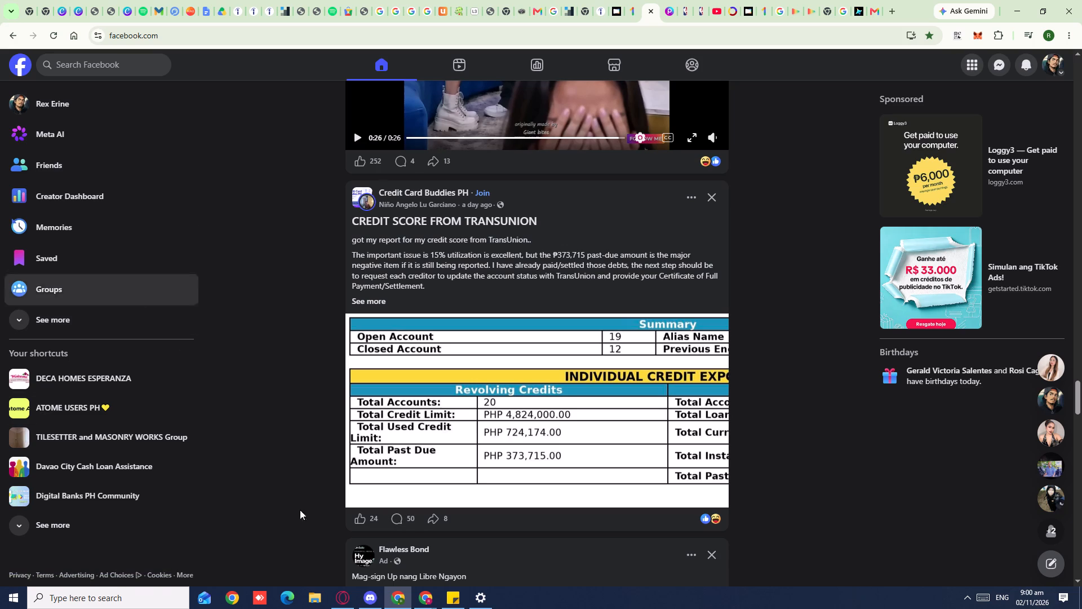
Minimize the Facebook window and resize the call center window and sticky note so they fit side by side without overlapping.
left_click(1011, 15)
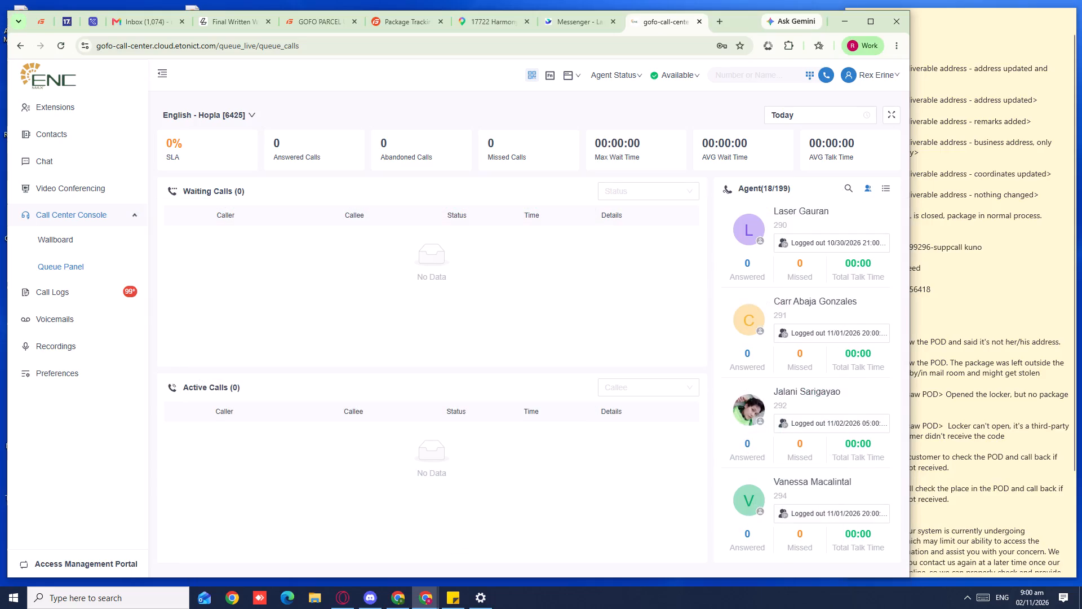
left_click_drag(914, 239, 849, 263)
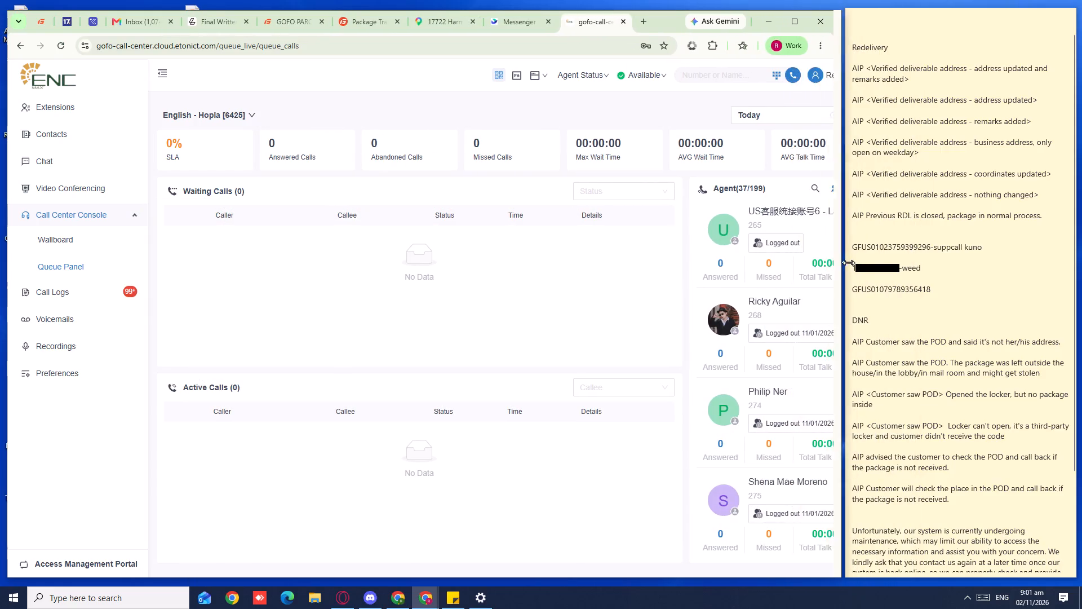
left_click_drag(849, 263, 847, 266)
left_click(969, 262)
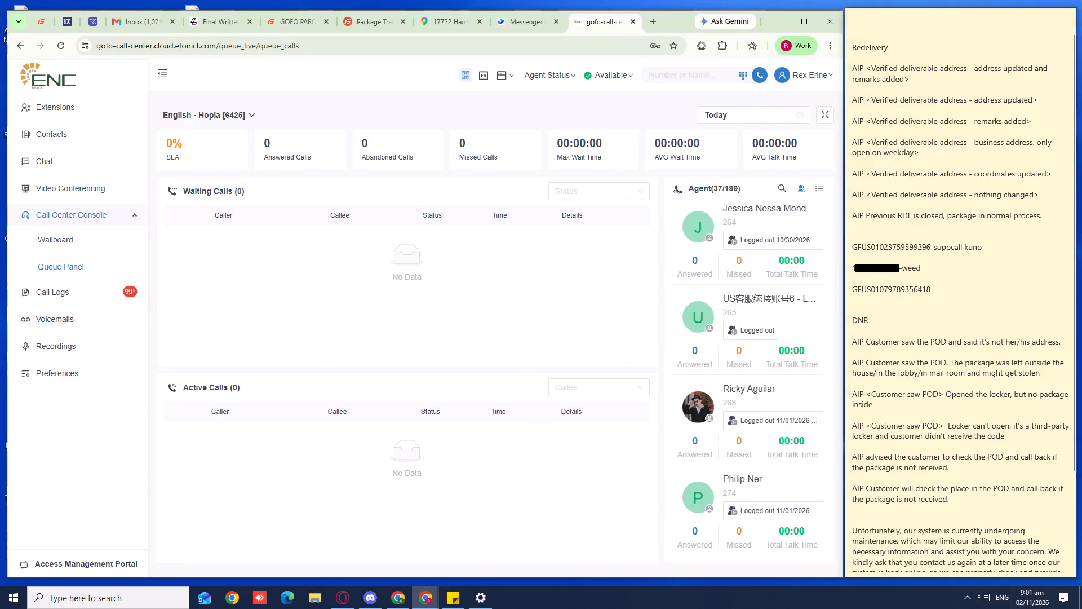
left_click_drag(844, 281, 864, 286)
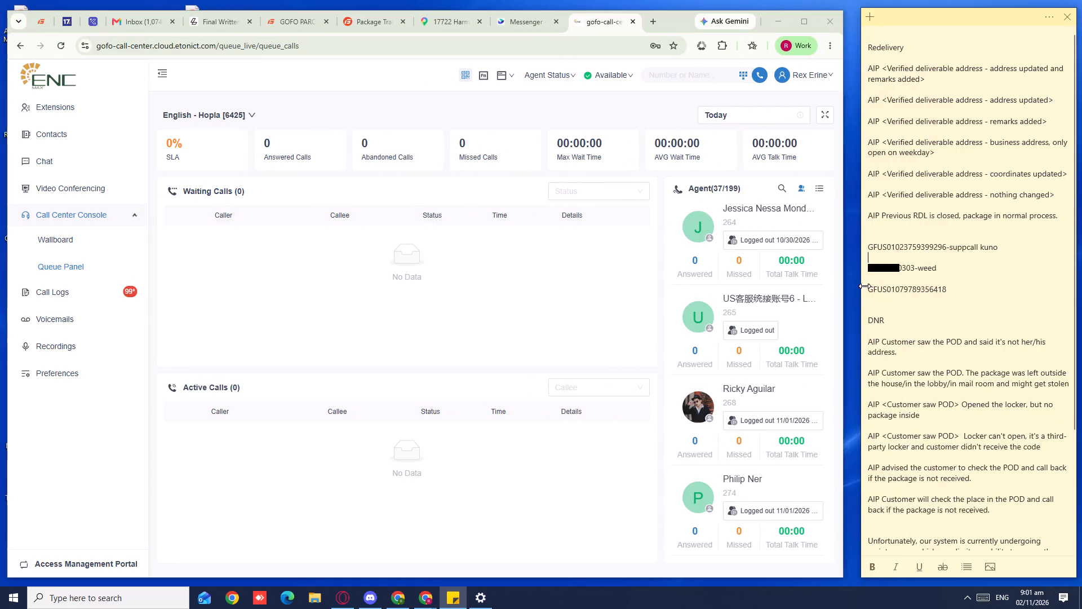
left_click_drag(864, 286, 866, 286)
left_click_drag(843, 301, 848, 302)
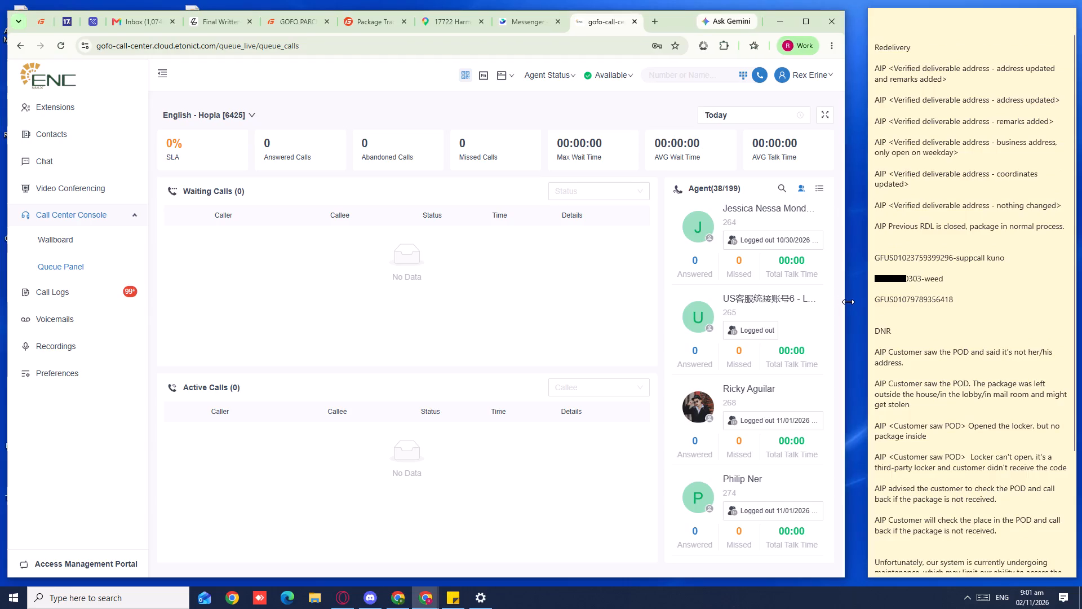
left_click_drag(848, 302, 864, 304)
scroll(300, 325, "up", 5)
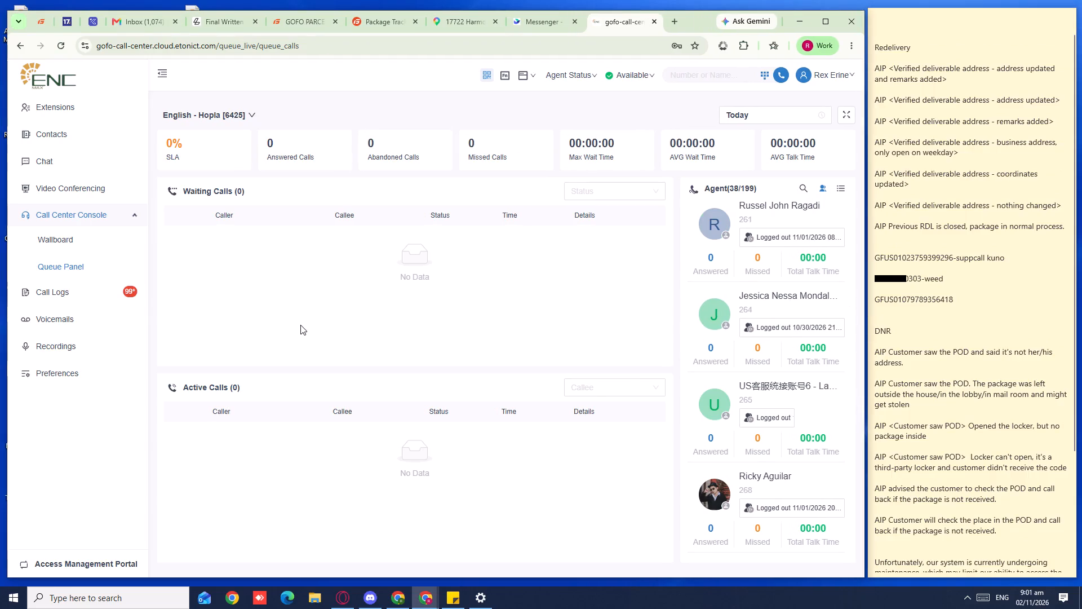
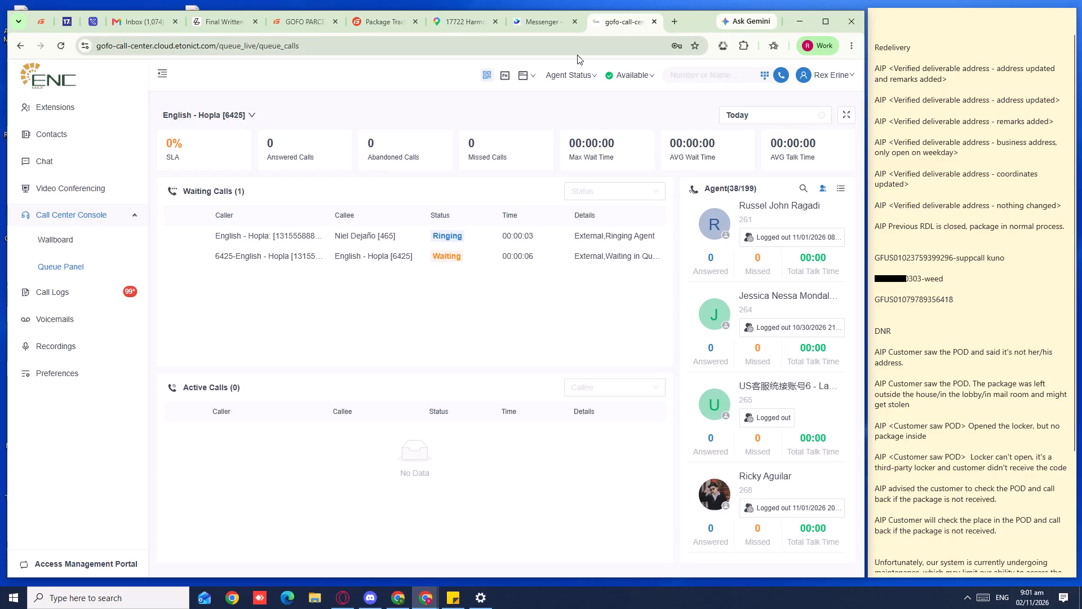
Add six blank lines above the Redelivery heading at the beginning of the sticky note.
left_click(898, 33)
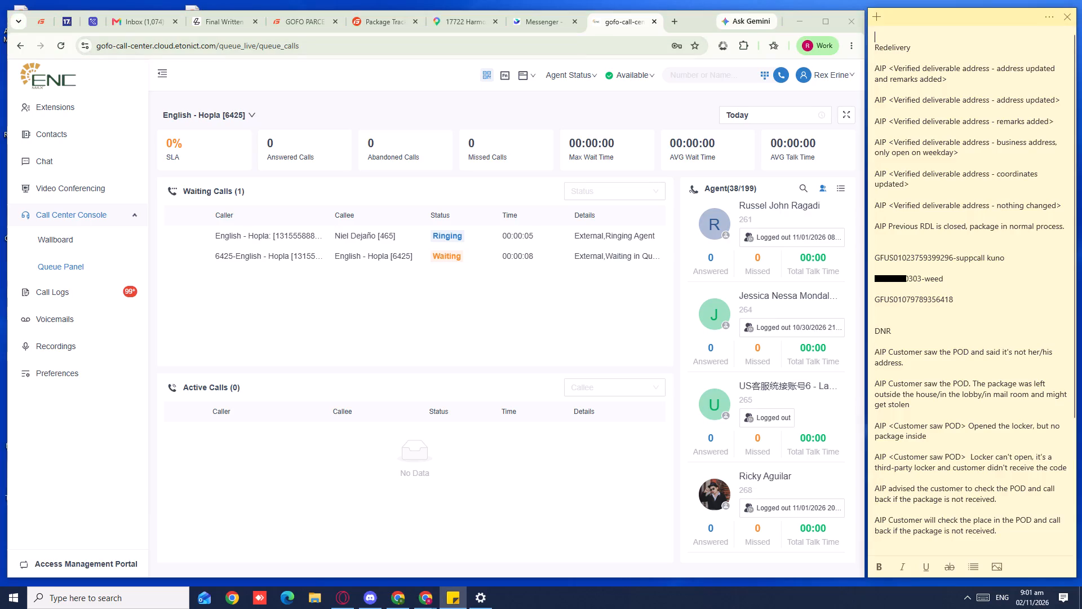
key("Return")
key("Return")
key("Return")
key("Return")
key("Return")
key("Return")
key("Return")
key("Return")
key("Return")
key("Return")
key("Return")
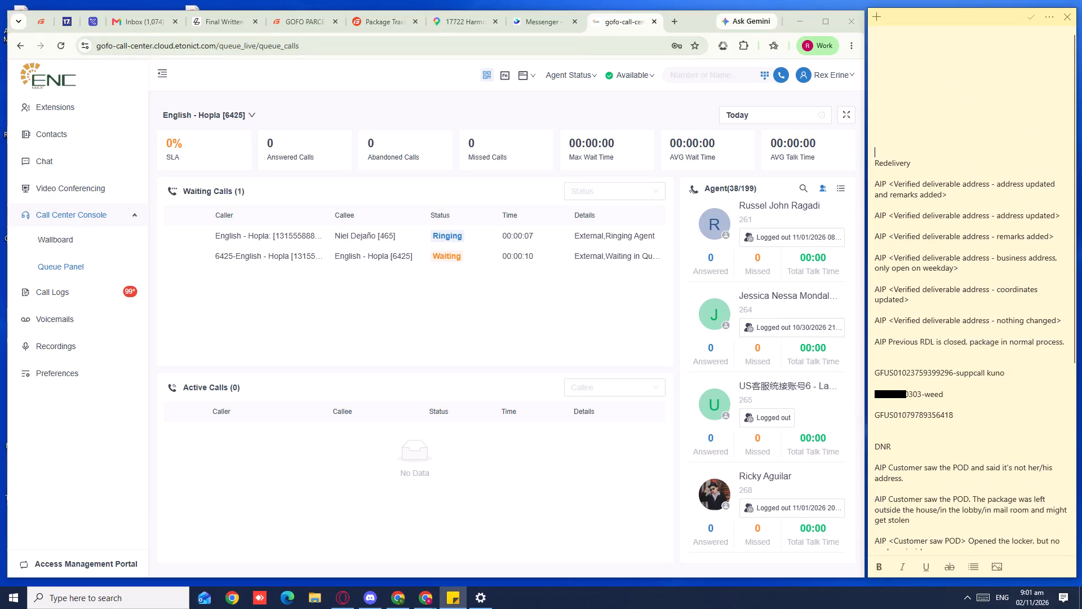
key("BackSpace")
key("BackSpace")
key("BackSpace")
key("BackSpace")
key("BackSpace")
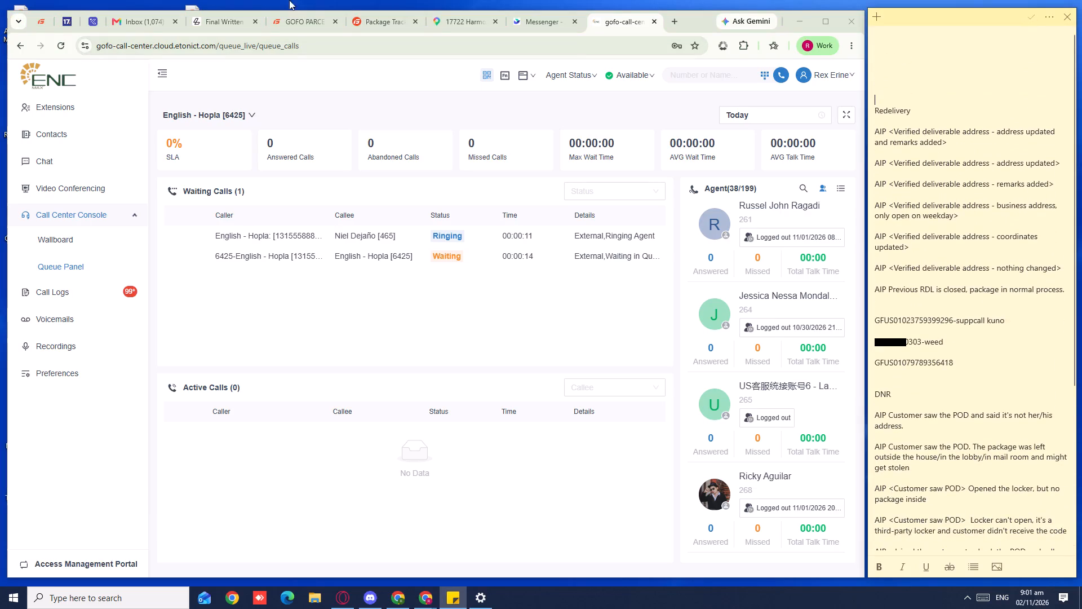
Check the Tracking Query, Delivery waybill management, Ticket handling and Ticket registration pages in the GOFO parcel system, ending on Ticket registration.
left_click(290, 18)
left_click(74, 99)
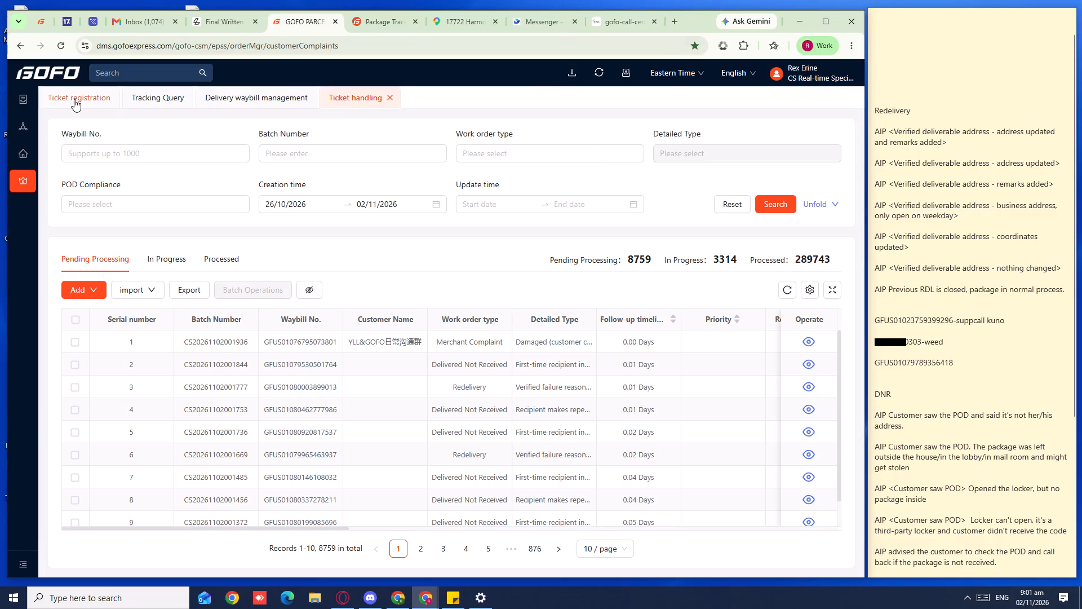
left_click(159, 104)
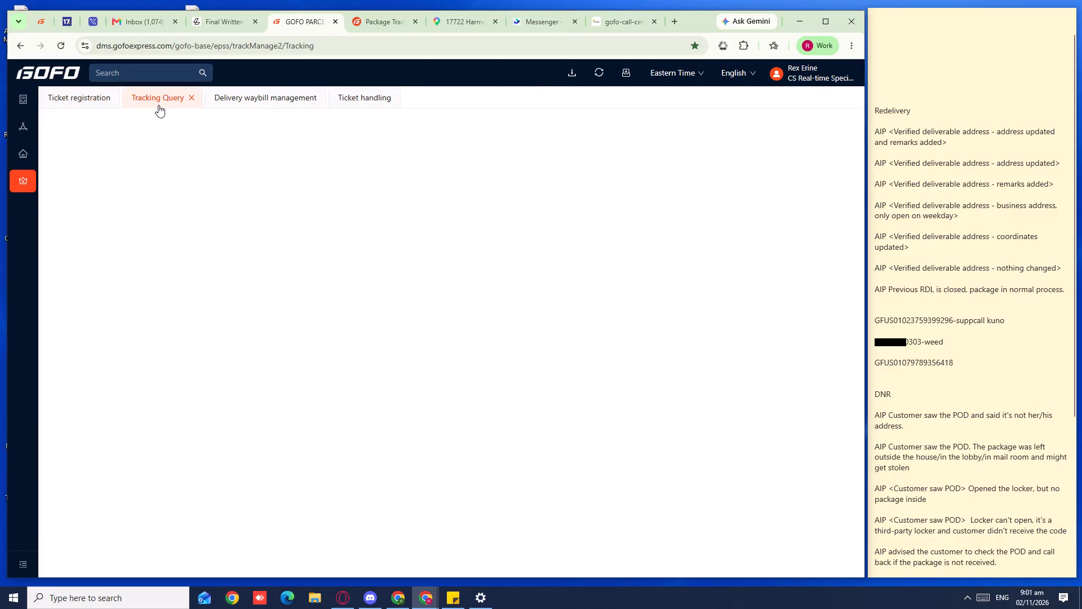
left_click(272, 96)
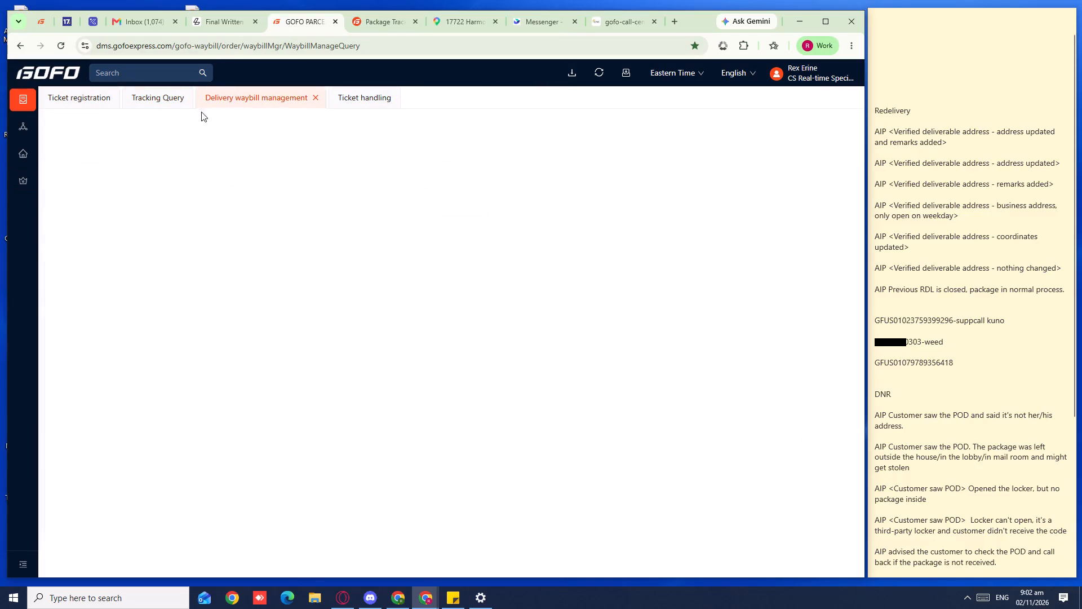
left_click(369, 98)
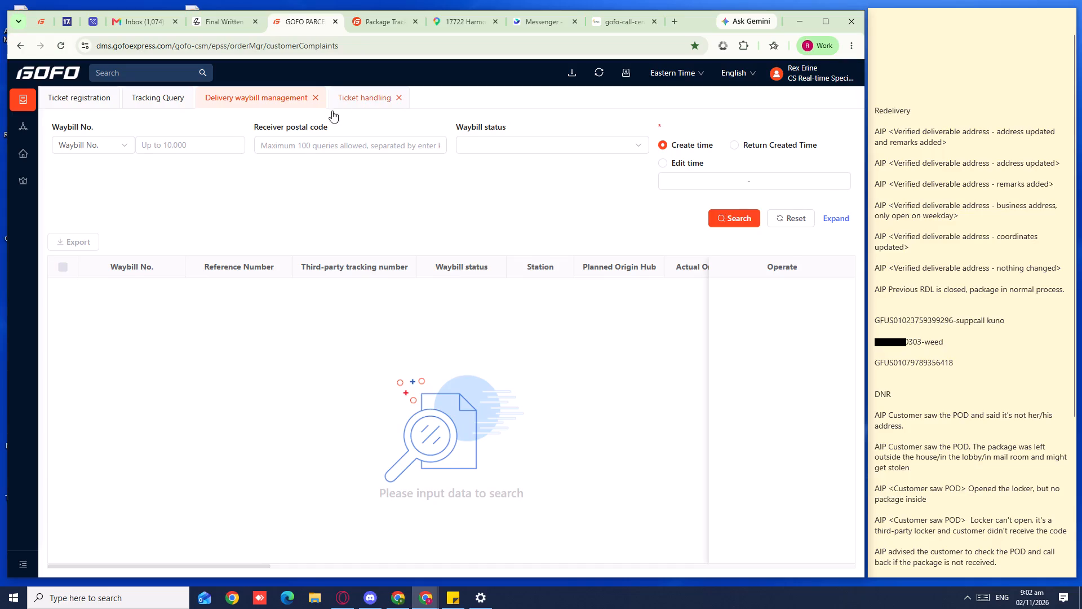
left_click(216, 98)
left_click(134, 101)
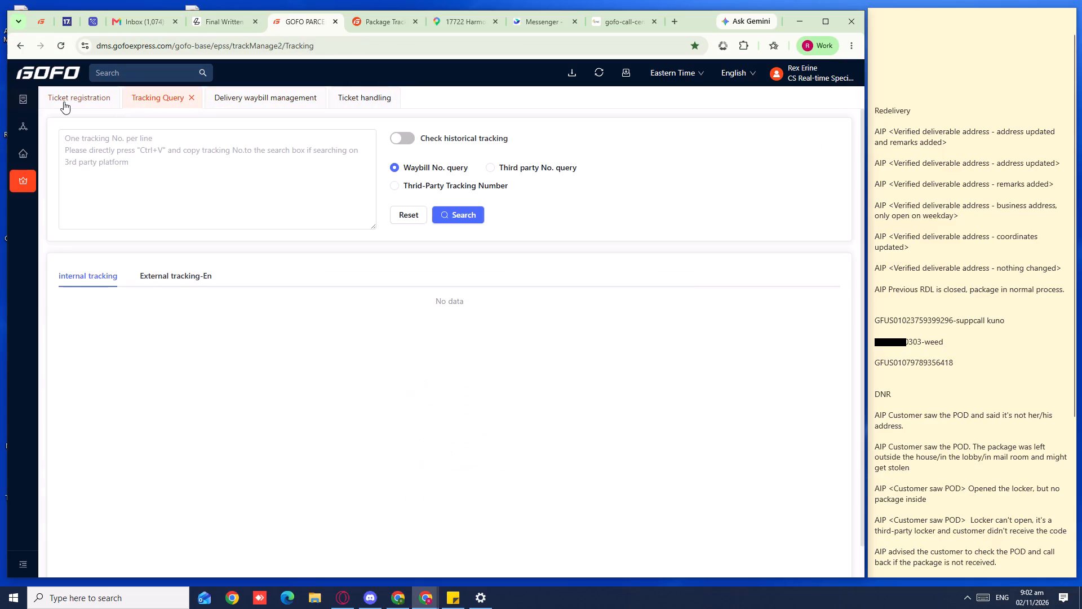
left_click(64, 101)
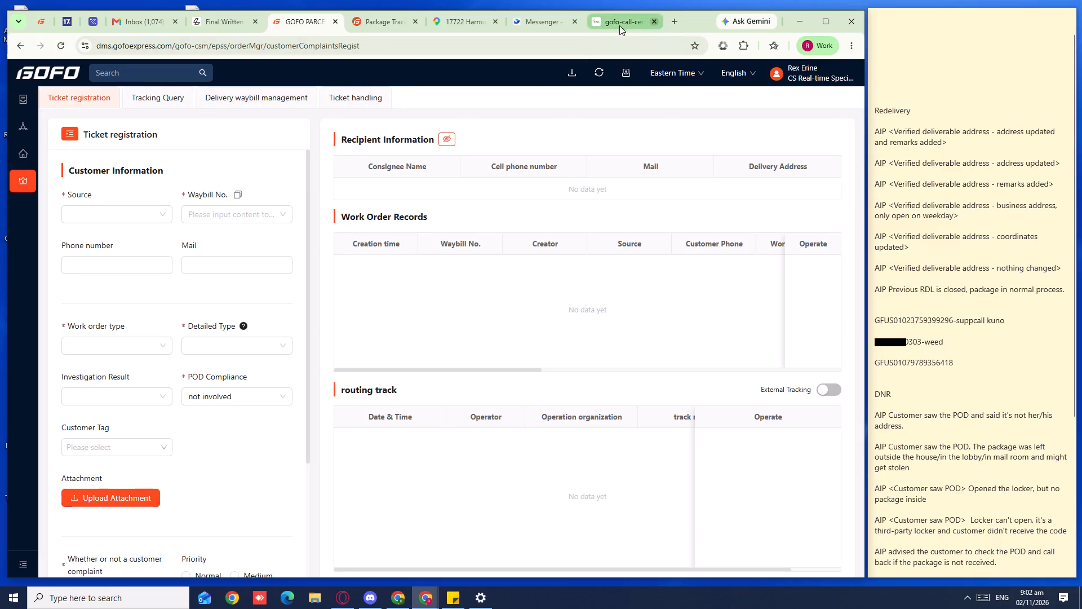
Switch back to the call center's Queue Panel to view the English - Hopla queue.
left_click(619, 25)
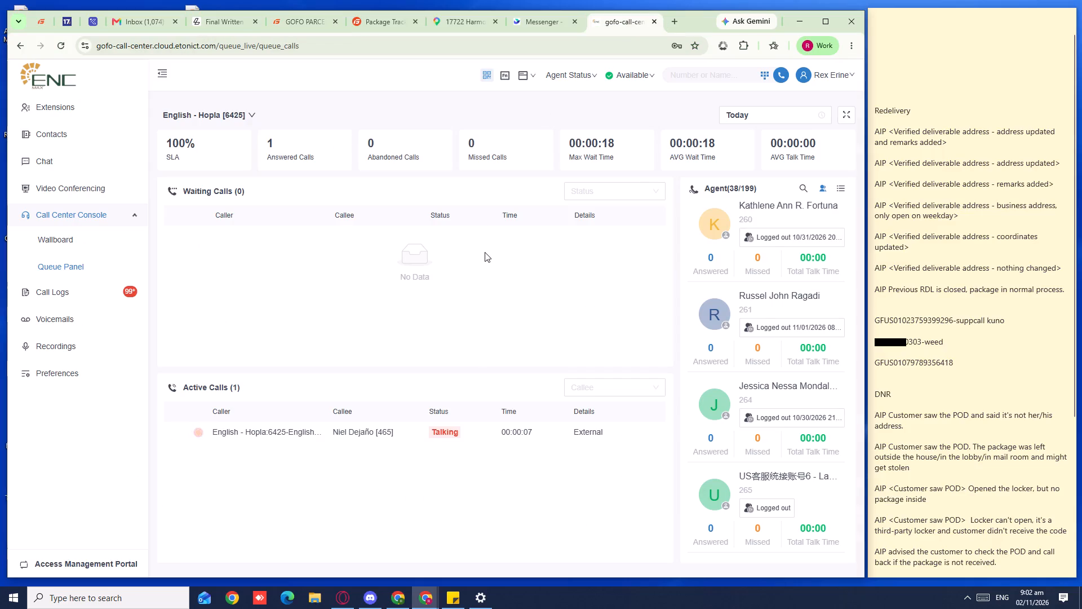
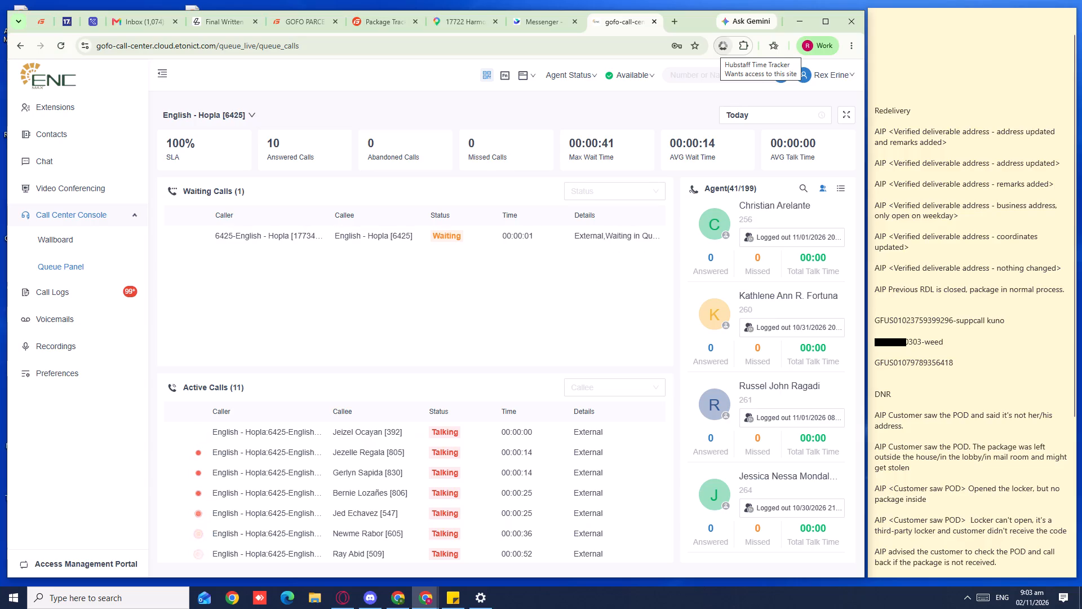
Open the system clock and calendar to check the exact current time.
left_click(1049, 598)
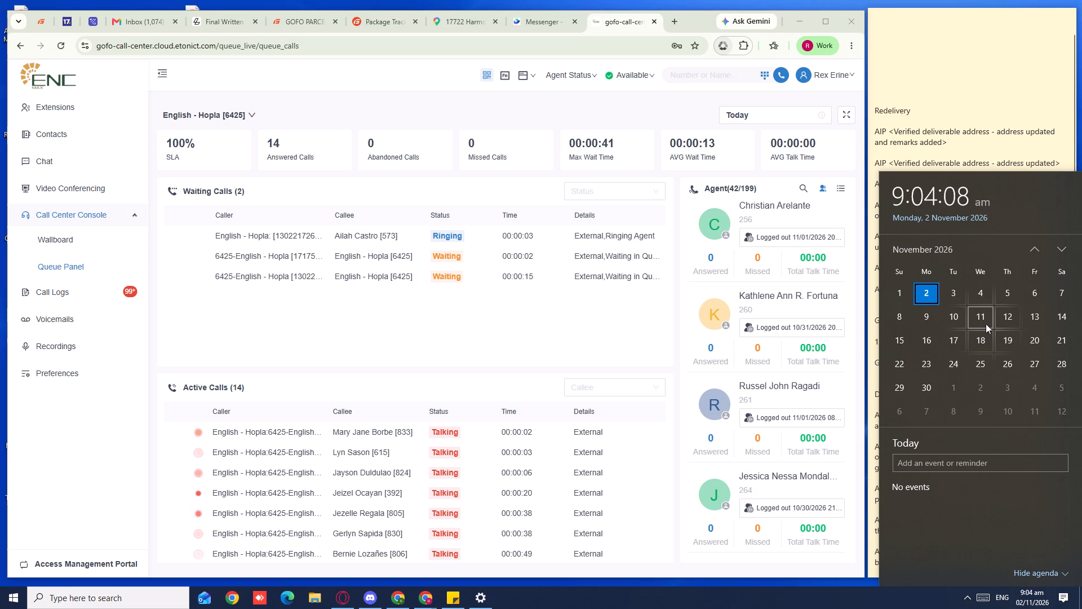
Remove one blank line from the space above the Redelivery heading in the sticky note.
left_click(937, 59)
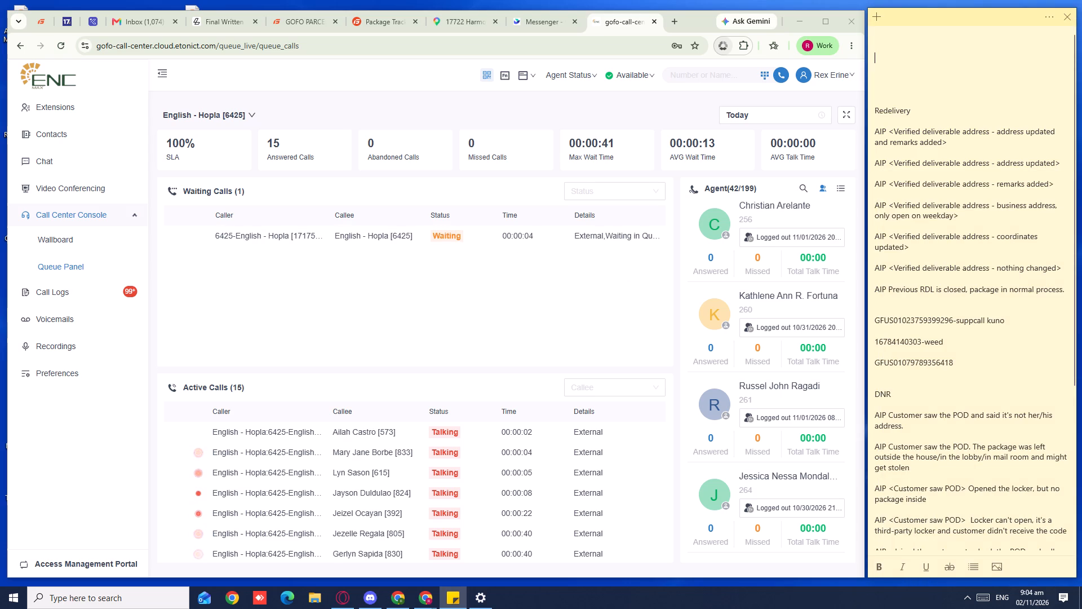
key("BackSpace")
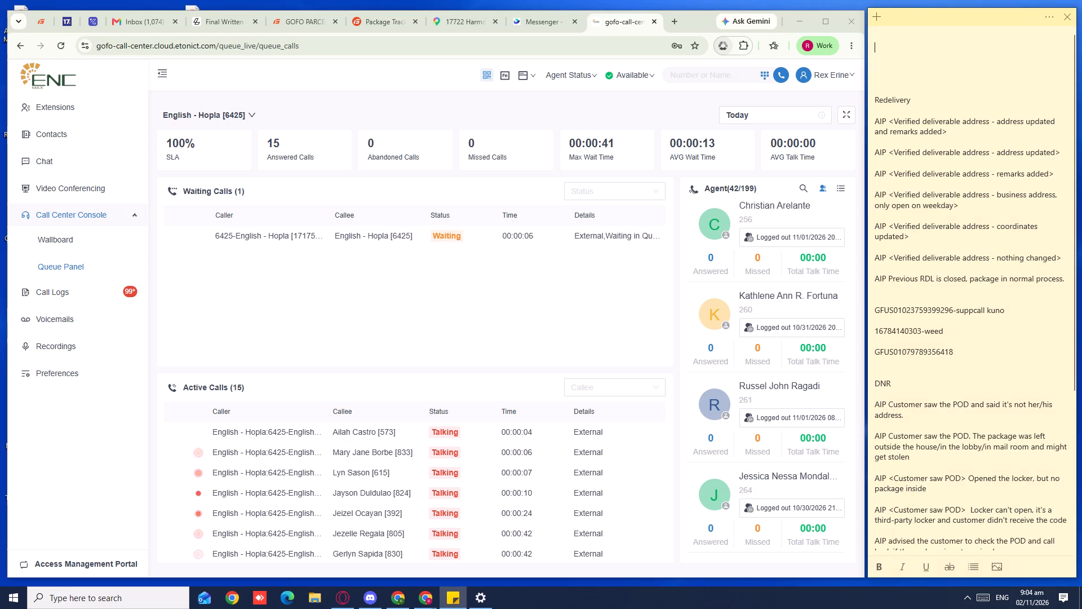
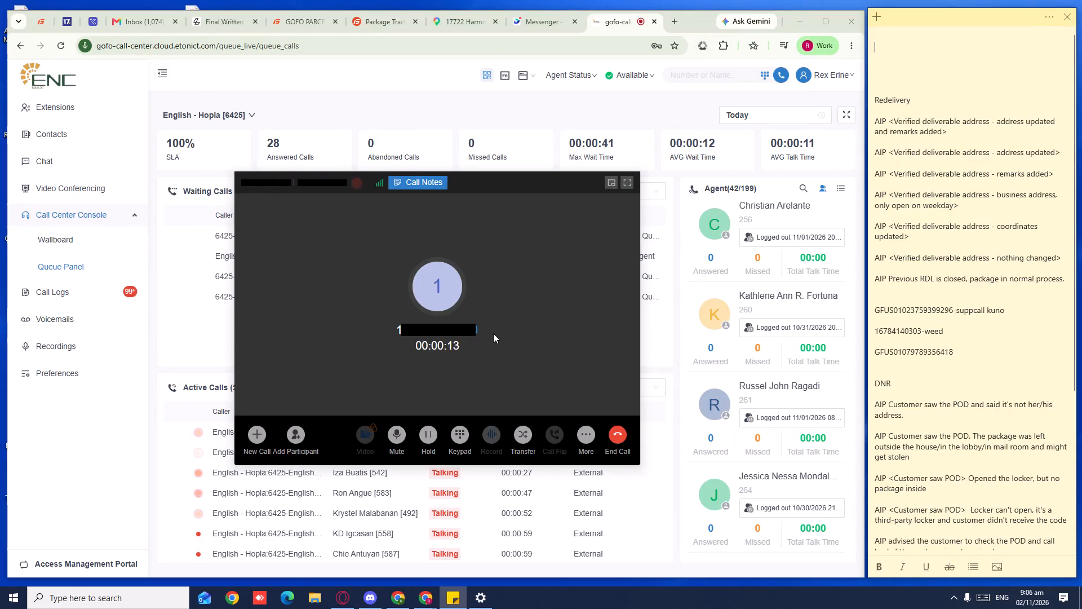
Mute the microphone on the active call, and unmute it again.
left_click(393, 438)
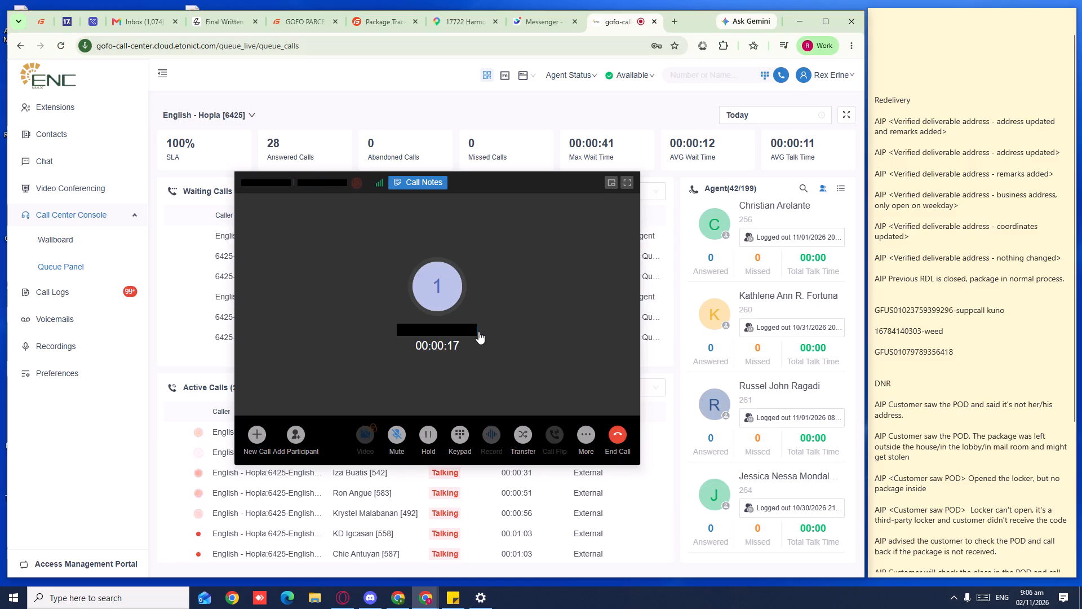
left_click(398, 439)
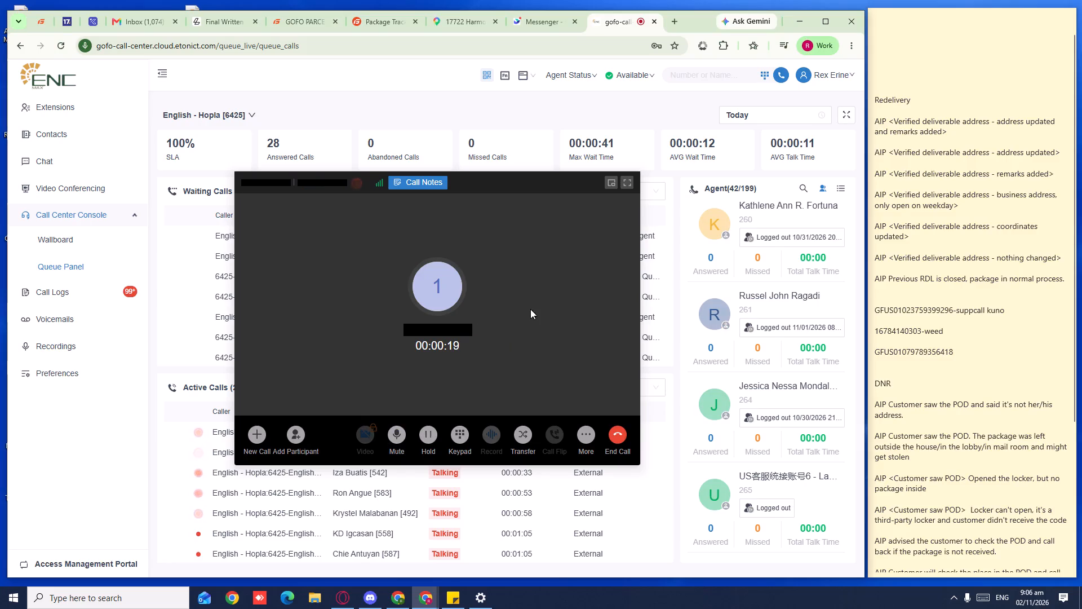
Copy the caller's phone number from the active call into the top line of the sticky note.
left_click(477, 332)
left_click(935, 39)
key("ctrl+v")
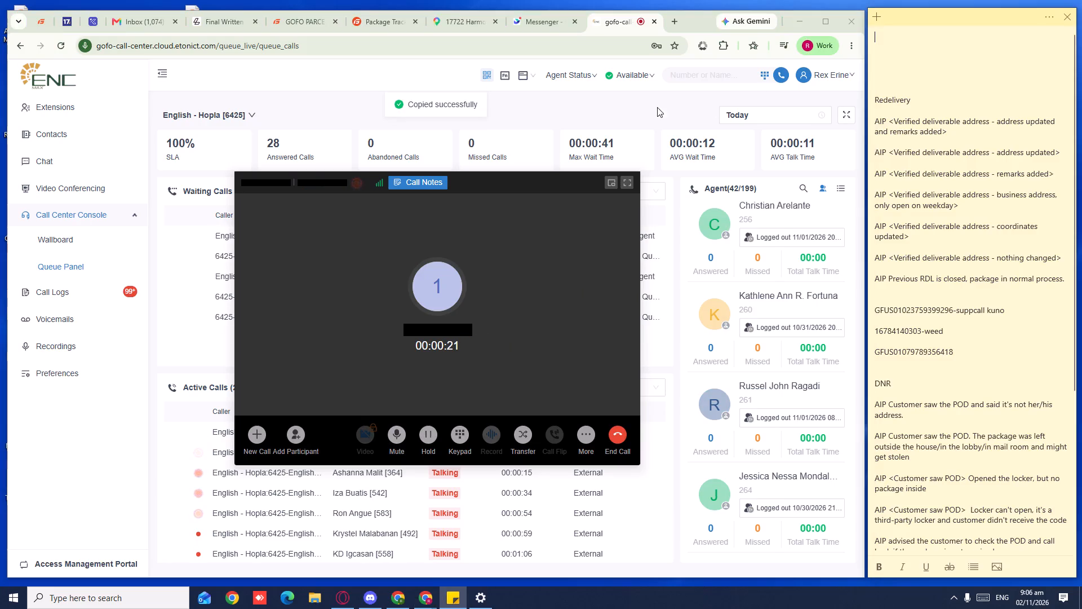
Look up the caller's call-in records by phone number from GOFO Ticket registration.
left_click(285, 26)
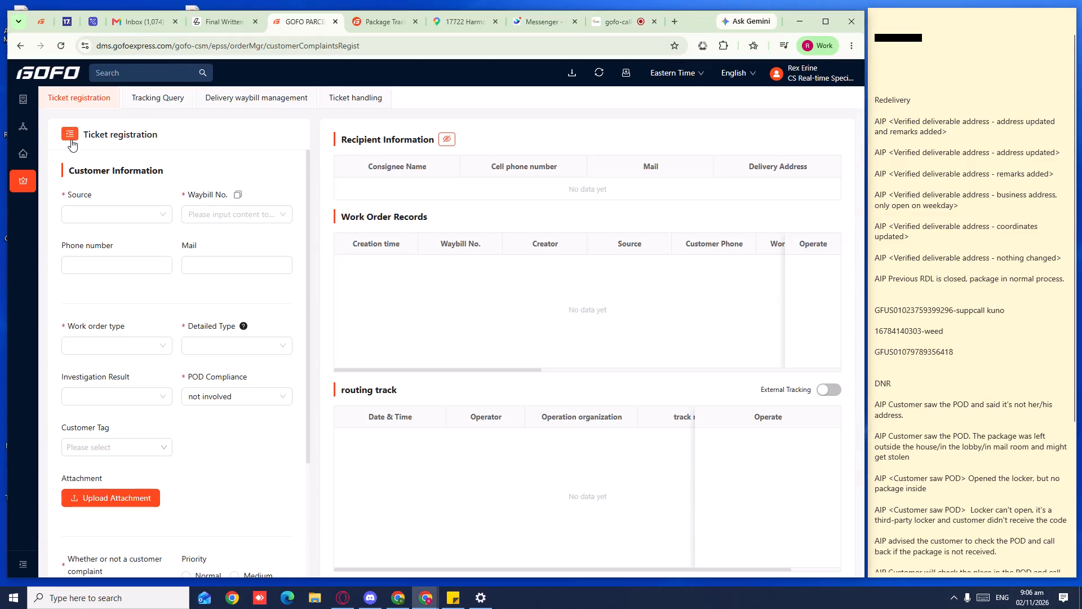
left_click(73, 140)
left_click(92, 179)
key("ctrl+v")
left_click(233, 178)
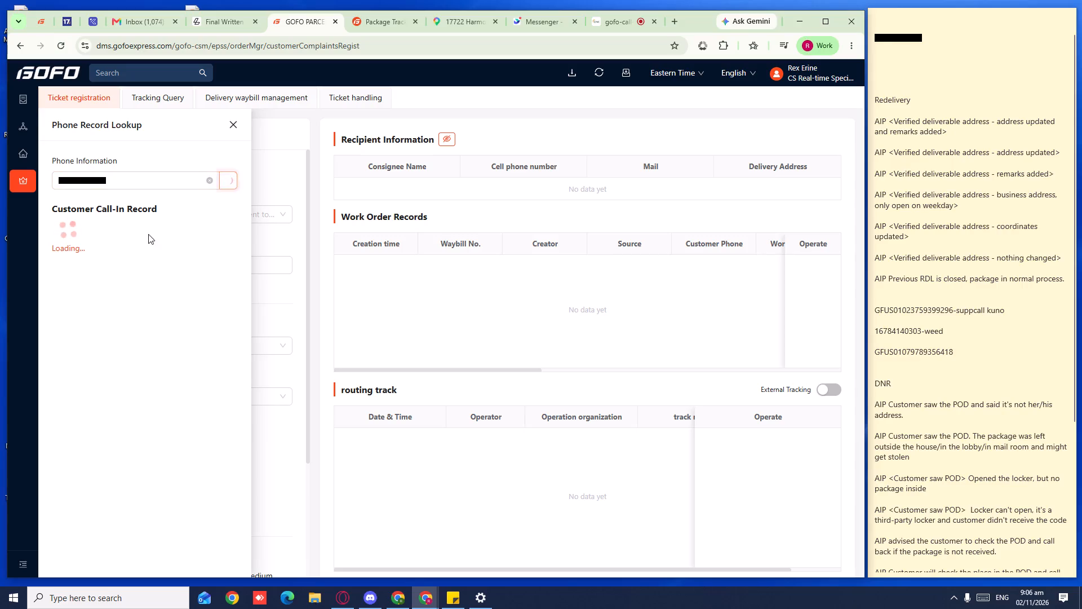
double_click(172, 232)
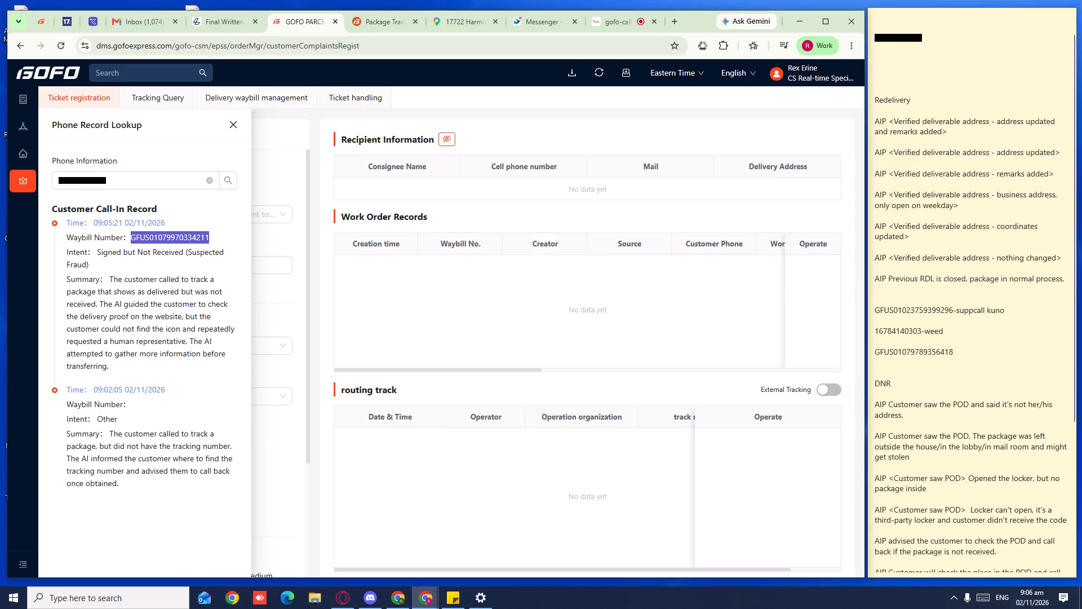
key("ctrl+c")
key("ctrl+c")
key("ctrl+c")
key("ctrl+c")
key("ctrl+c")
key("ctrl+c")
key("ctrl+c")
left_click(151, 102, "ctrl")
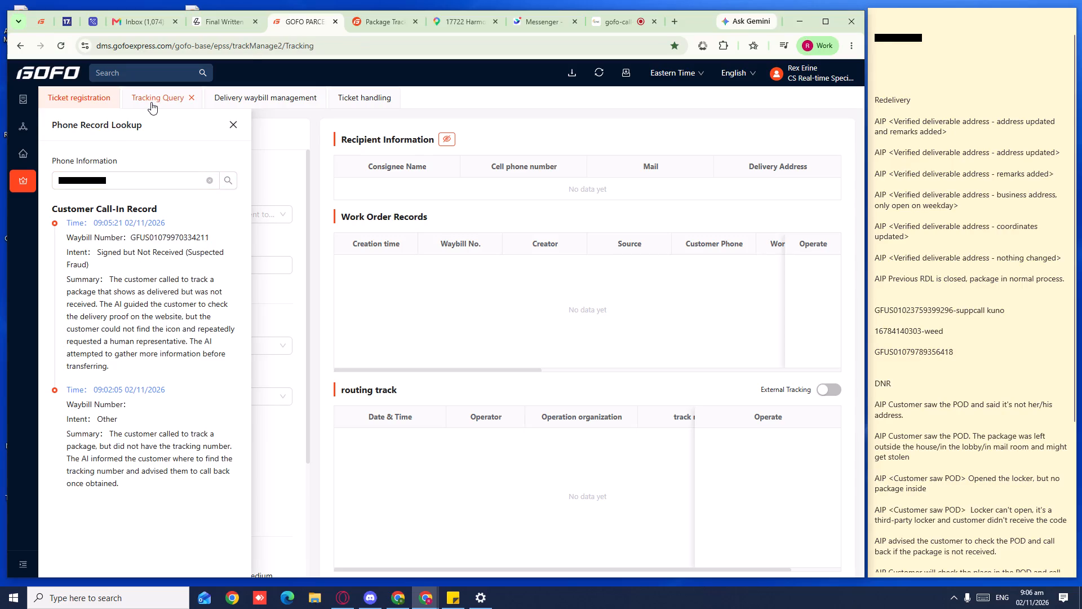
double_click(150, 151)
key("ctrl+v")
left_click(464, 211)
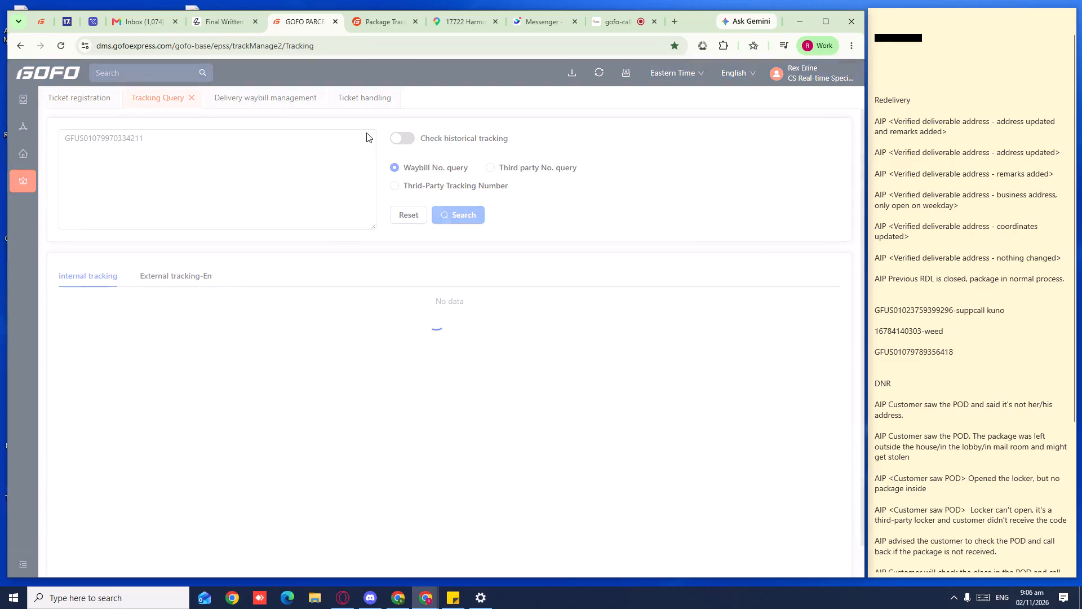
Open the waybill's details, check the receiver information, and close the details.
left_click(144, 311)
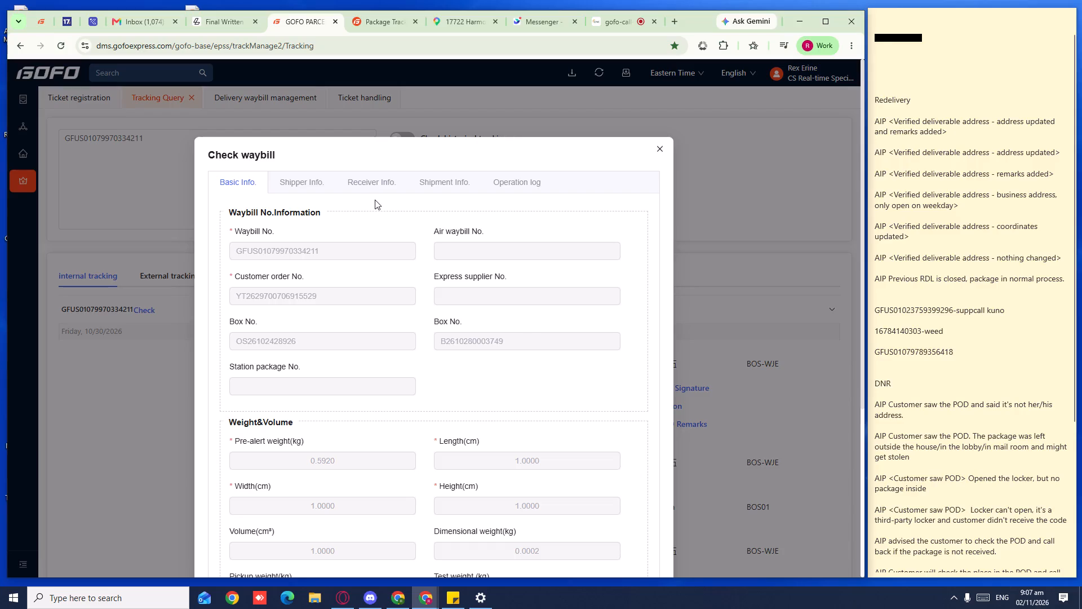
left_click(373, 182)
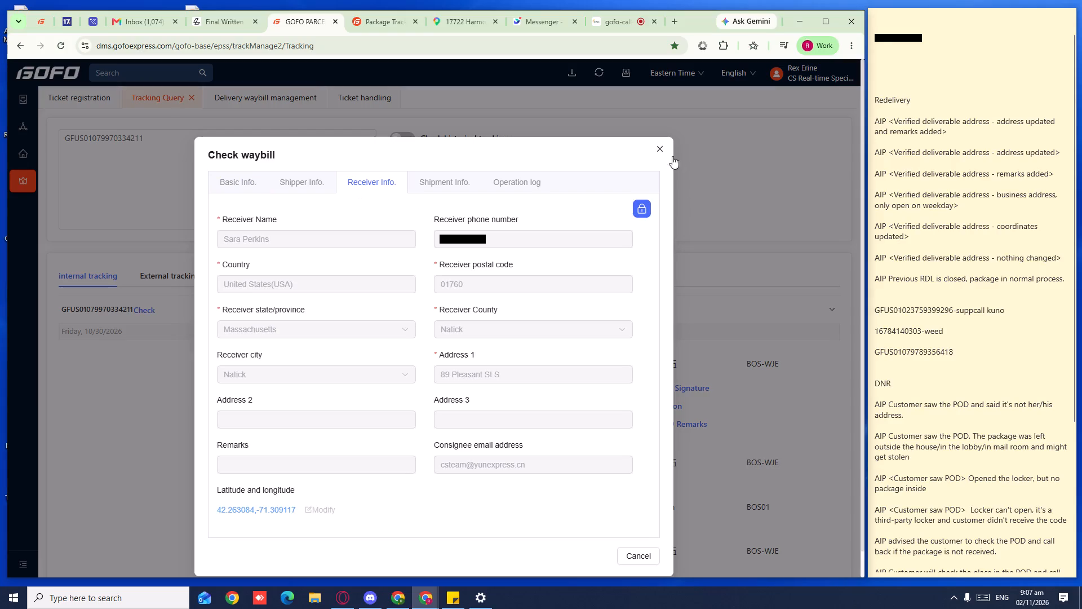
left_click(661, 144)
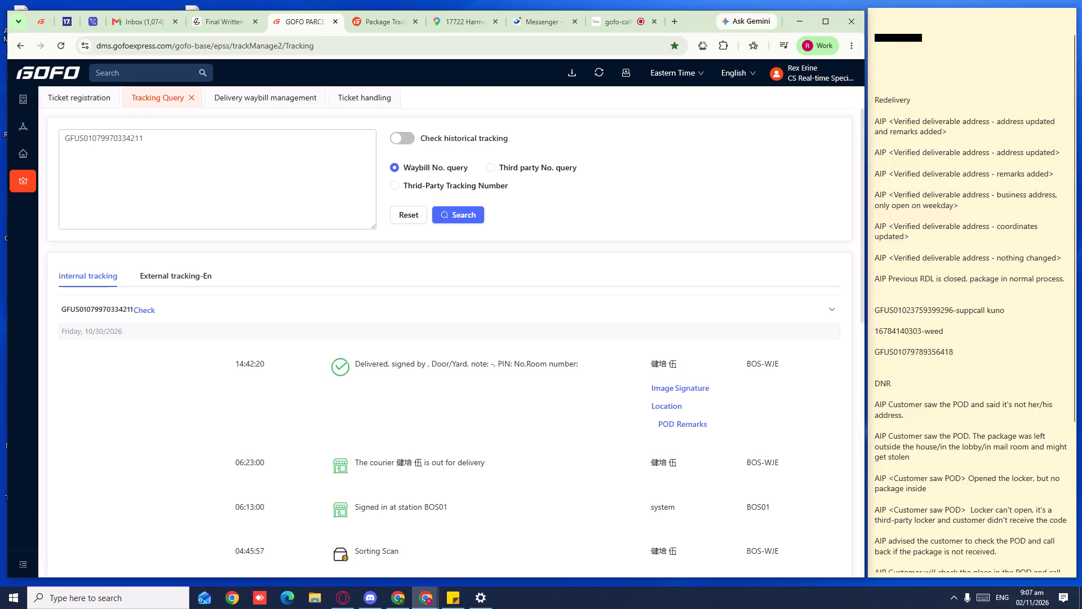
Review the parcel's internal tracking history and check its dates against the system clock and calendar.
scroll(183, 211, "down", 7)
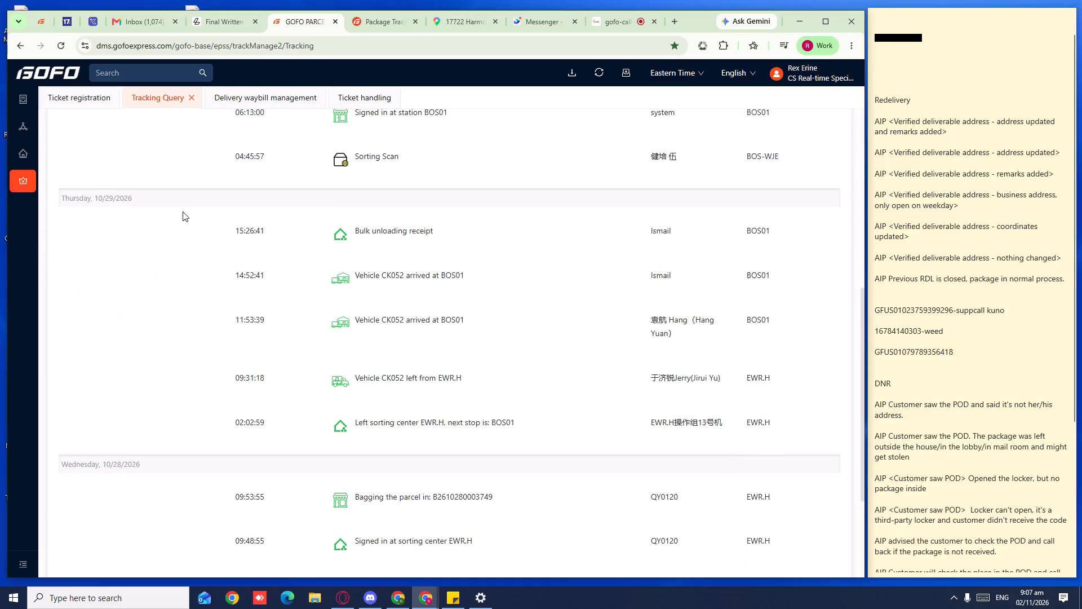
scroll(183, 211, "up", 4)
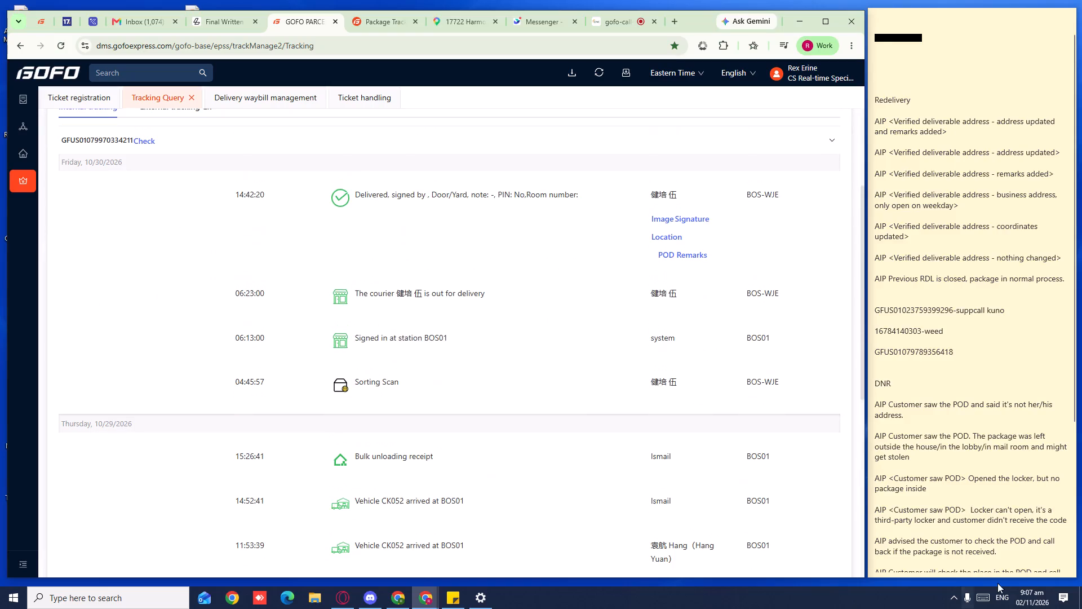
left_click(1035, 606)
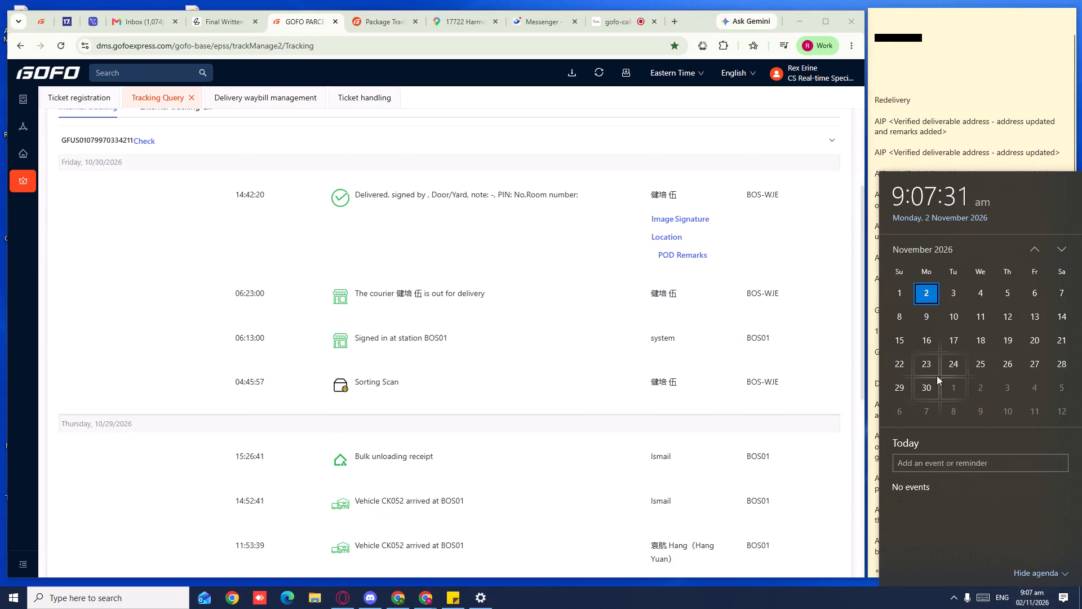
scroll(936, 374, "up", 2)
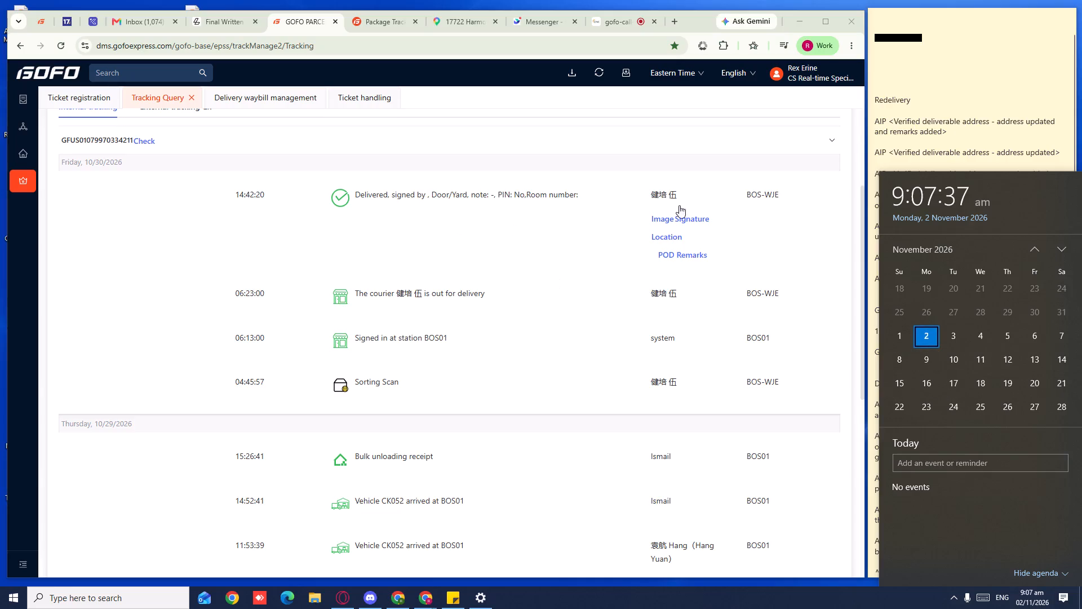
Examine the delivery photos attached to the Delivered event, and close the image viewer.
left_click(667, 221)
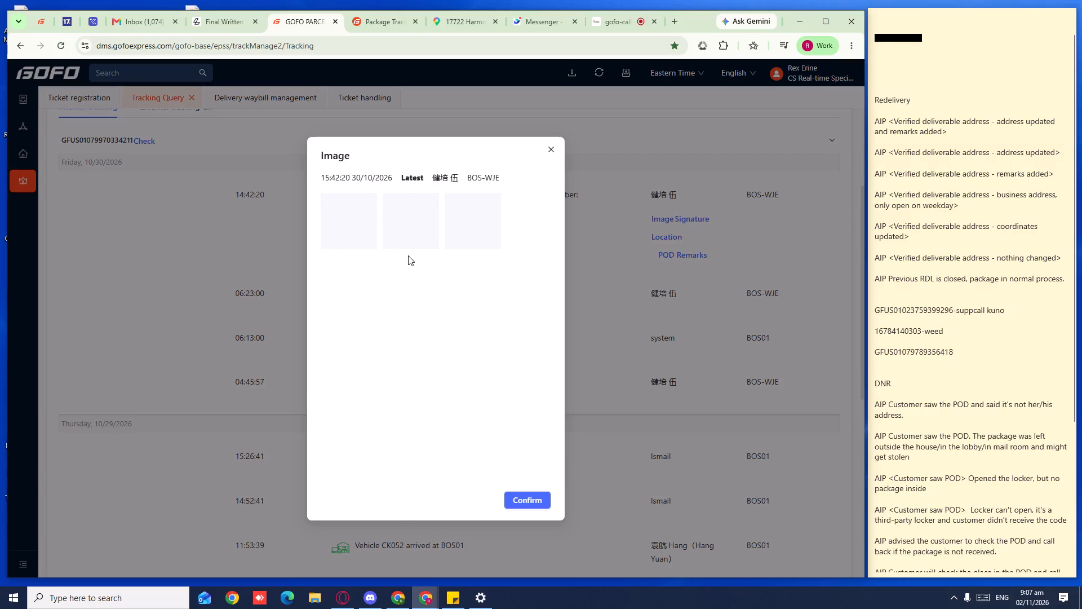
left_click(330, 222)
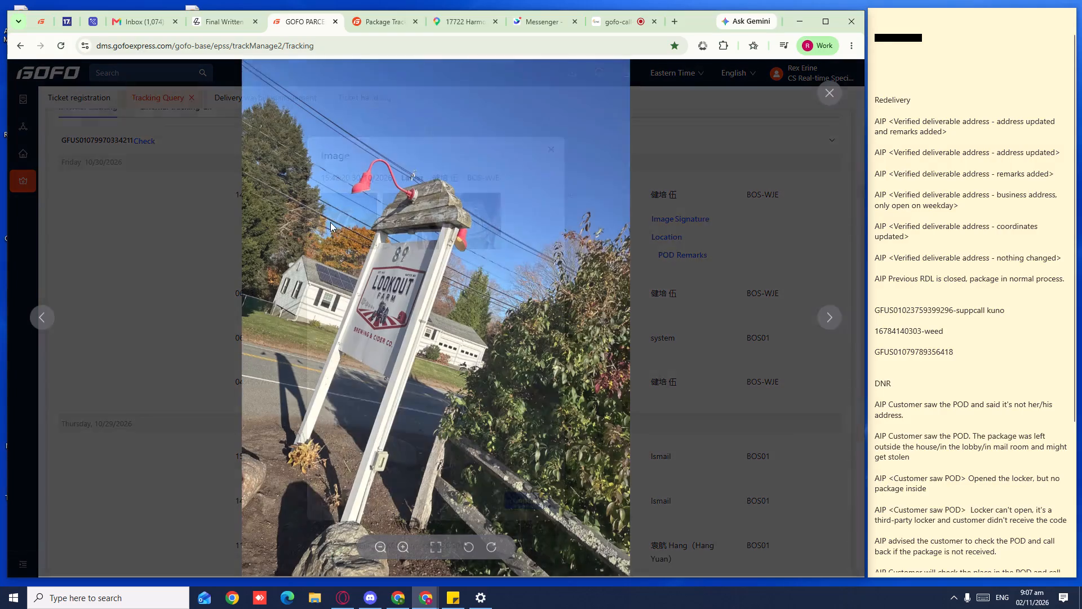
left_click(823, 315)
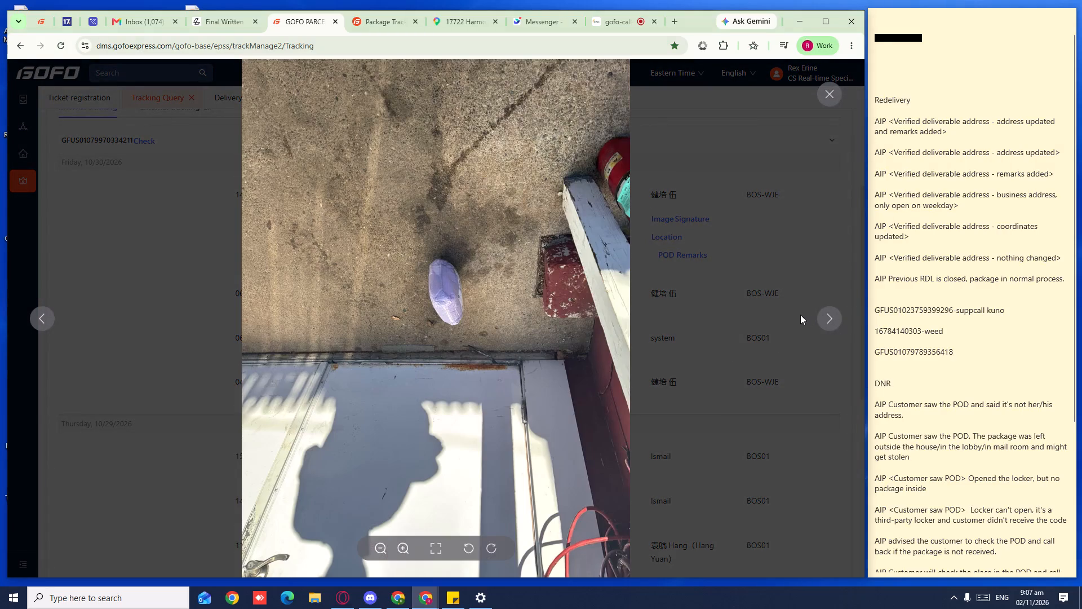
left_click(800, 315)
left_click(819, 320)
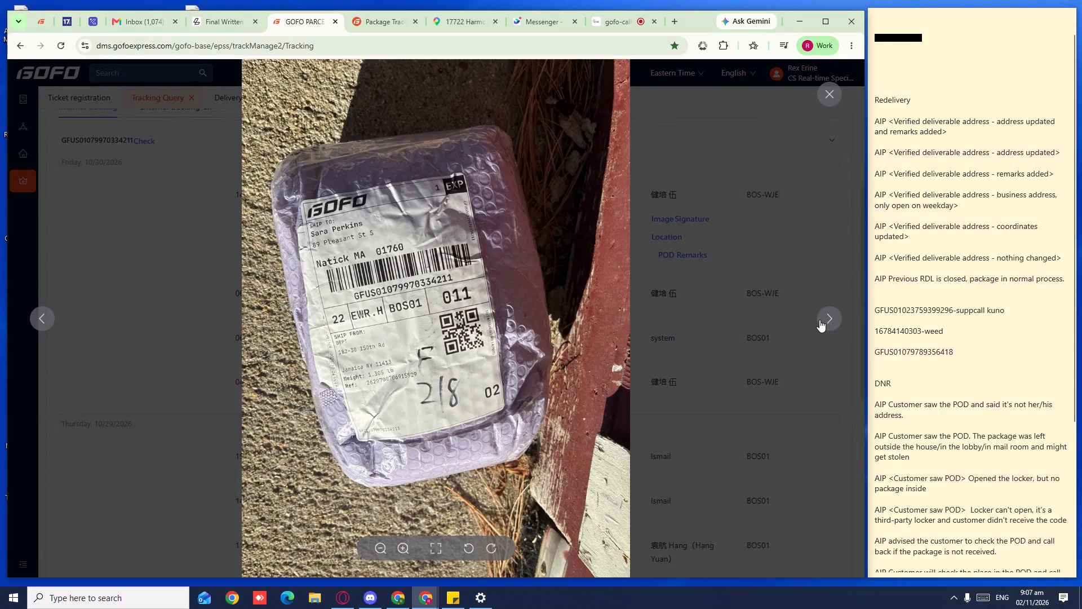
left_click(819, 320)
left_click(819, 320)
left_click(819, 320)
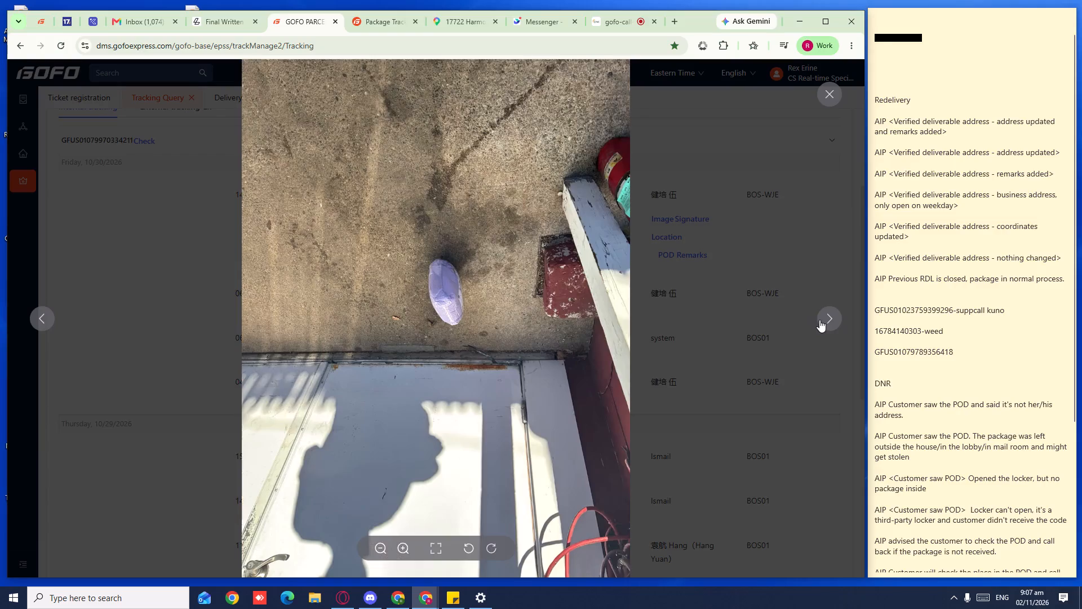
left_click(819, 320)
left_click(819, 320)
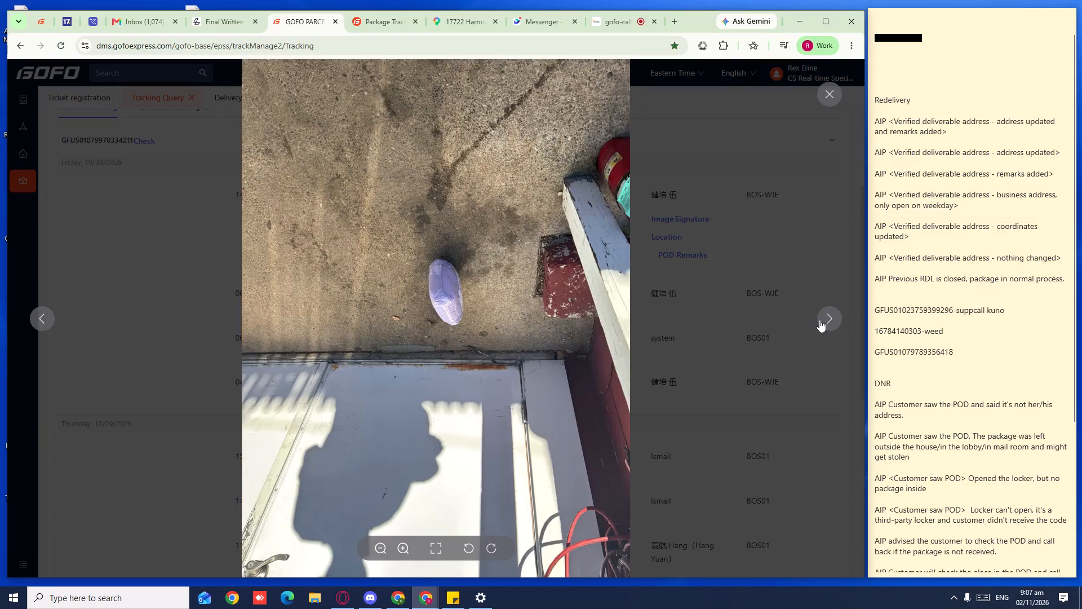
left_click(819, 320)
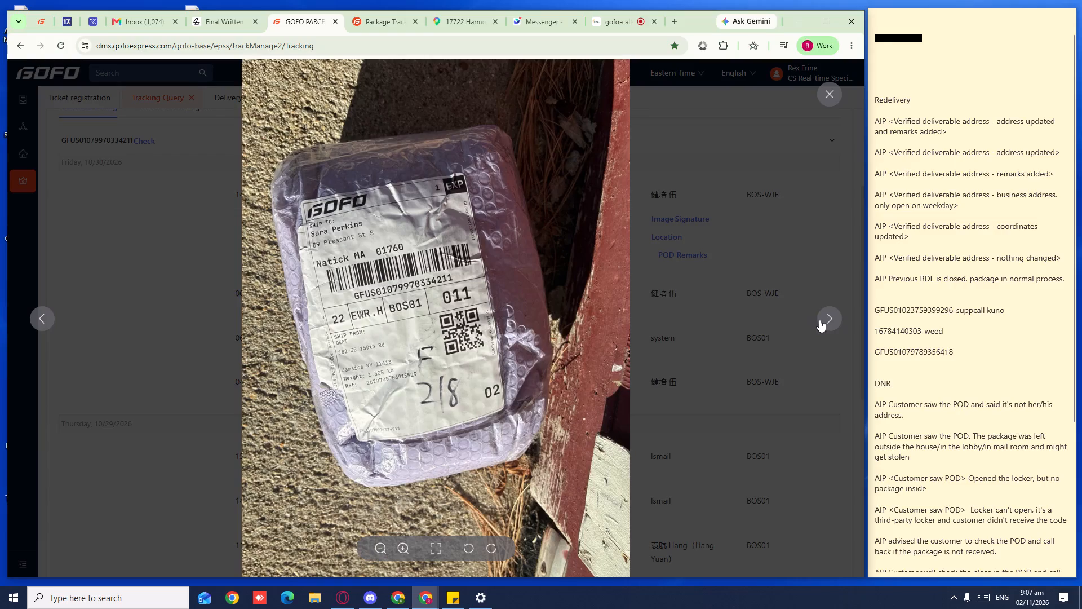
left_click(819, 320)
left_click(819, 320)
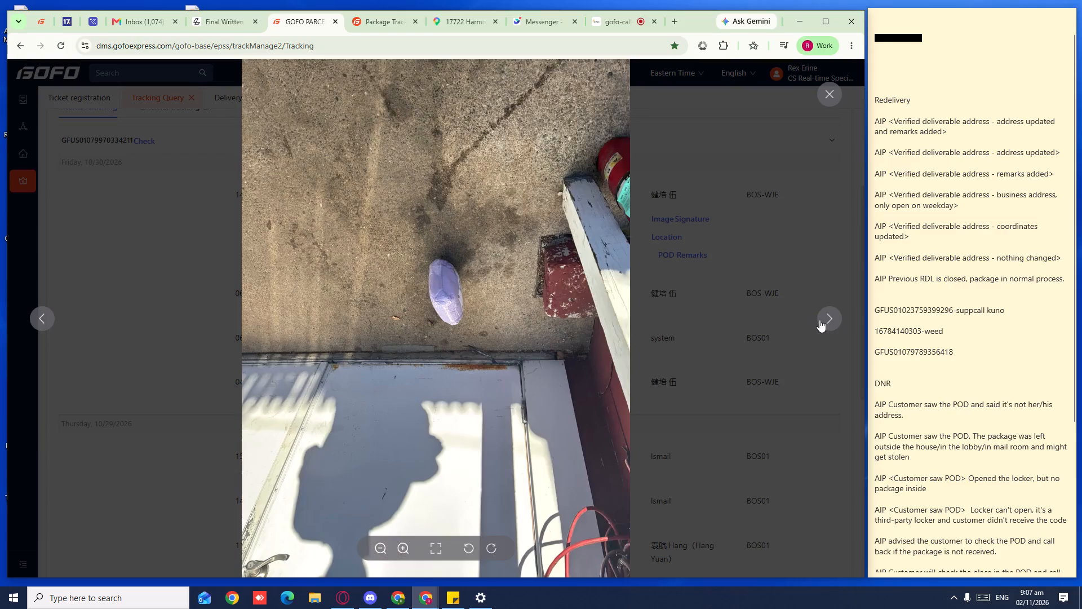
left_click(819, 320)
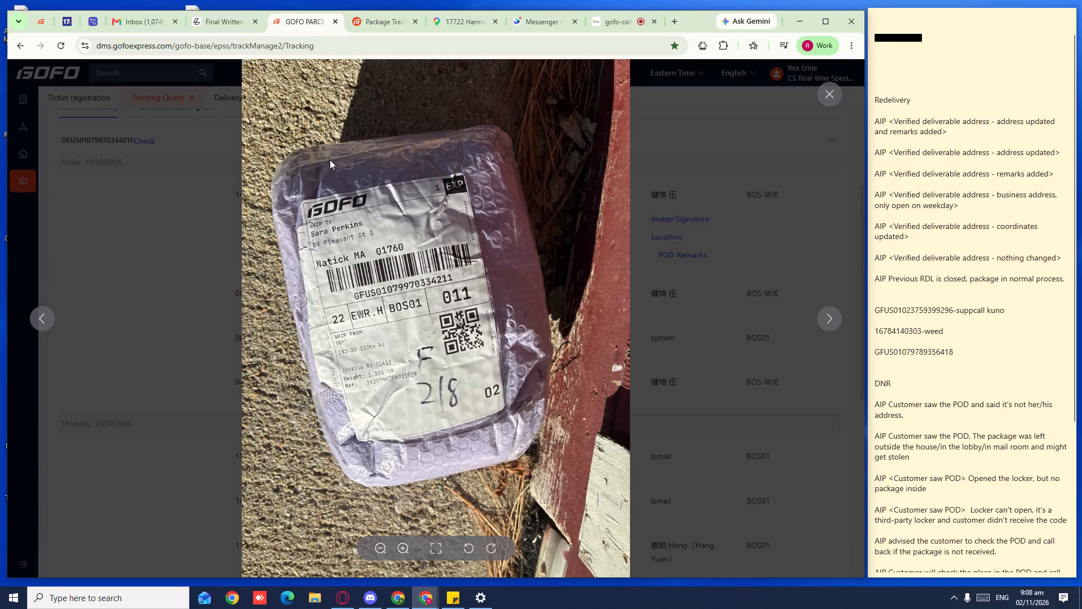
left_click(378, 25)
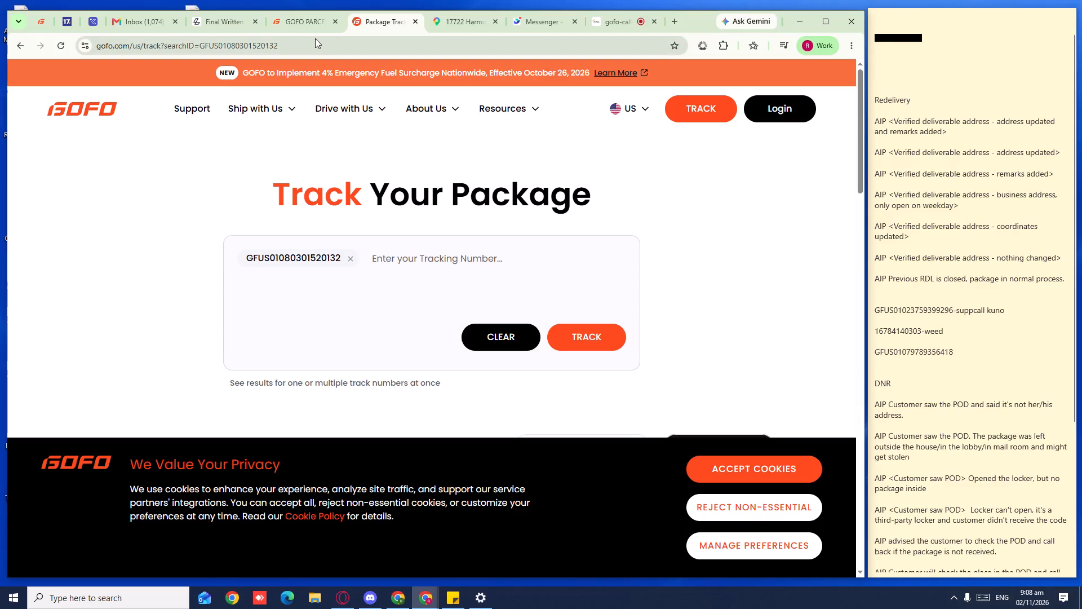
left_click(301, 30)
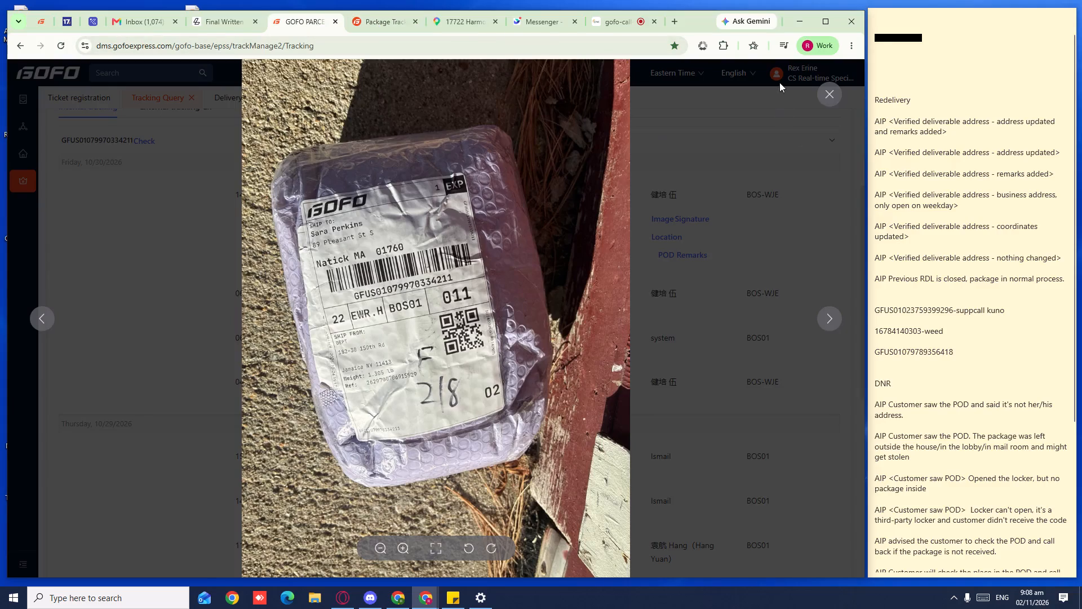
left_click(826, 92)
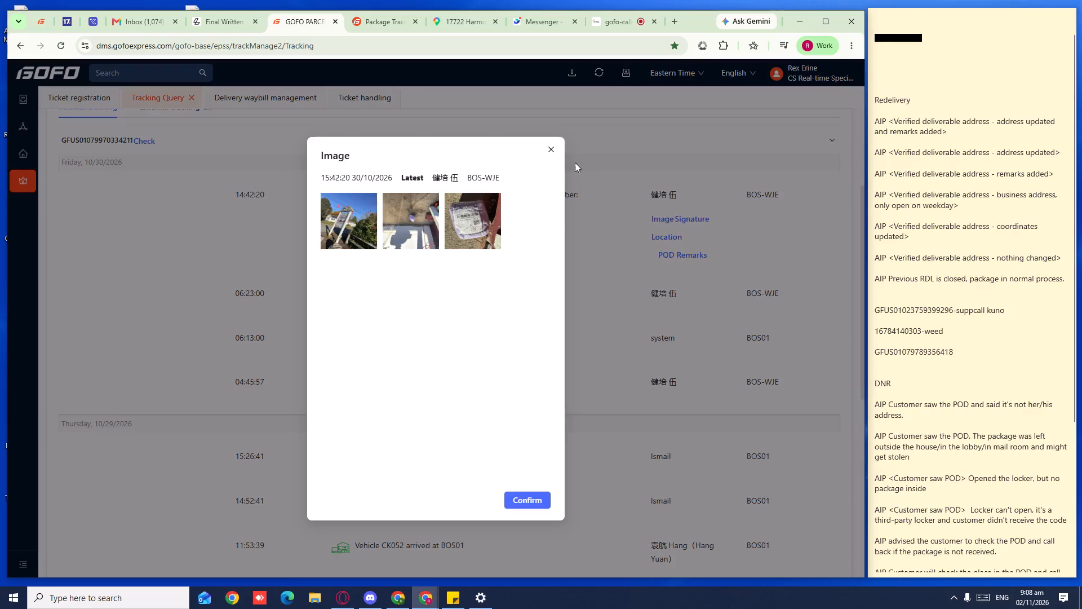
left_click(544, 147)
scroll(212, 200, "up", 3)
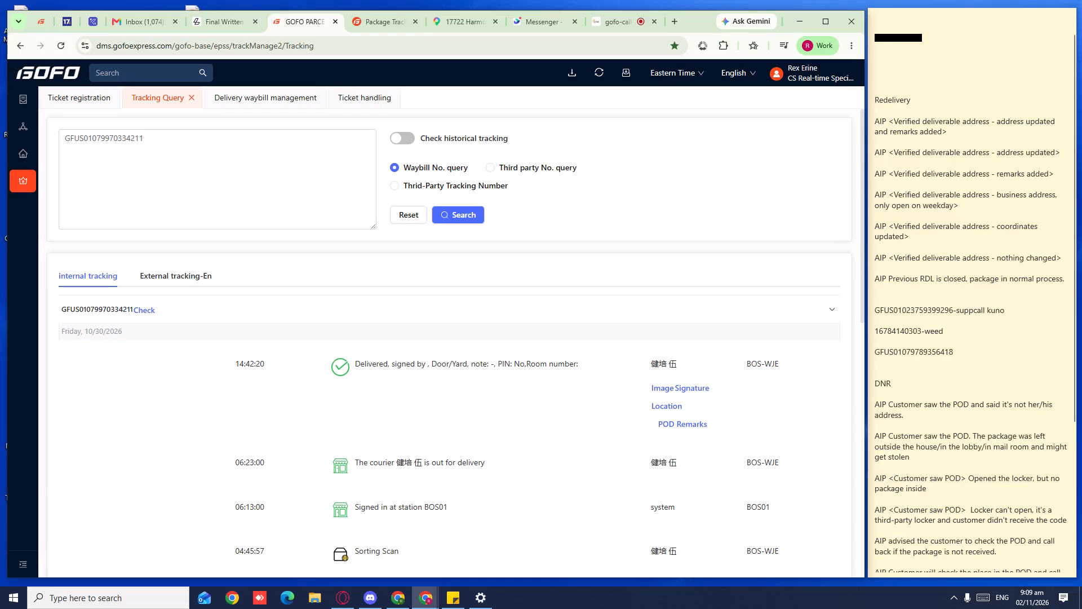
double_click(194, 152)
key("ctrl+c")
key("ctrl+c")
key("ctrl+c")
key("ctrl+c")
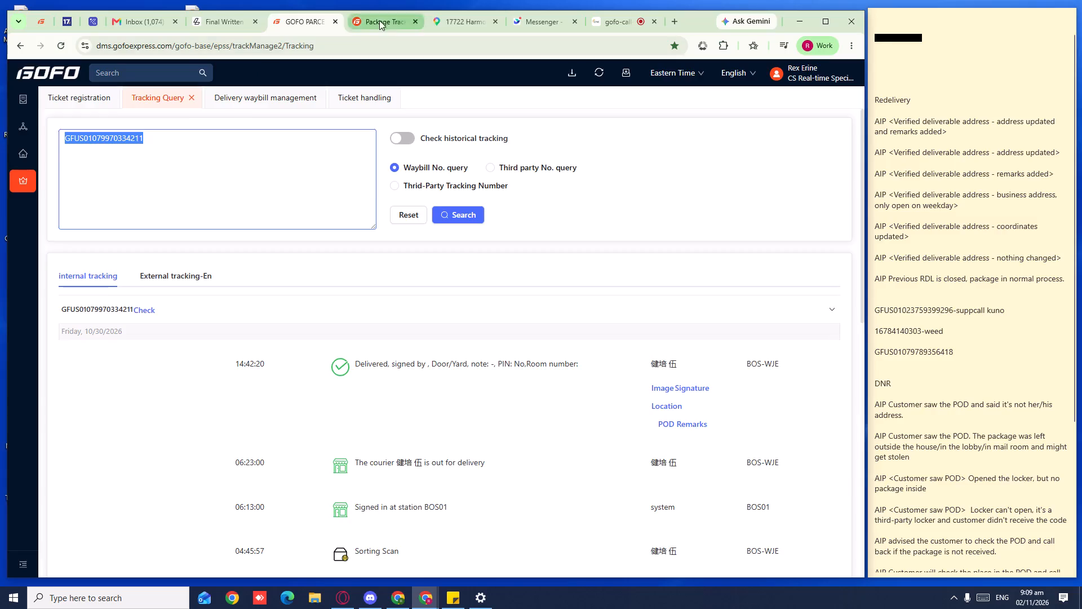
left_click(379, 20, "ctrl")
left_click(352, 258)
key("ctrl+v")
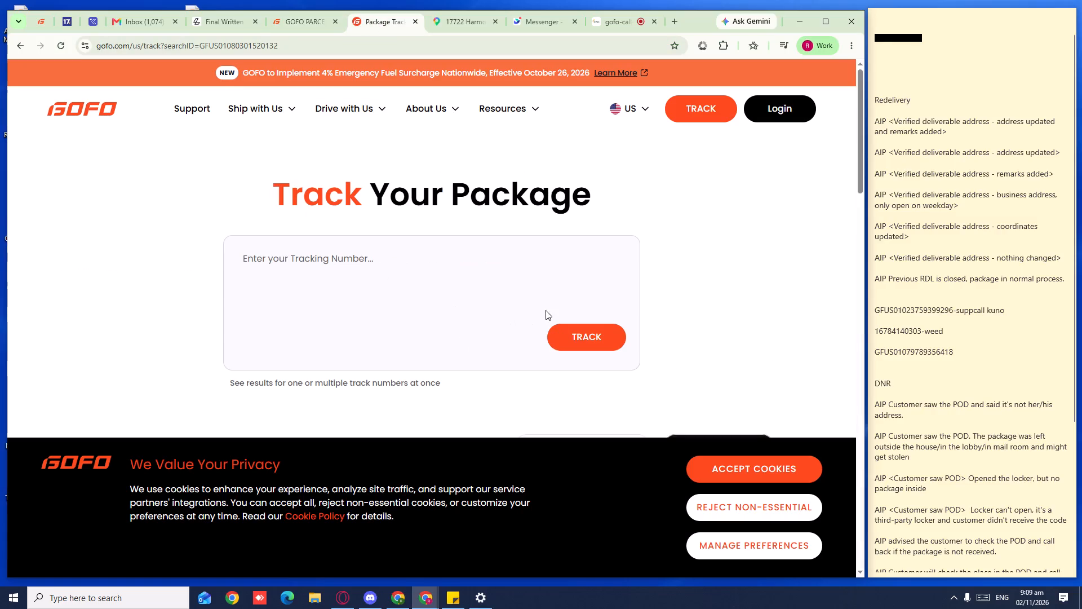
left_click(331, 261)
key("ctrl+v")
left_click(587, 334)
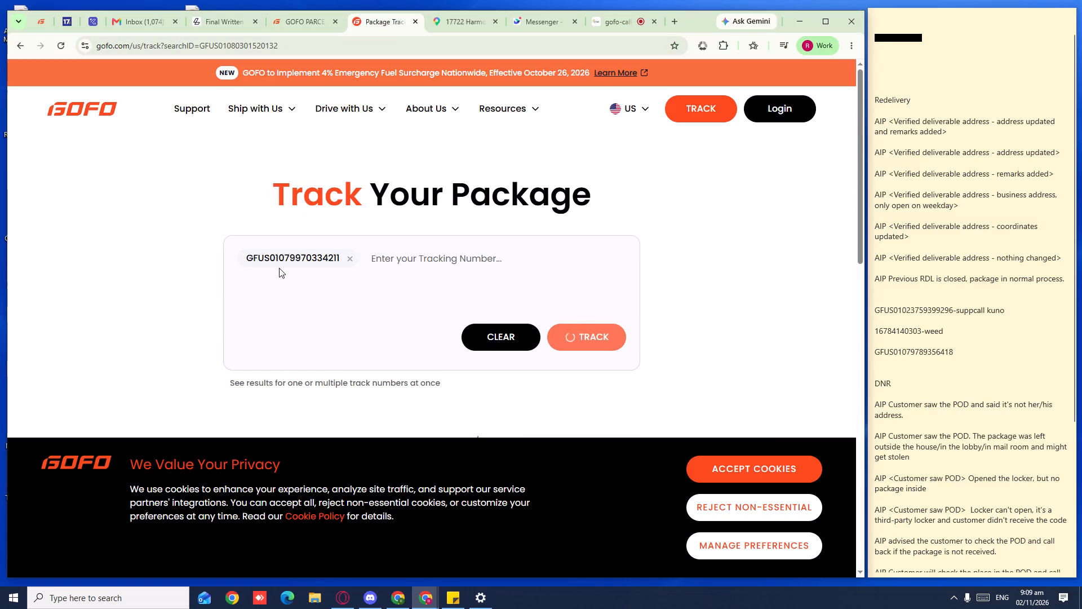
scroll(279, 268, "down", 8)
scroll(304, 238, "up", 3)
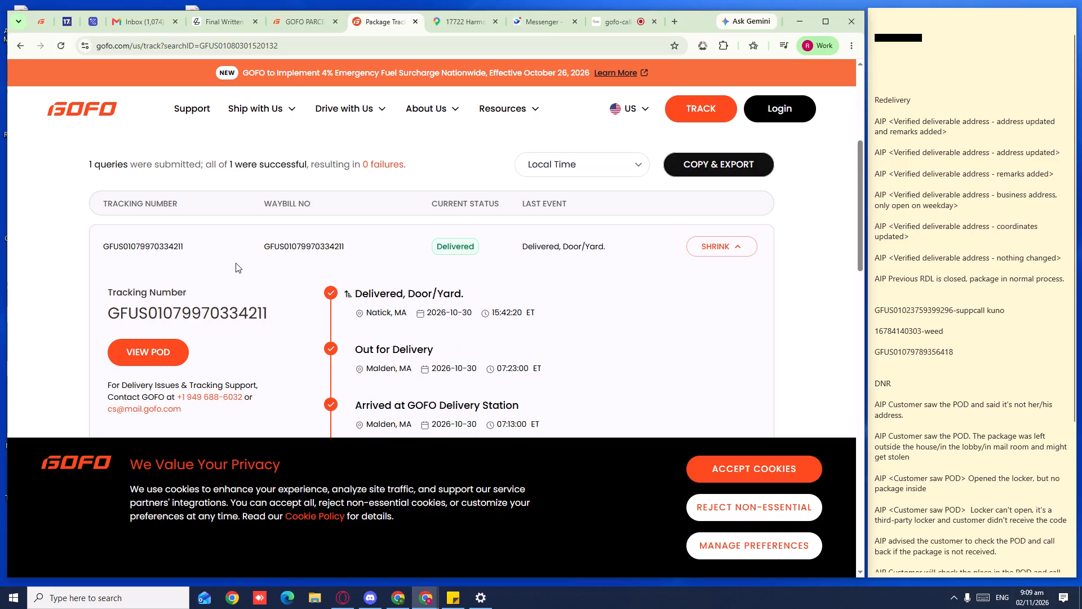
Open the parcel's proof-of-delivery prompt on the public tracking page and close it without entering a ZIP code.
left_click(172, 360)
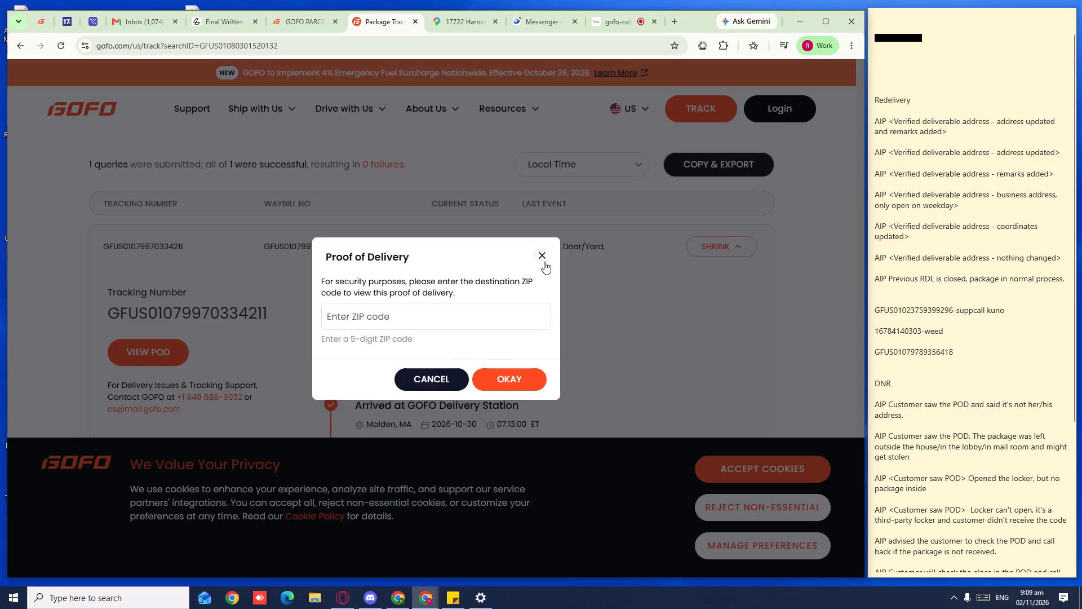
left_click(544, 262)
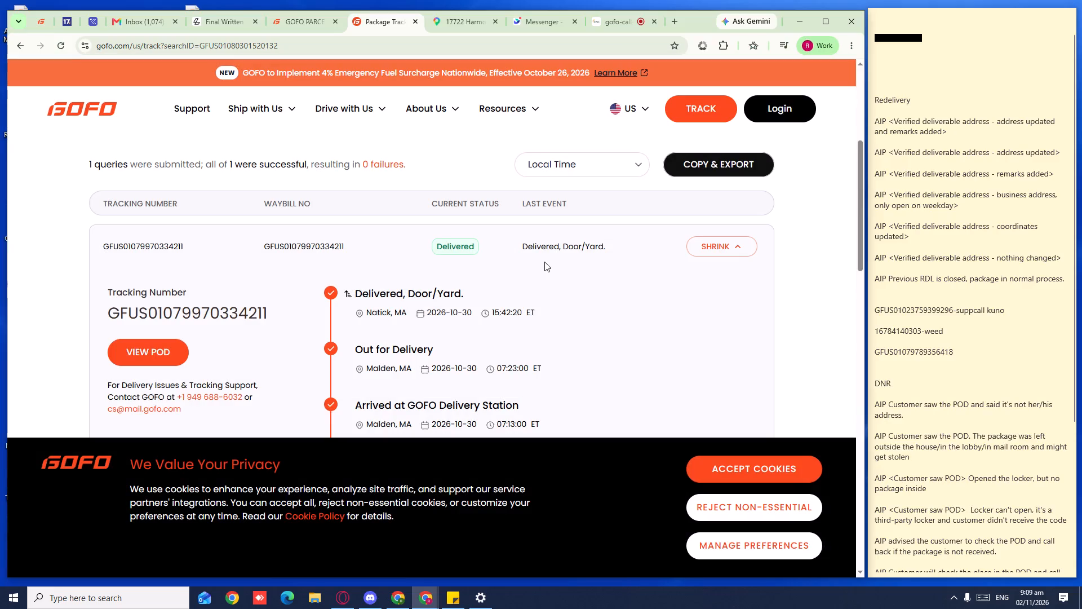
left_click(159, 341)
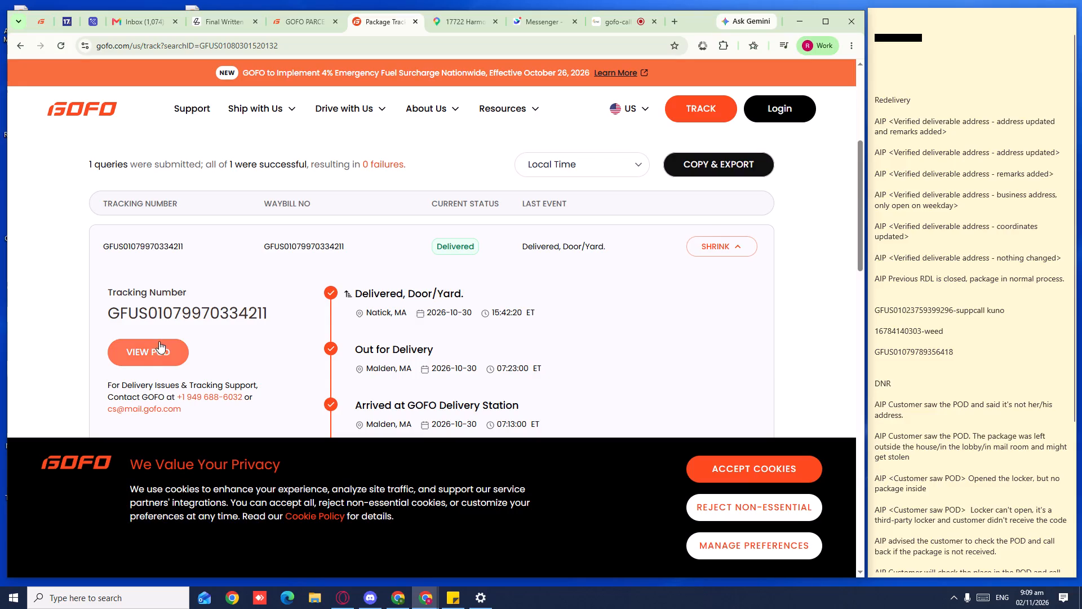
left_click(543, 256)
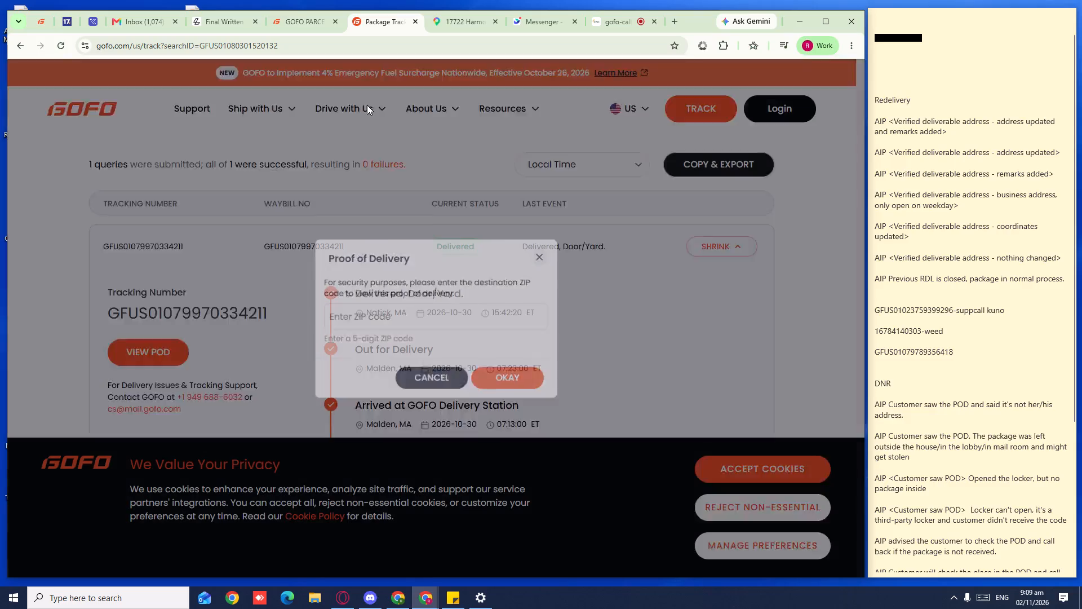
left_click(295, 28)
left_click(369, 24)
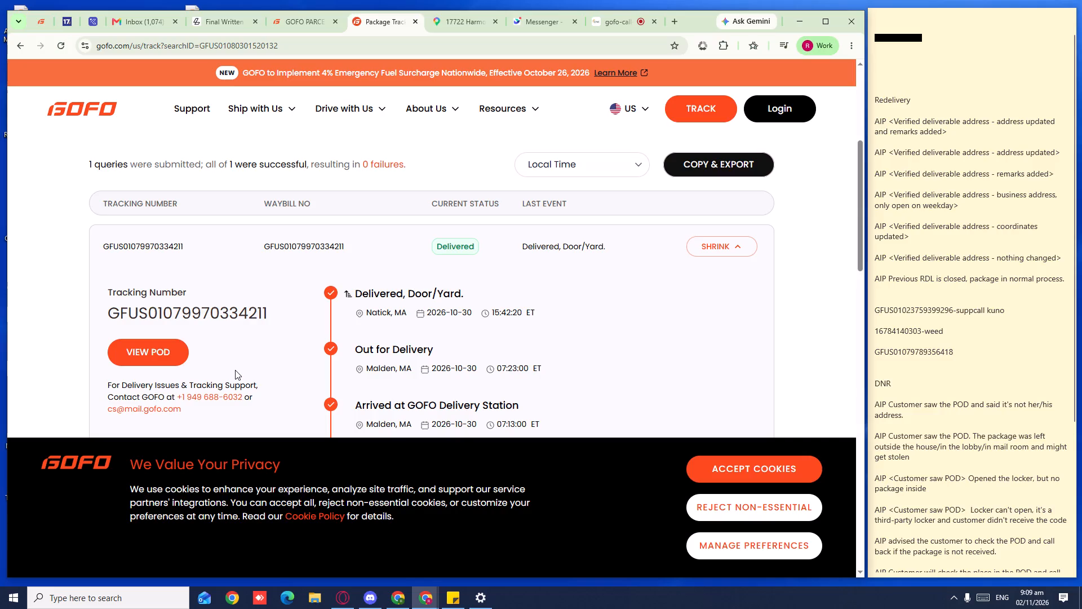
Examine all the delivery photos of the Delivered event in the internal tracking, and close the image viewer and dialog.
left_click(308, 26)
left_click(656, 393)
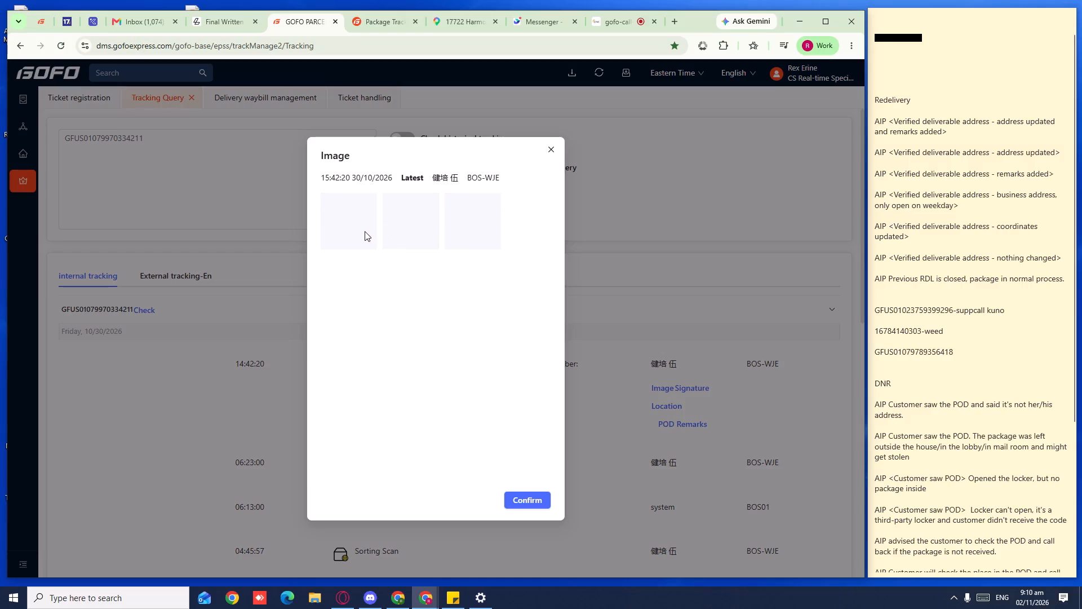
left_click(365, 231)
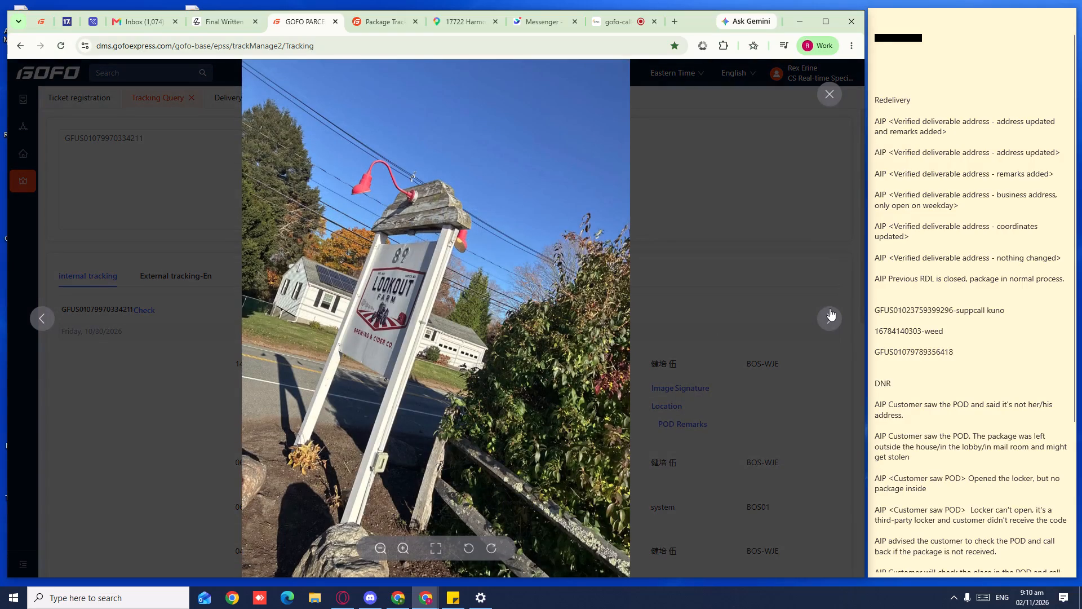
left_click(830, 308)
left_click(828, 309)
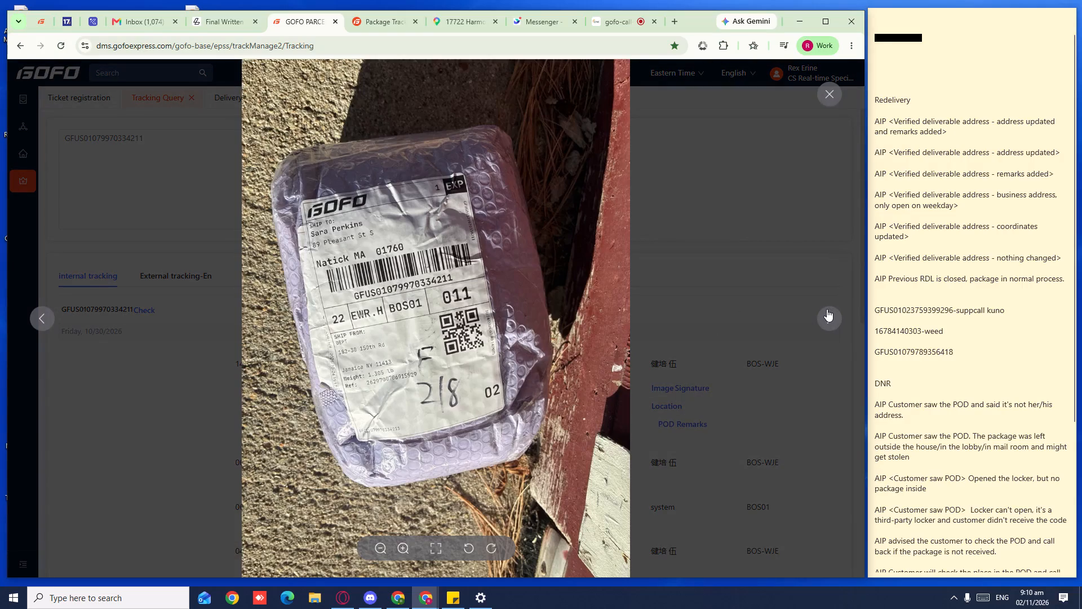
left_click(824, 310)
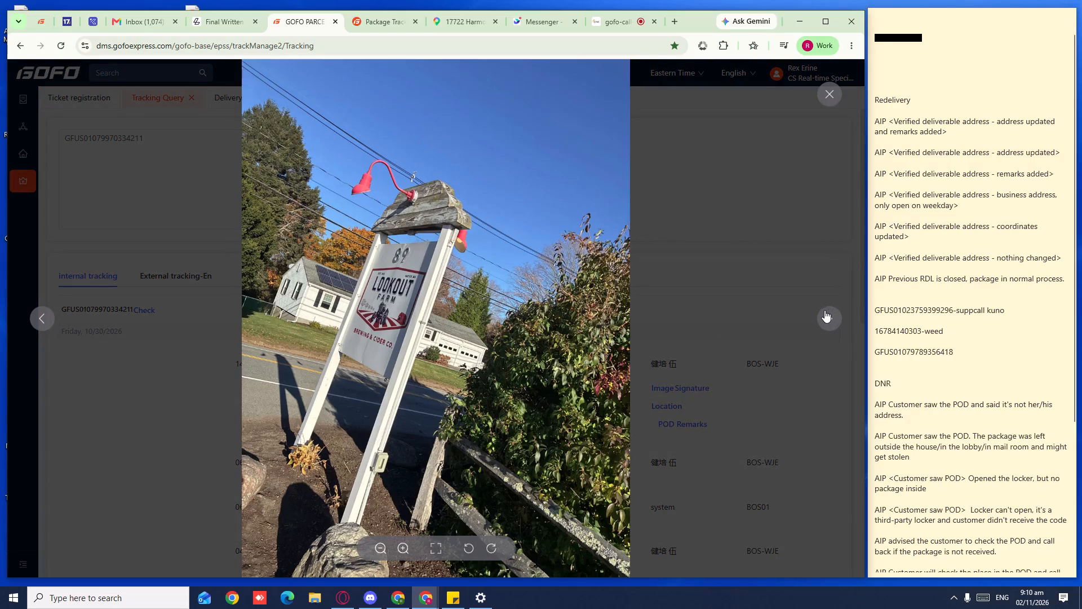
left_click(824, 310)
left_click(824, 310)
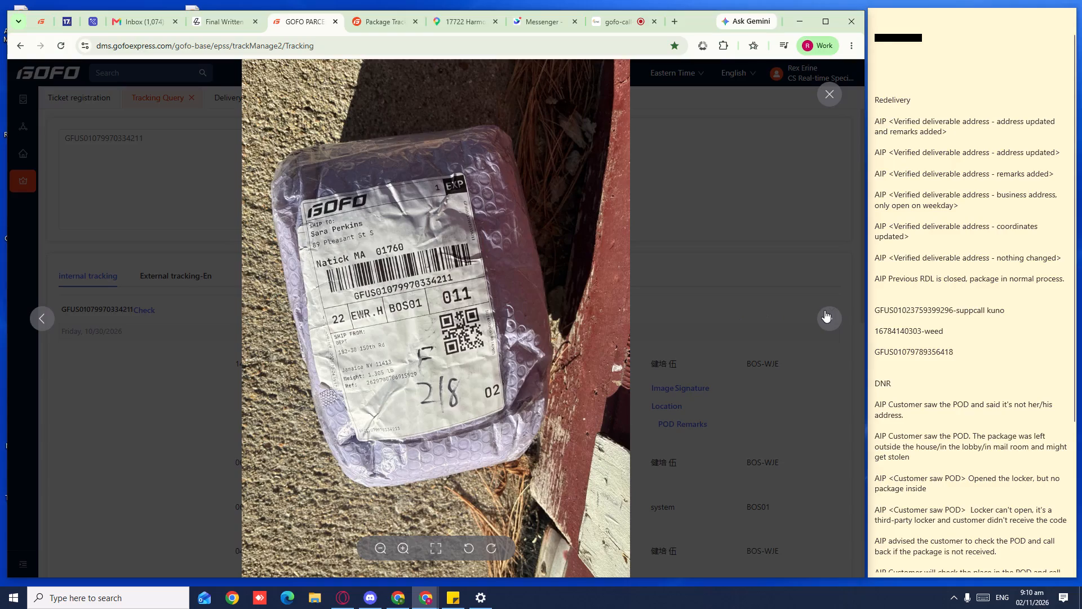
left_click(824, 310)
left_click(824, 310)
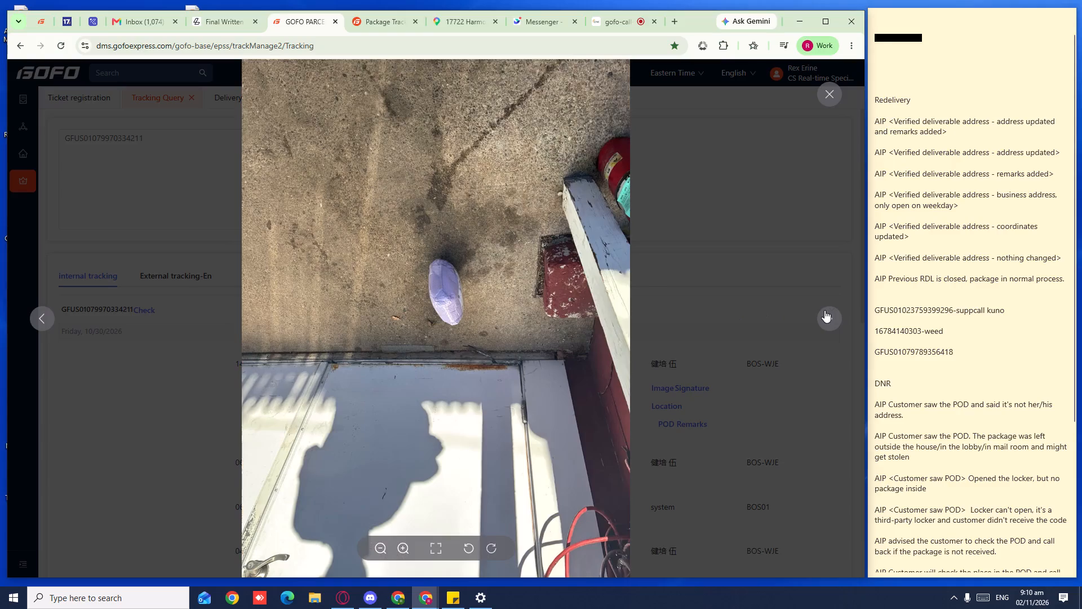
left_click(824, 310)
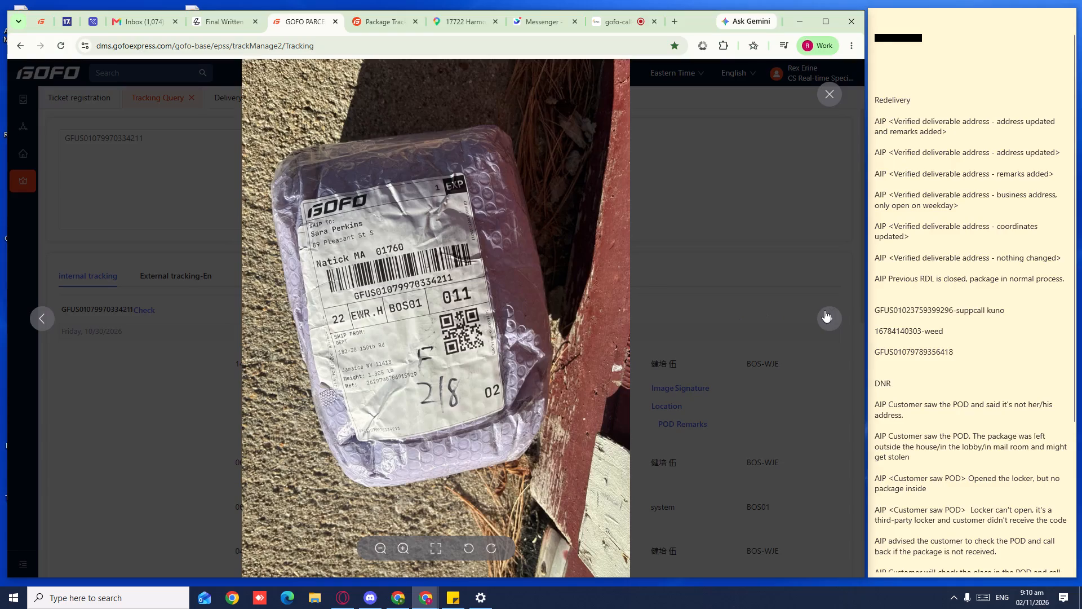
left_click(824, 310)
left_click(824, 310)
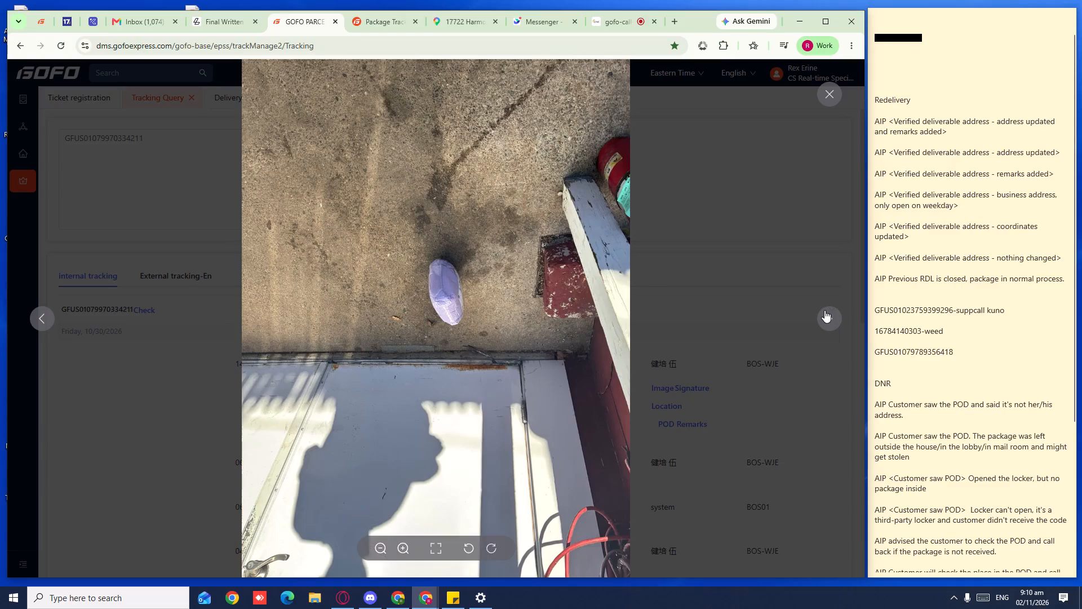
left_click(824, 310)
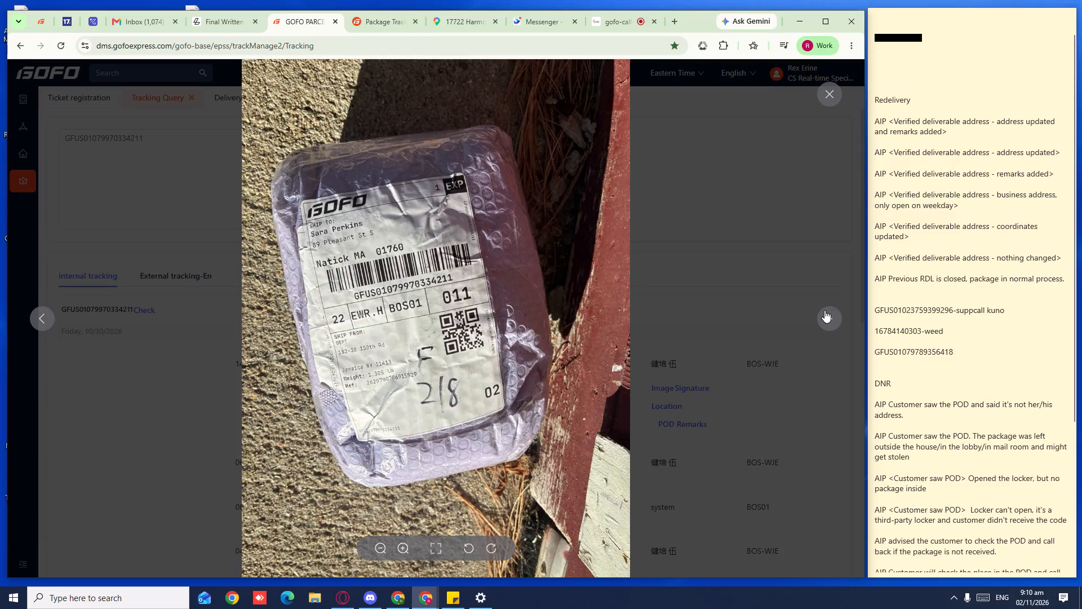
left_click(824, 310)
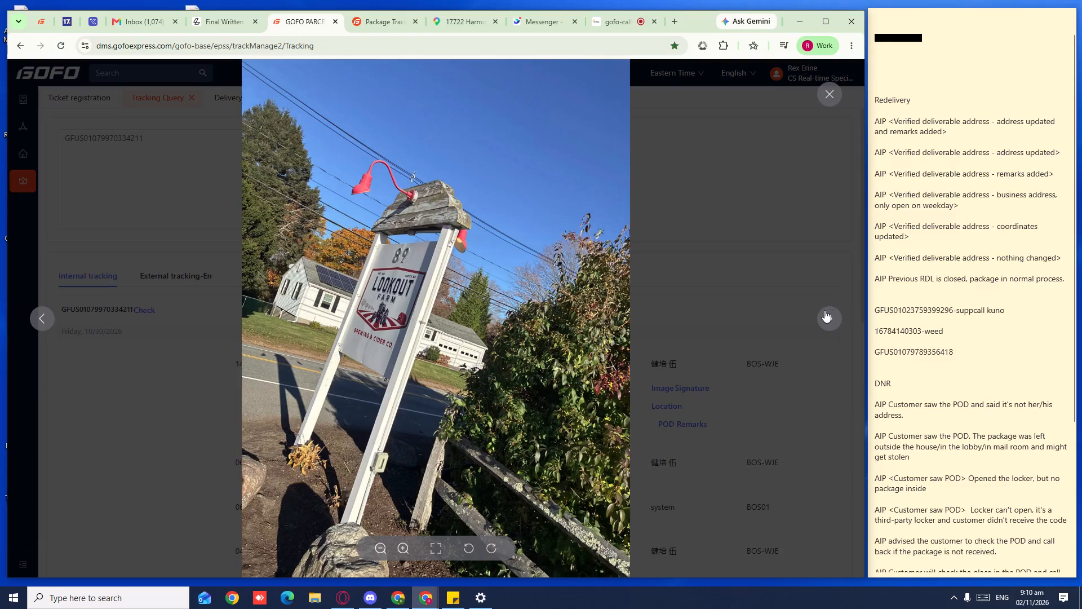
left_click(824, 310)
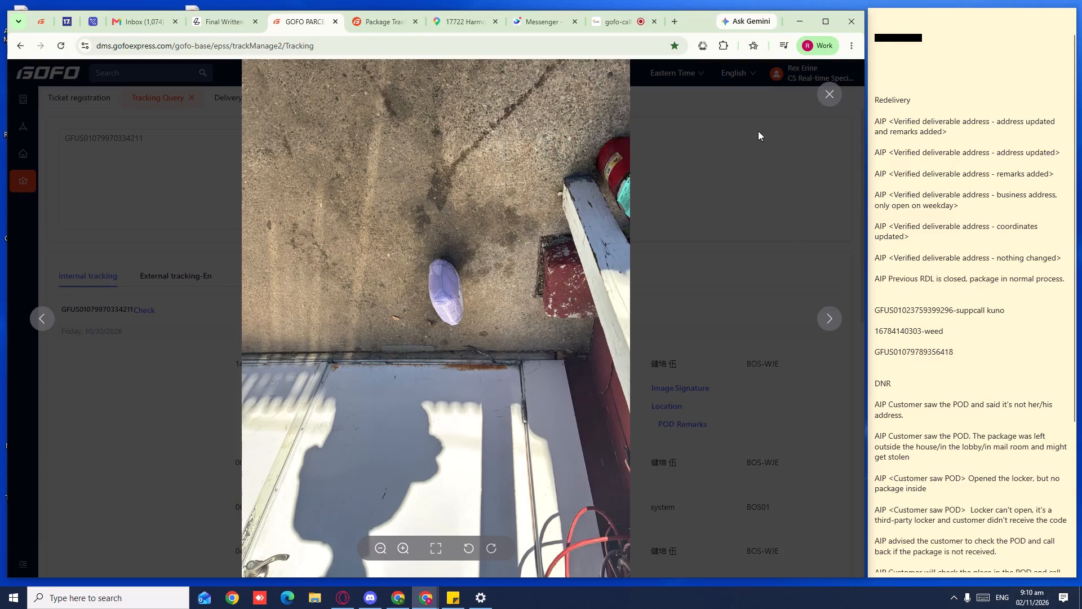
left_click(832, 105)
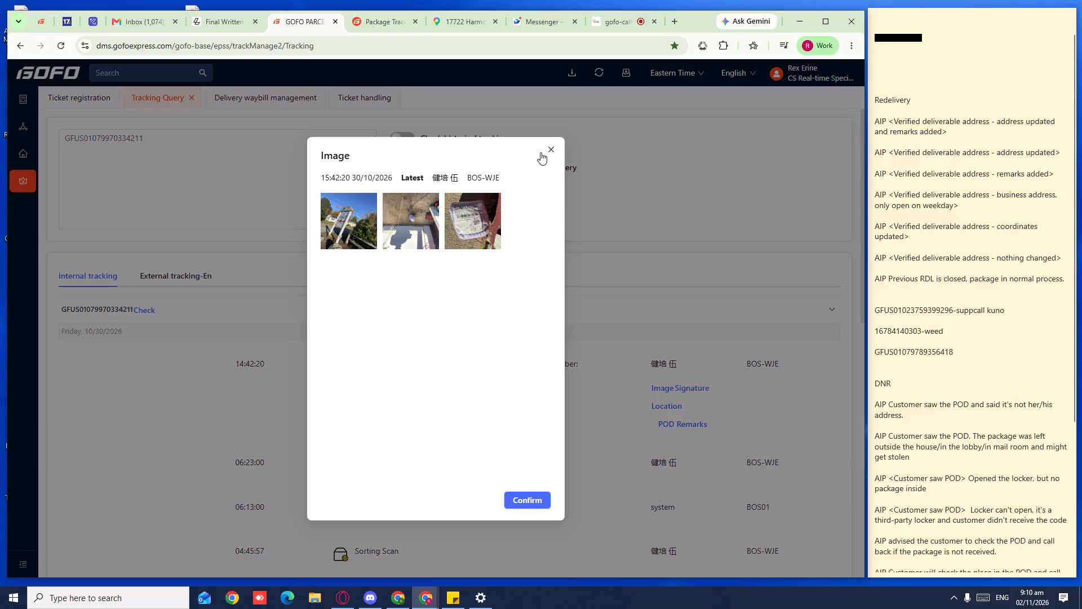
left_click(551, 152)
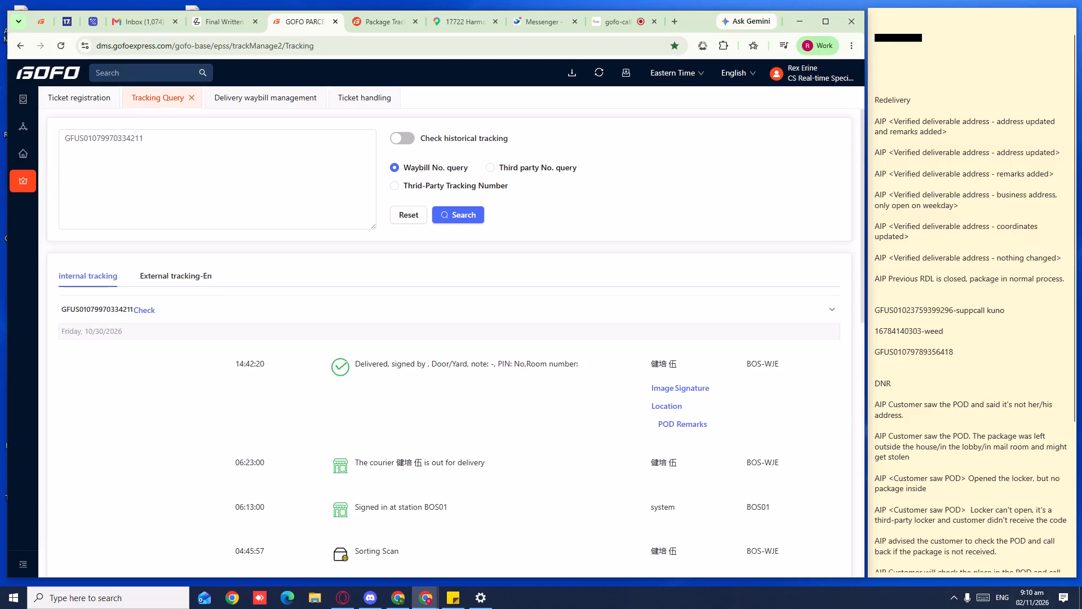
left_click(902, 73)
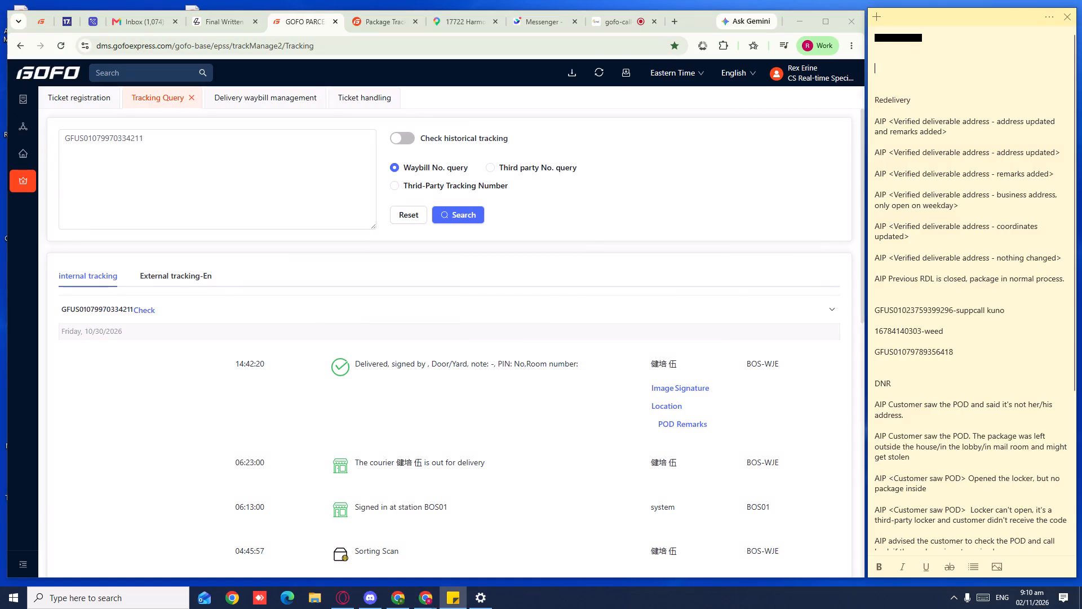
left_click(149, 314)
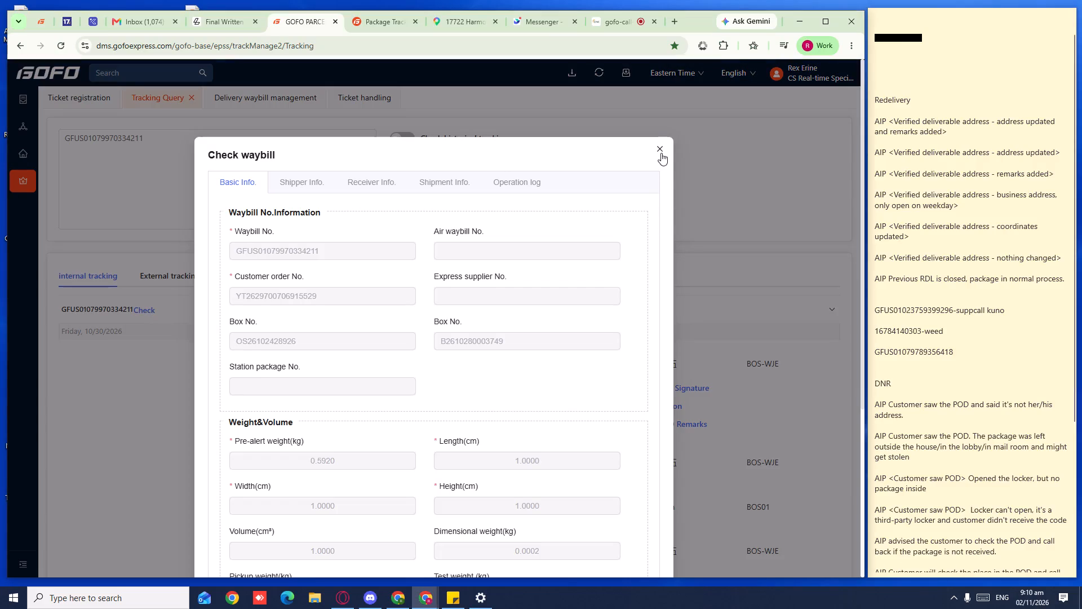
left_click(661, 153)
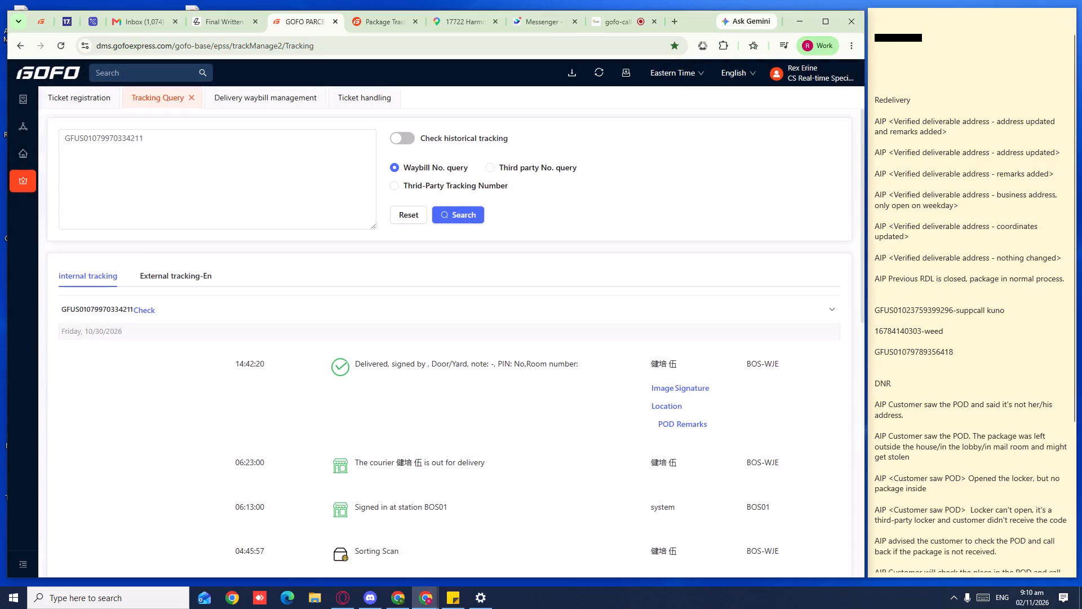
left_click(978, 77)
left_click(955, 78)
left_click(940, 67)
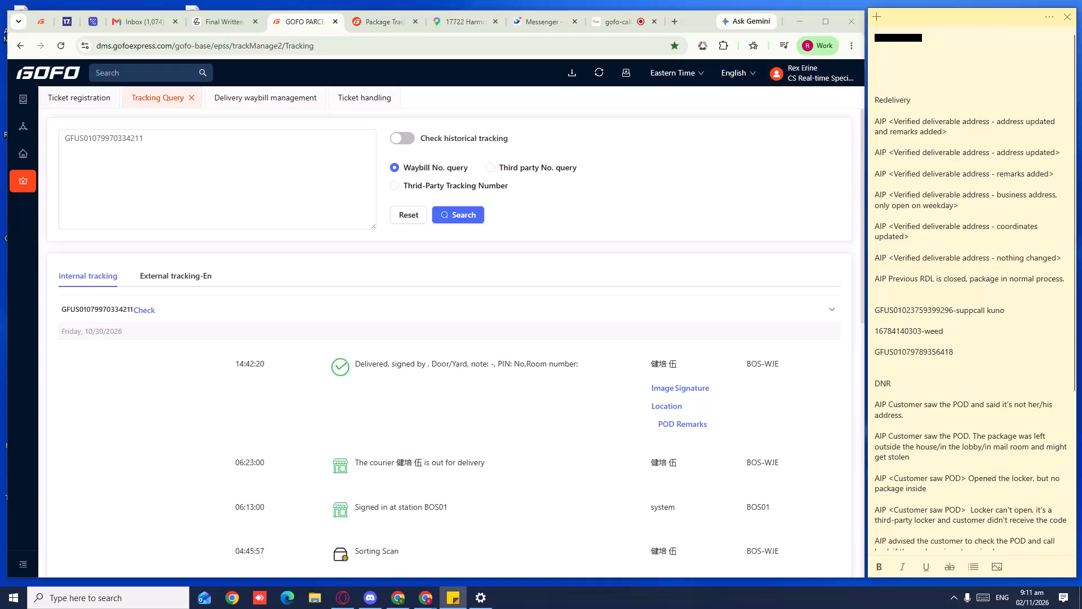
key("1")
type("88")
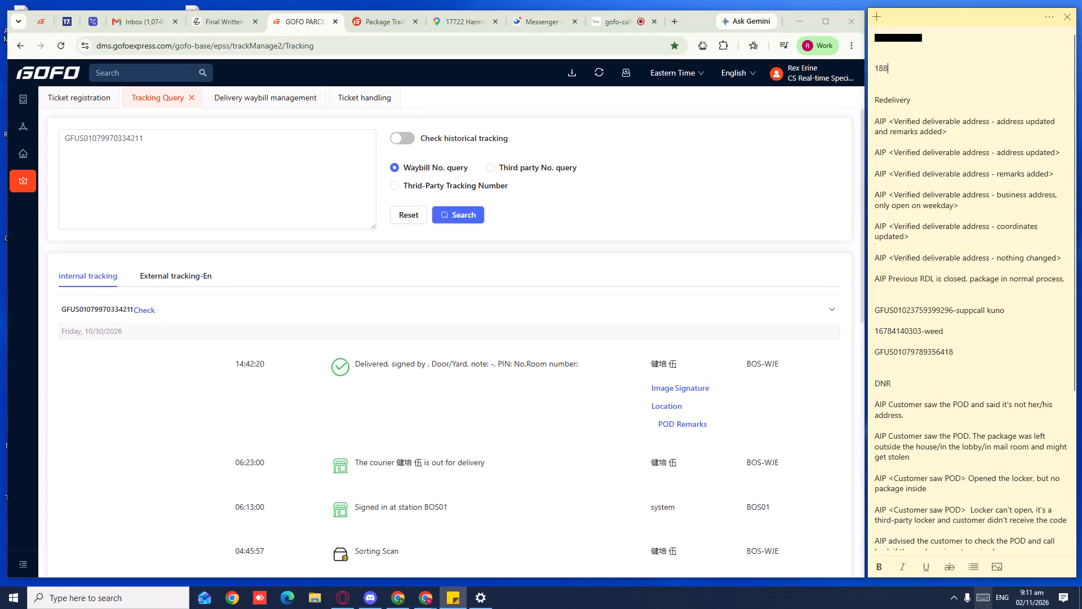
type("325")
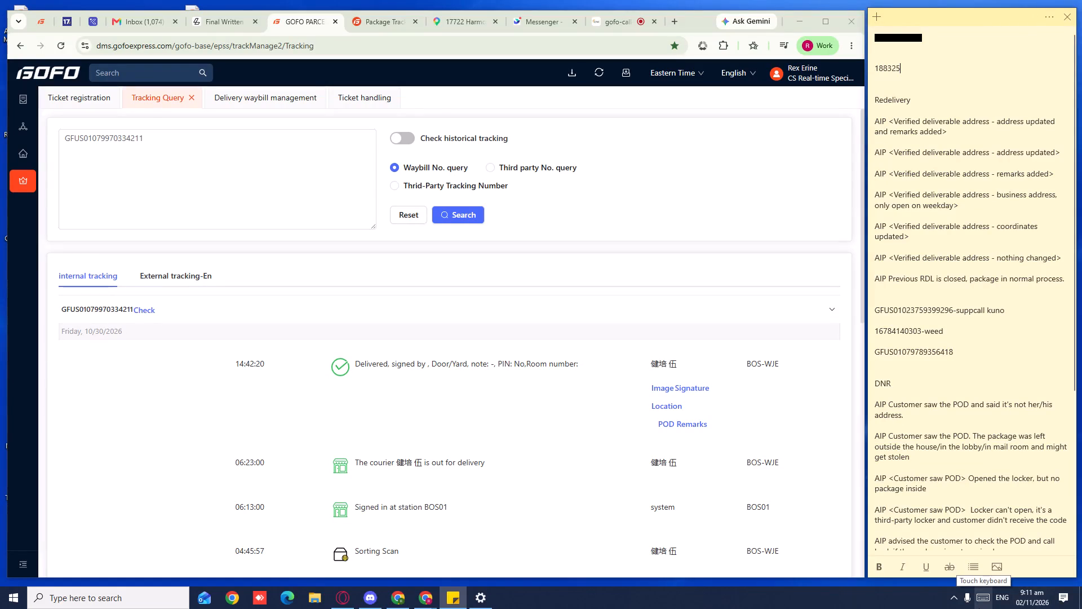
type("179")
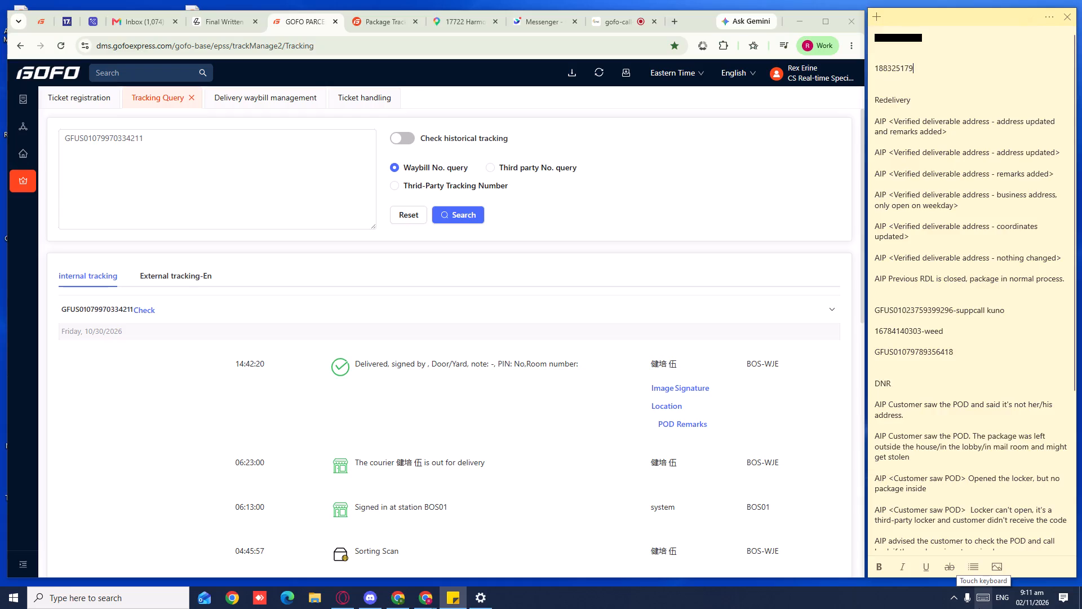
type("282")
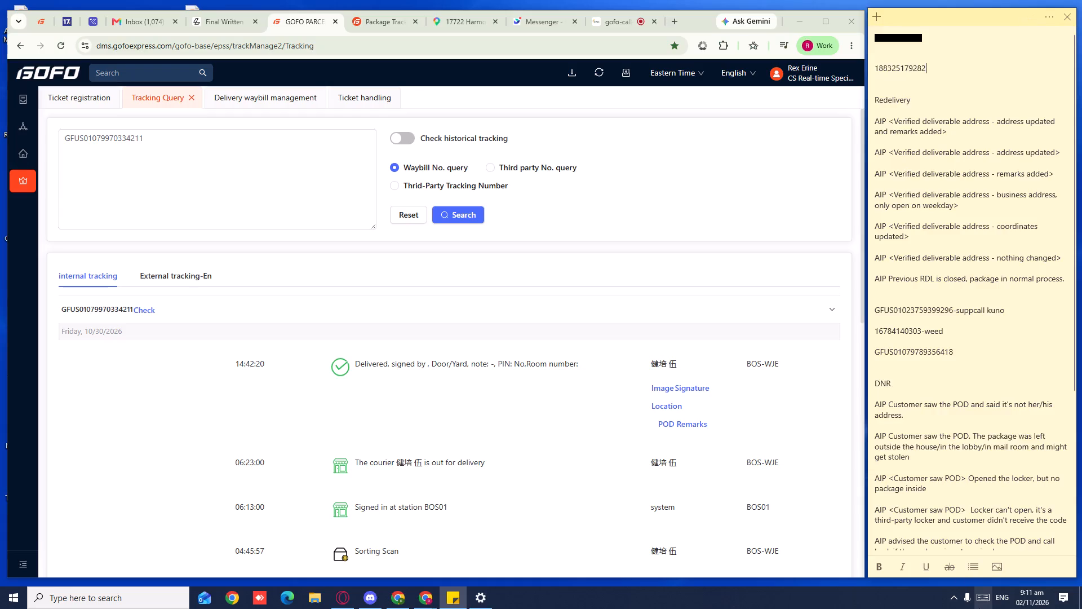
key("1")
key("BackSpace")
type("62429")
double_click(916, 67)
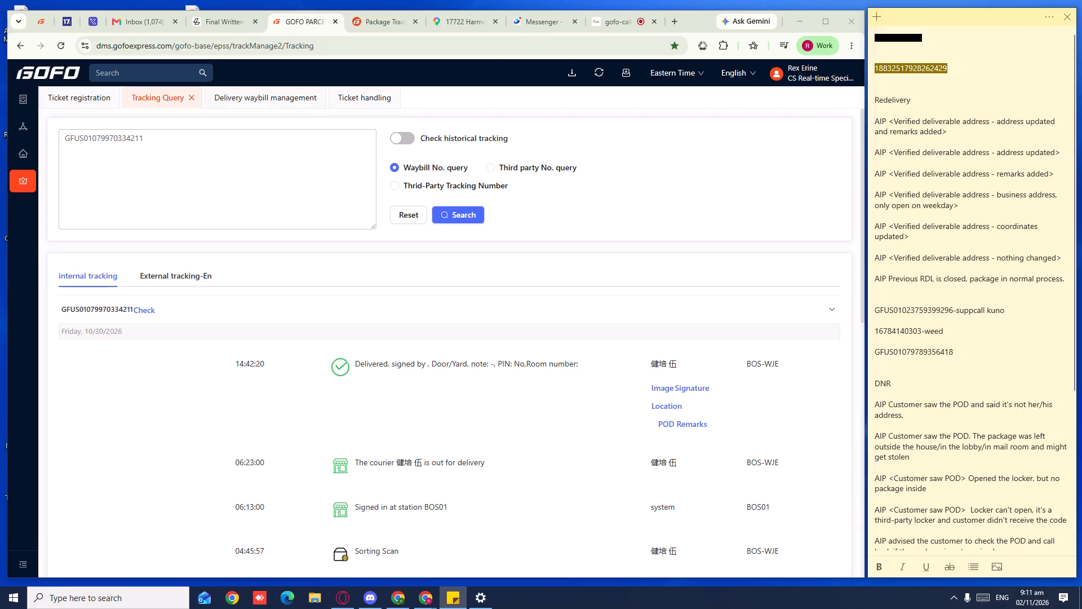
key("ctrl+c")
key("ctrl+c")
key("ctrl+c")
double_click(247, 145, "ctrl")
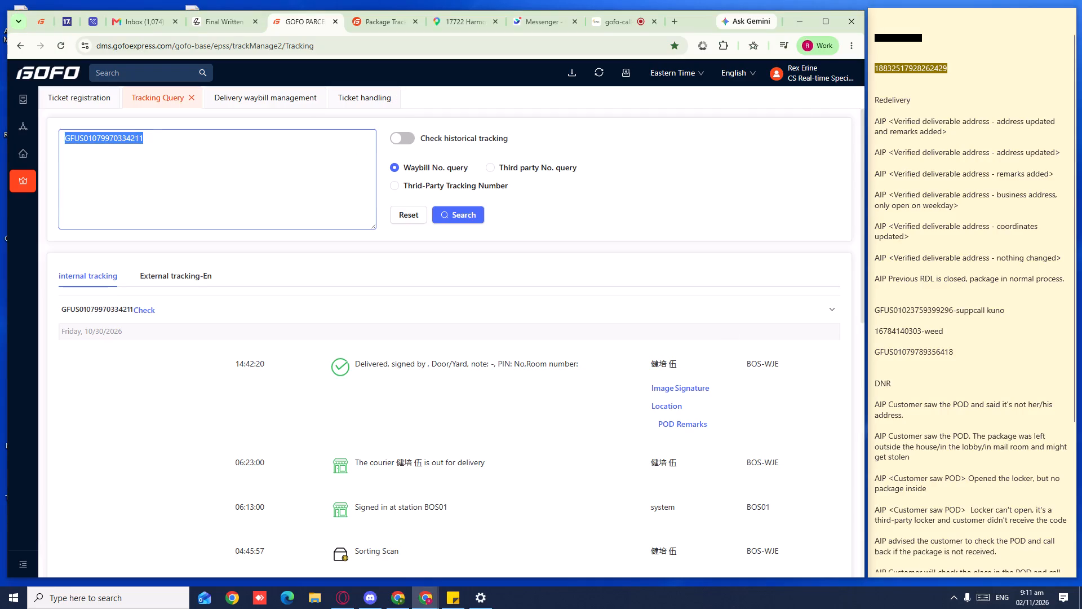
key("Delete")
key("ctrl+v")
left_click(463, 208)
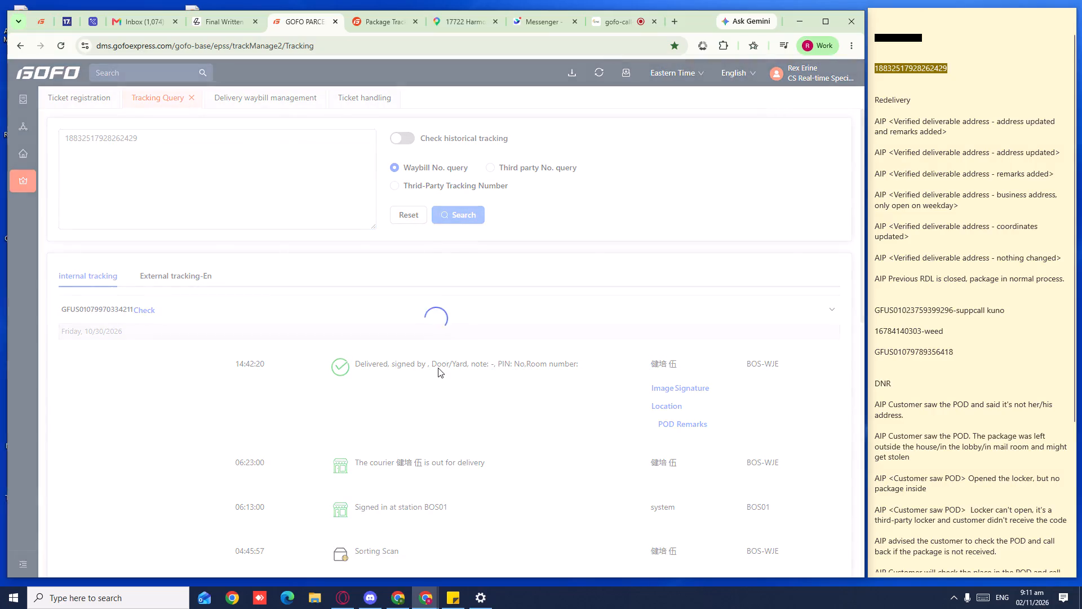
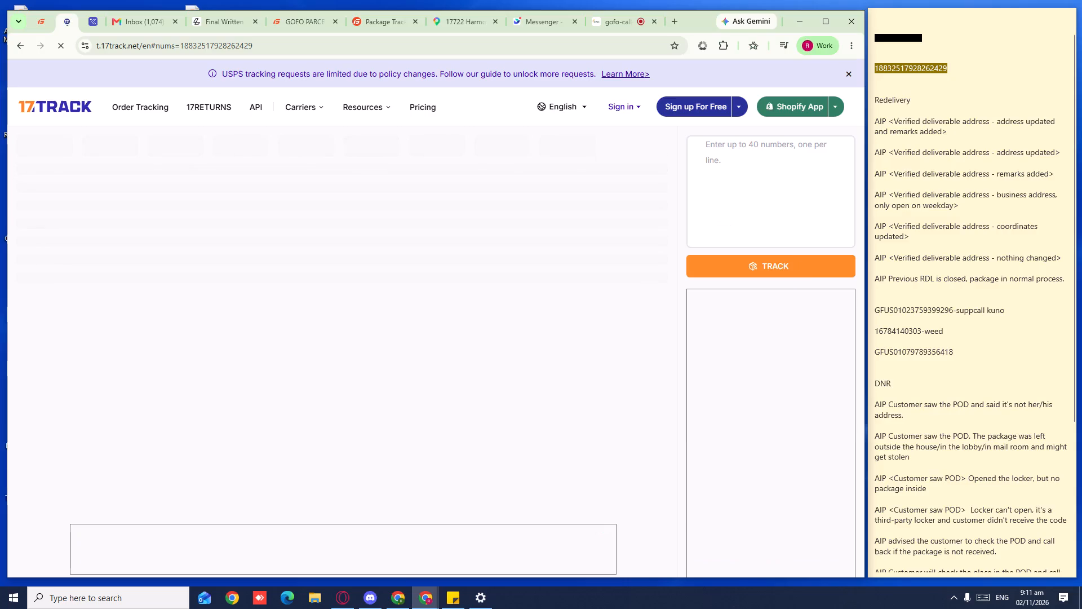
left_click(755, 167)
key("ctrl+v")
left_click(749, 151)
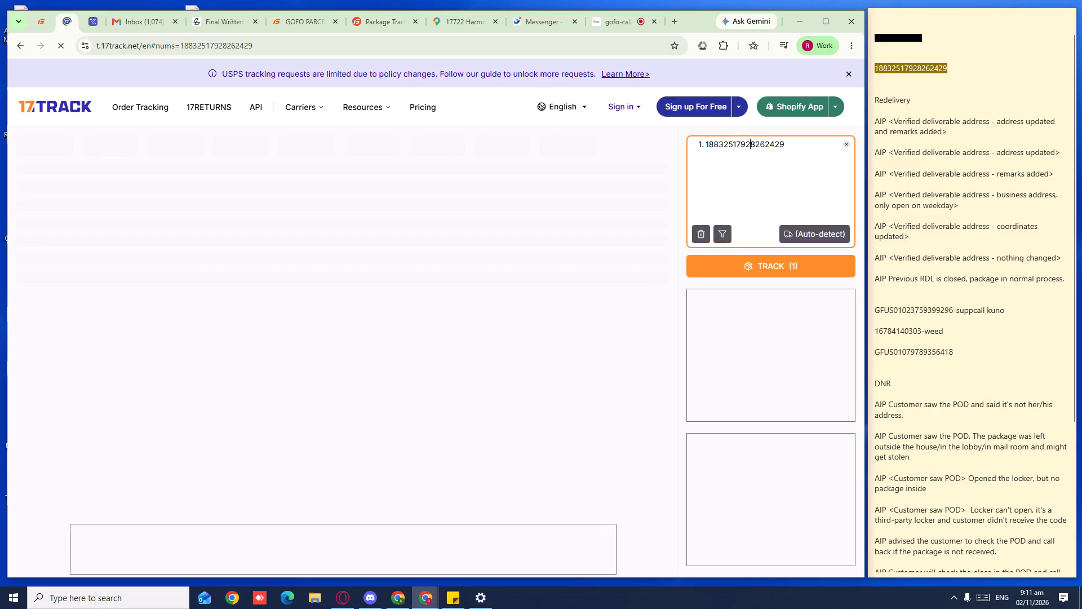
left_click(783, 270)
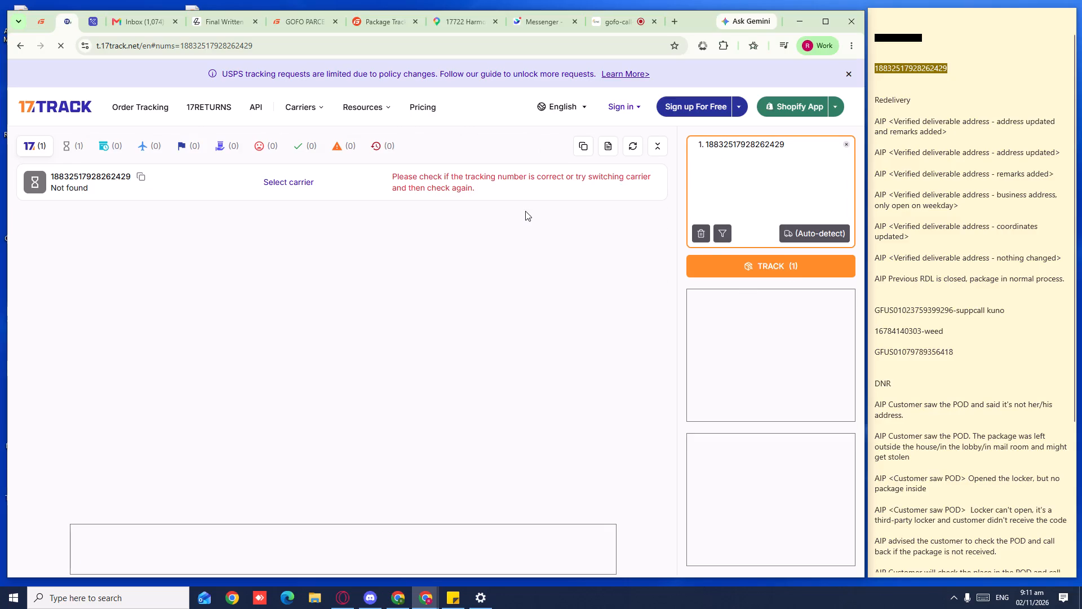
left_click(781, 277)
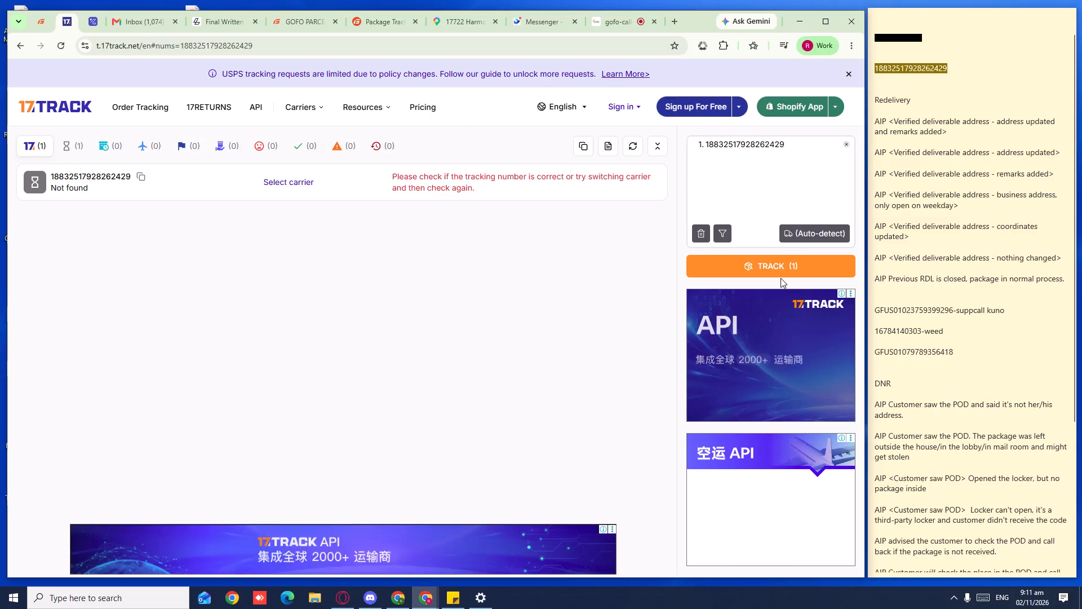
left_click(774, 277)
left_click(763, 271)
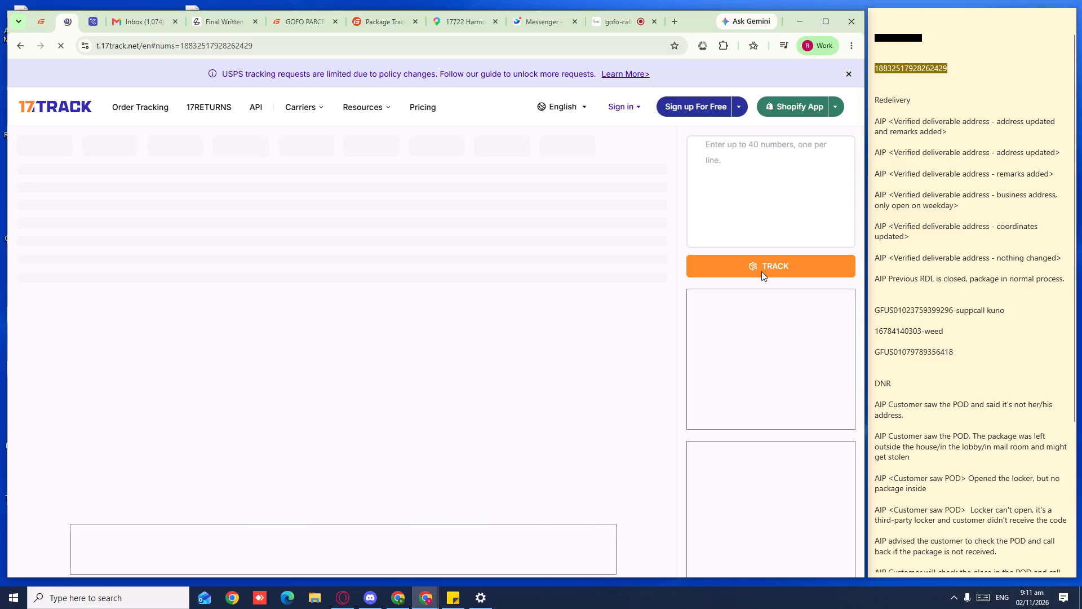
left_click(737, 154)
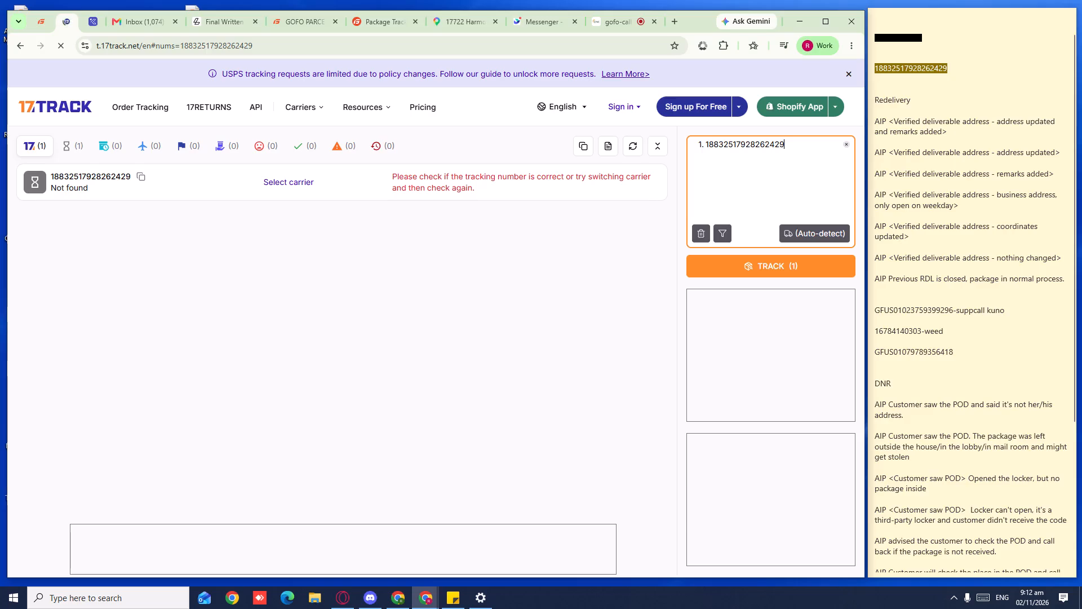
left_click(774, 277)
left_click(774, 271)
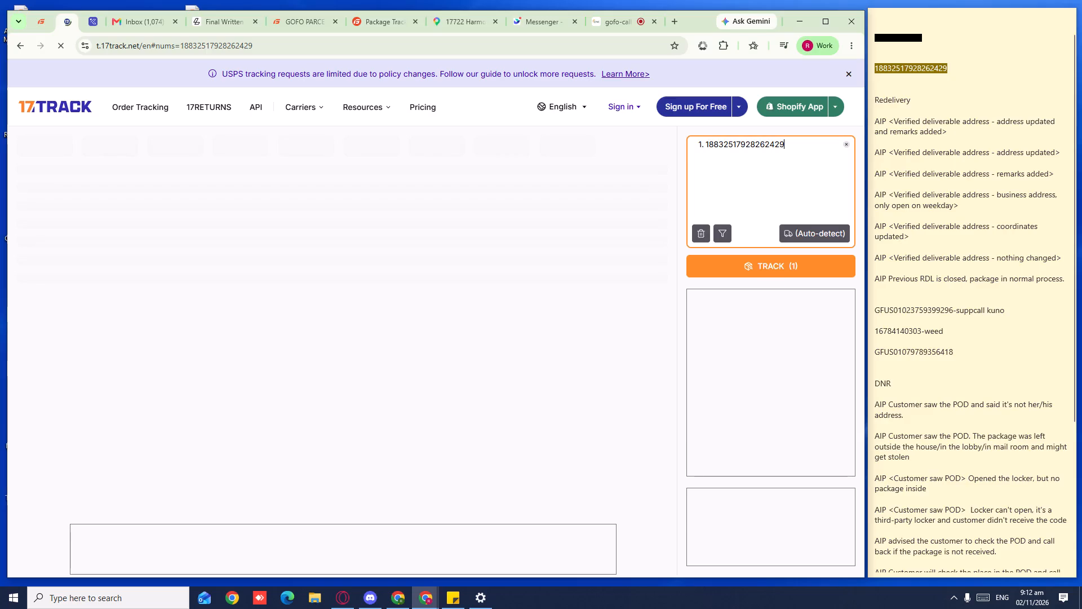
double_click(740, 143)
key("ctrl+c")
key("ctrl+c")
key("ctrl+c")
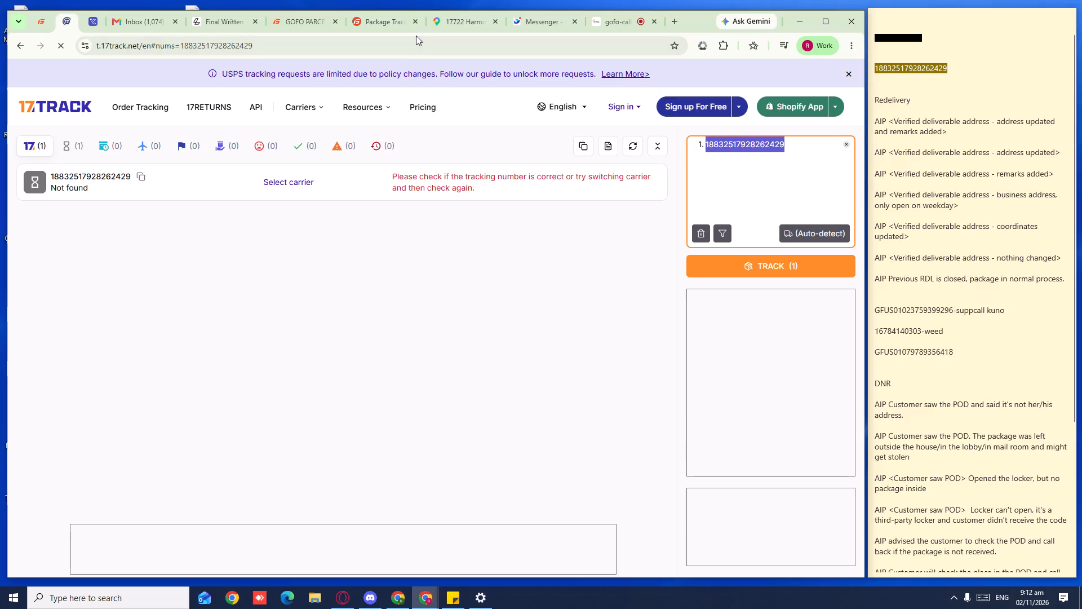
key("ctrl+c")
key("ctrl+c")
key("ctrl+c")
key("ctrl+c")
key("ctrl+c")
key("ctrl+c")
key("ctrl+c")
left_click(379, 28)
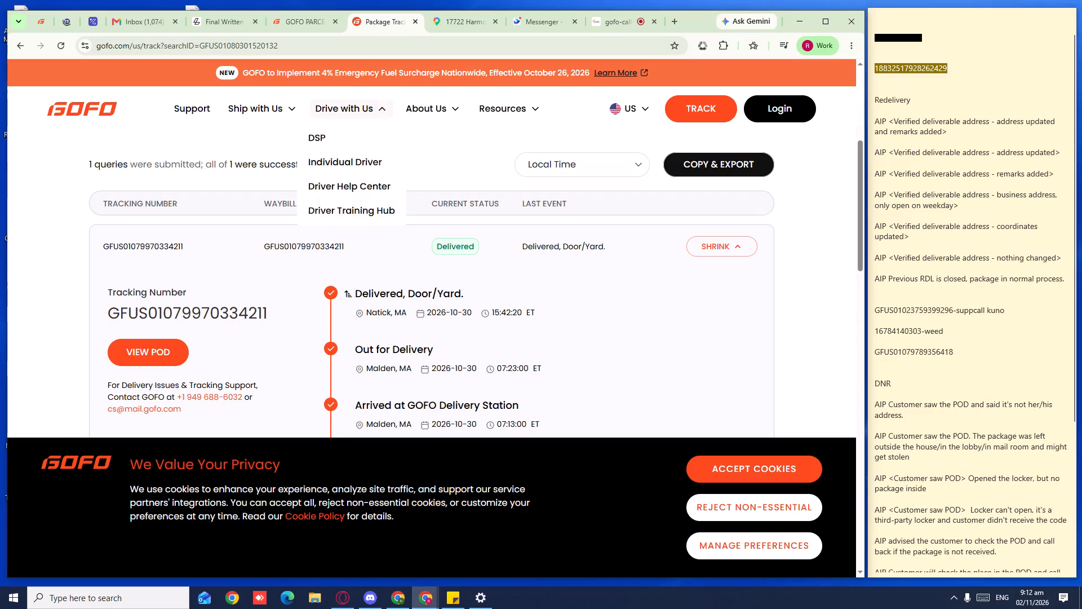
scroll(311, 247, "up", 5)
left_click(295, 23)
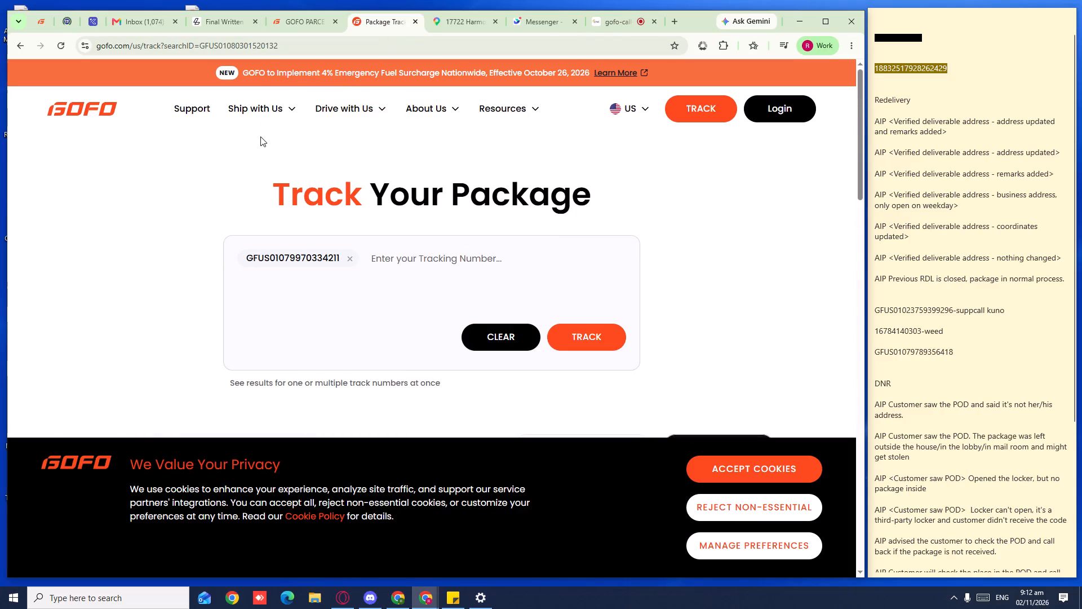
left_click(291, 24)
triple_click(207, 145)
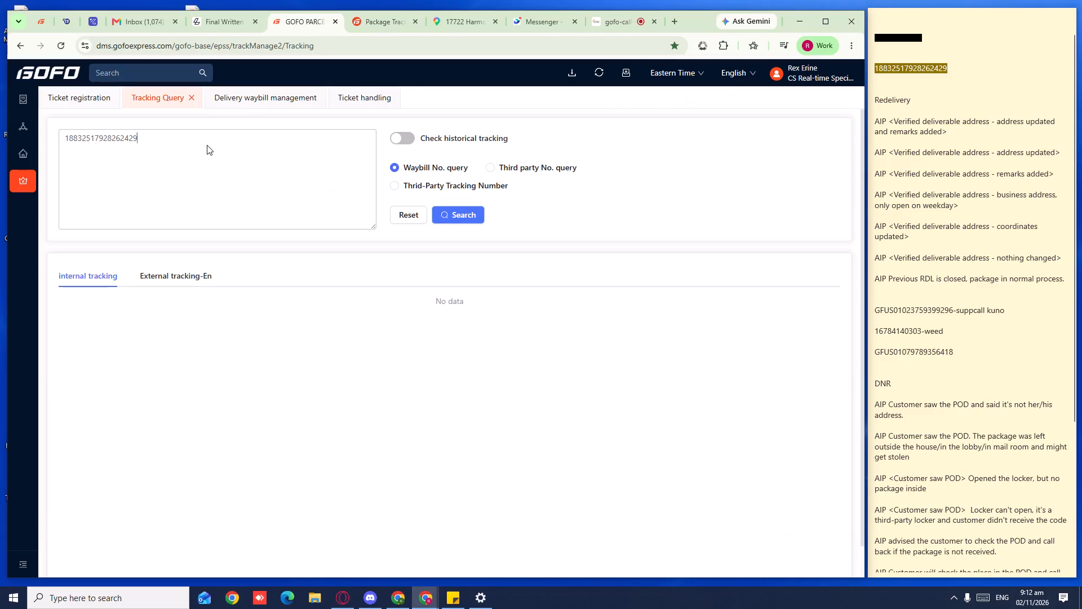
key("Delete")
key("ctrl+v")
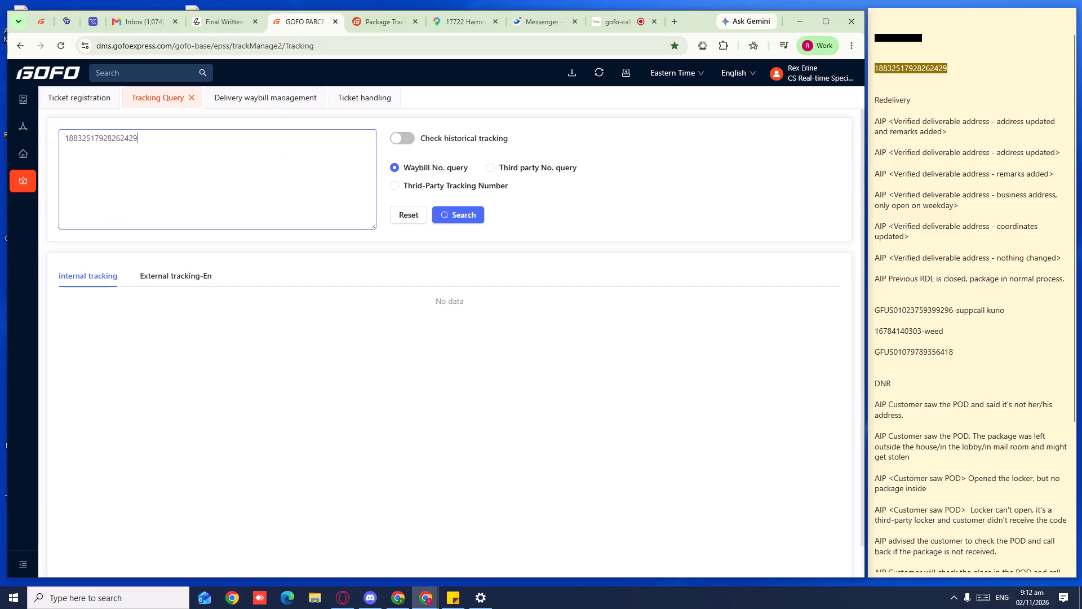
left_click(471, 214)
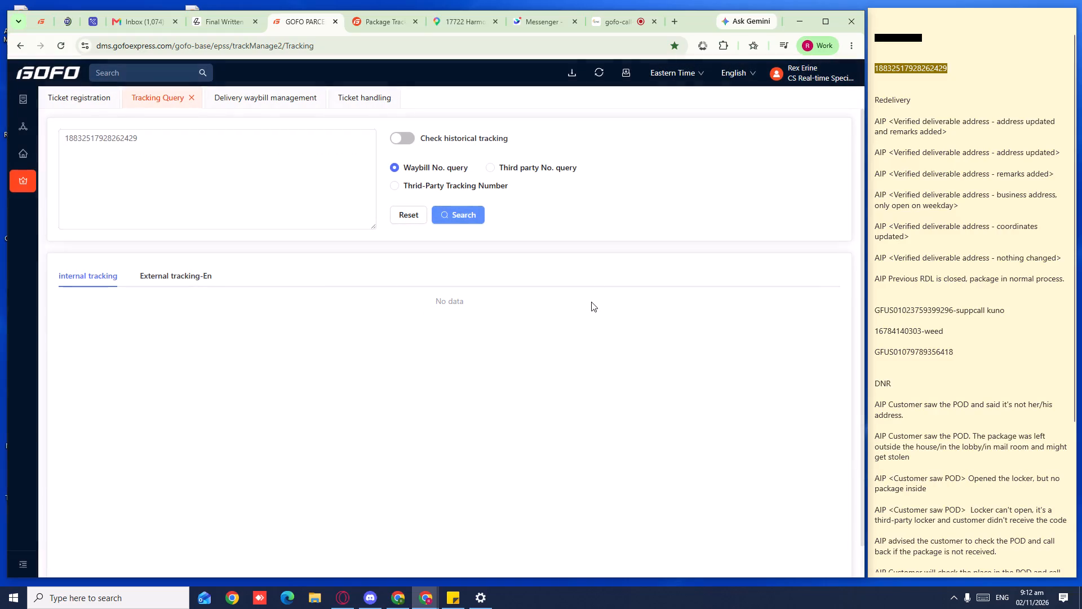
double_click(173, 139)
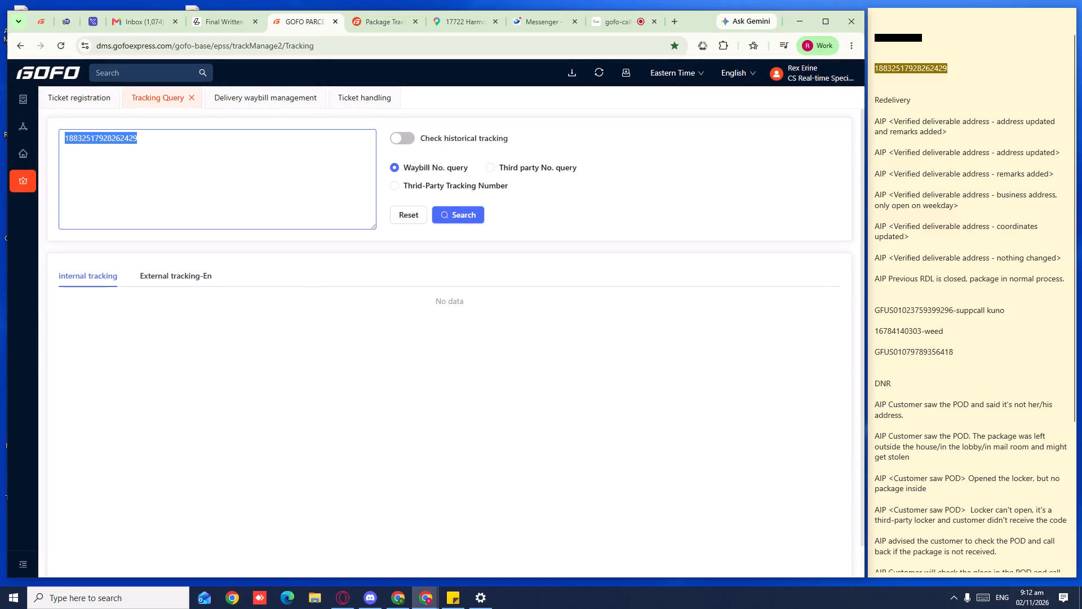
key("ctrl+z")
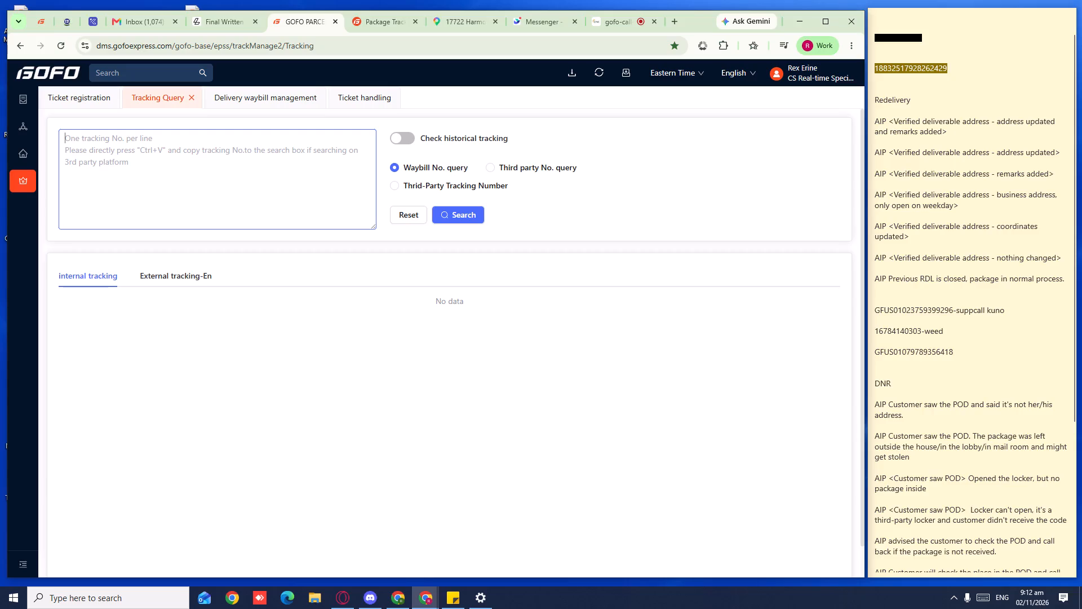
left_click(76, 95)
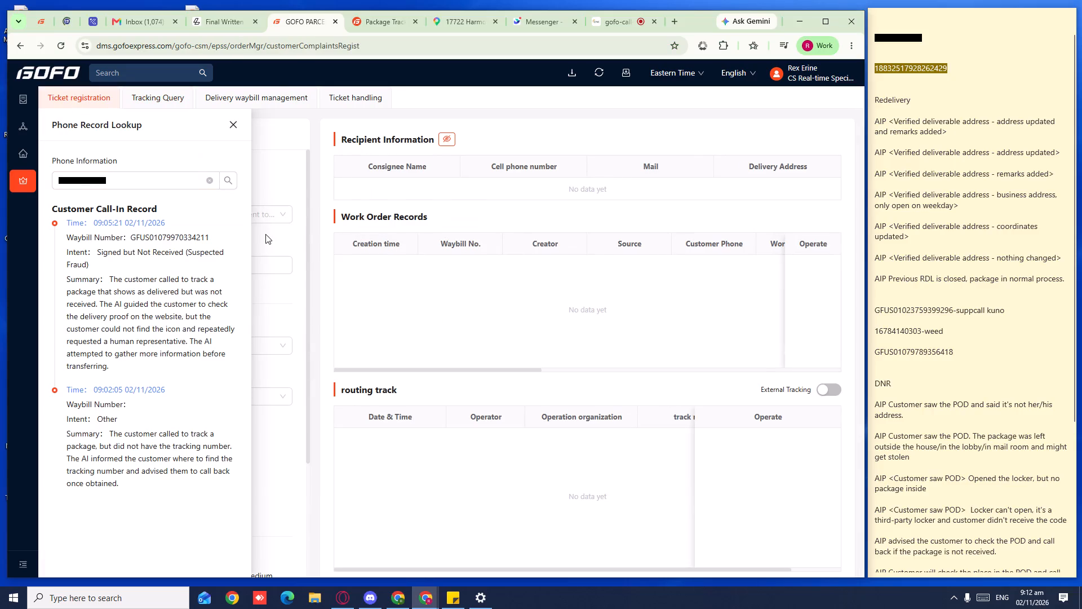
double_click(192, 240)
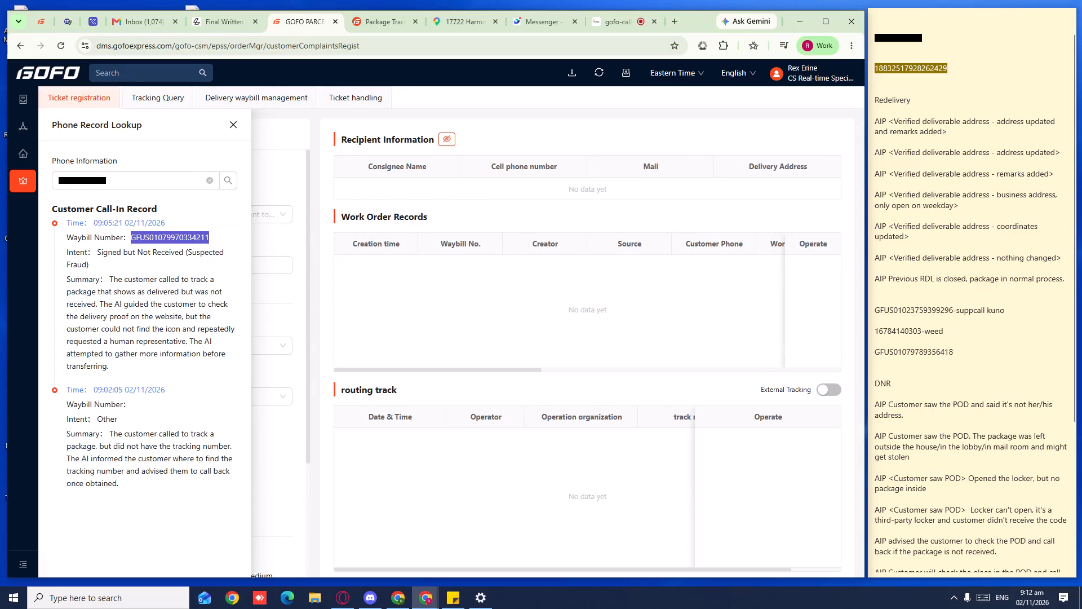
key("ctrl+c")
key("ctrl+c")
key("ctrl+c")
key("ctrl+c")
key("ctrl+c")
left_click(156, 94)
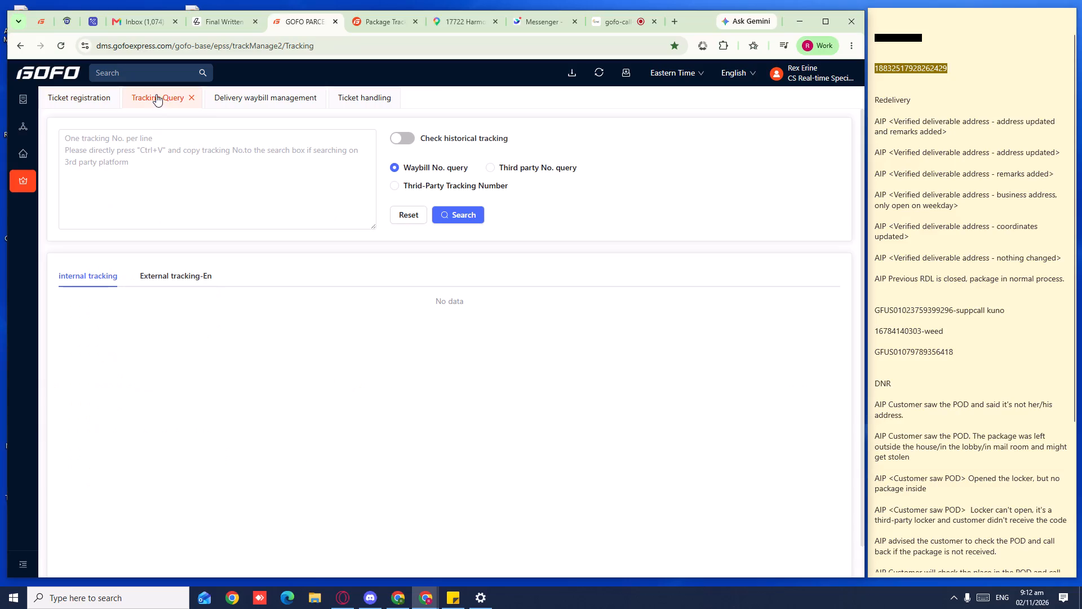
left_click(180, 156)
key("ctrl+v")
left_click(397, 29)
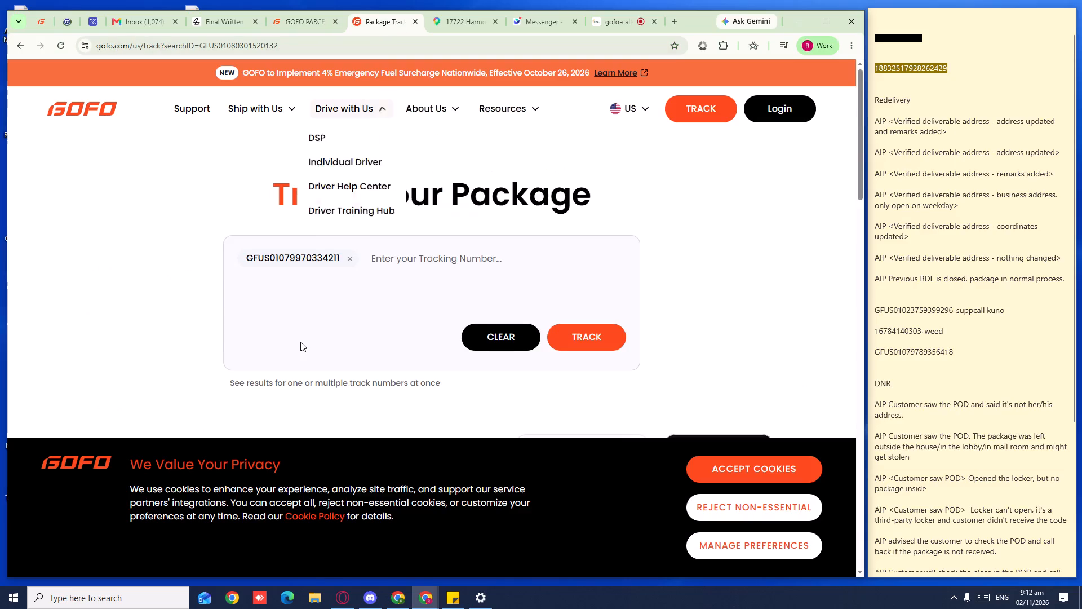
scroll(300, 342, "down", 6)
scroll(300, 342, "up", 7)
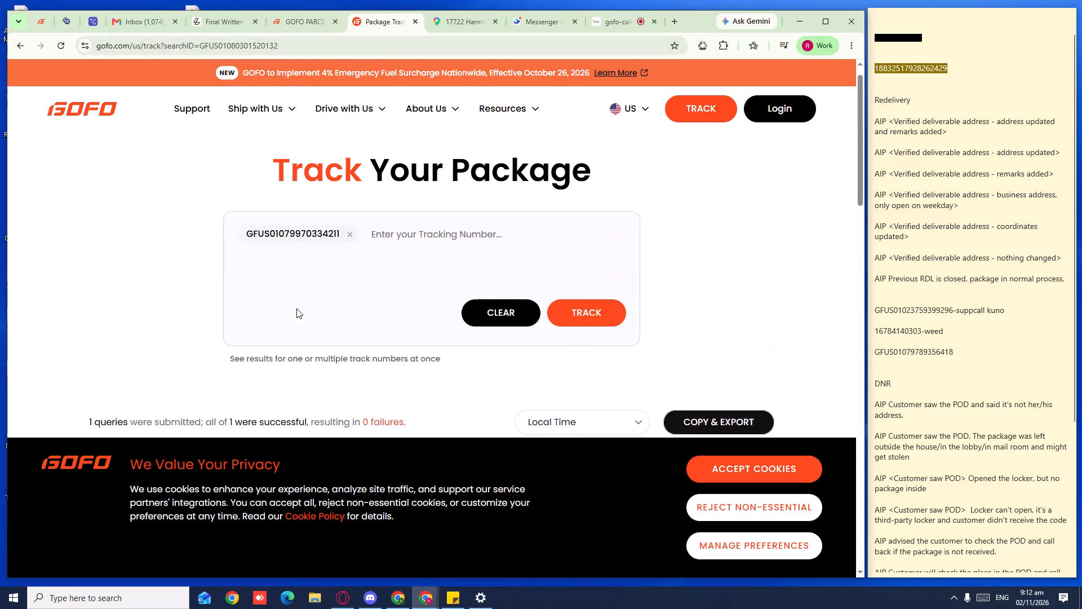
scroll(296, 308, "up", 5)
left_click(304, 23)
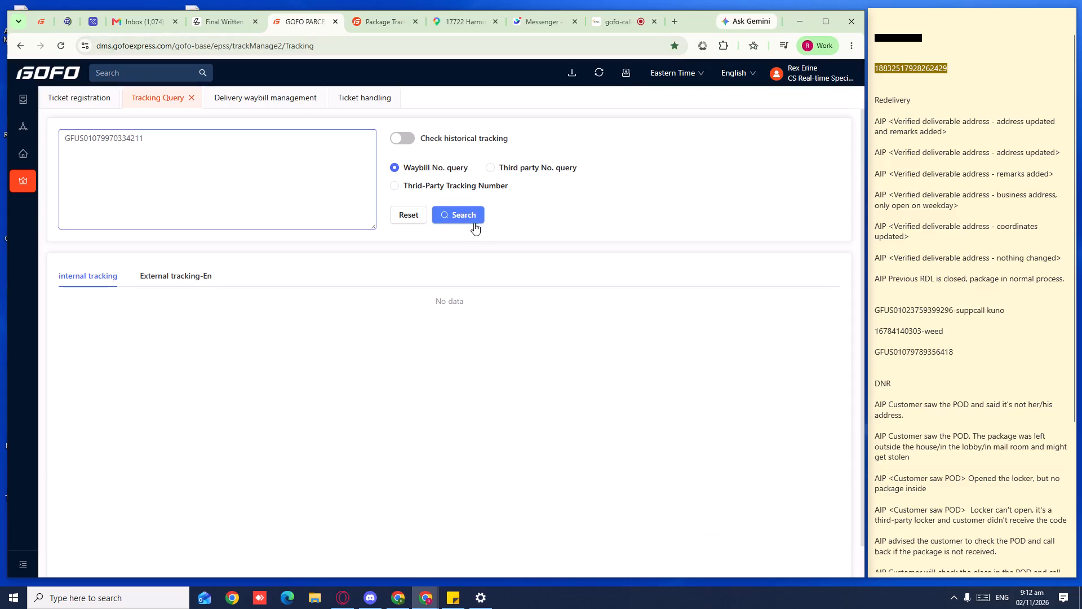
left_click(474, 223)
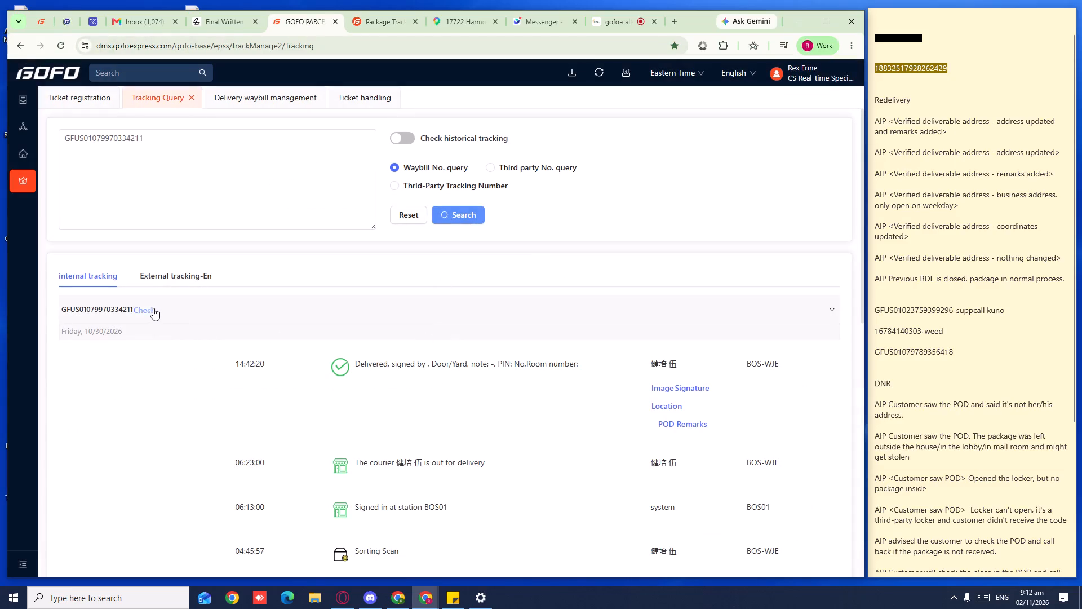
left_click(150, 308)
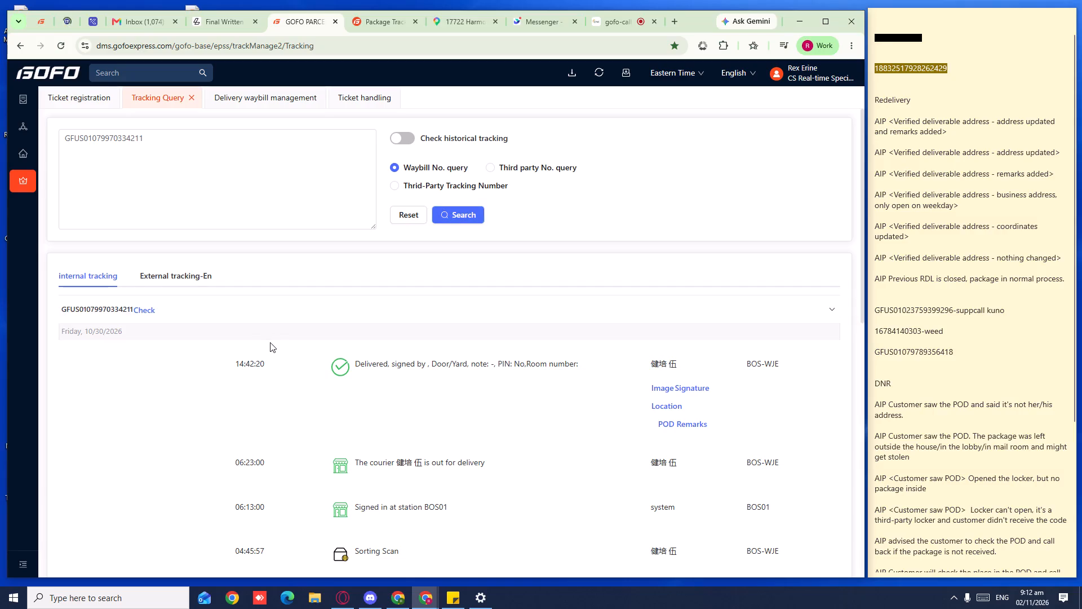
left_click(350, 187)
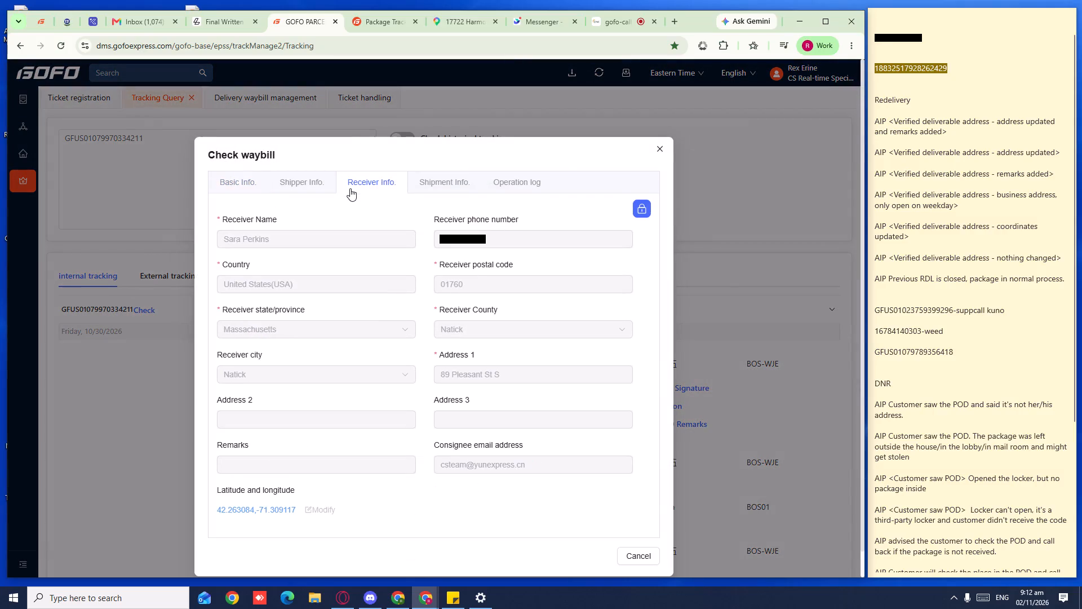
left_click(654, 144)
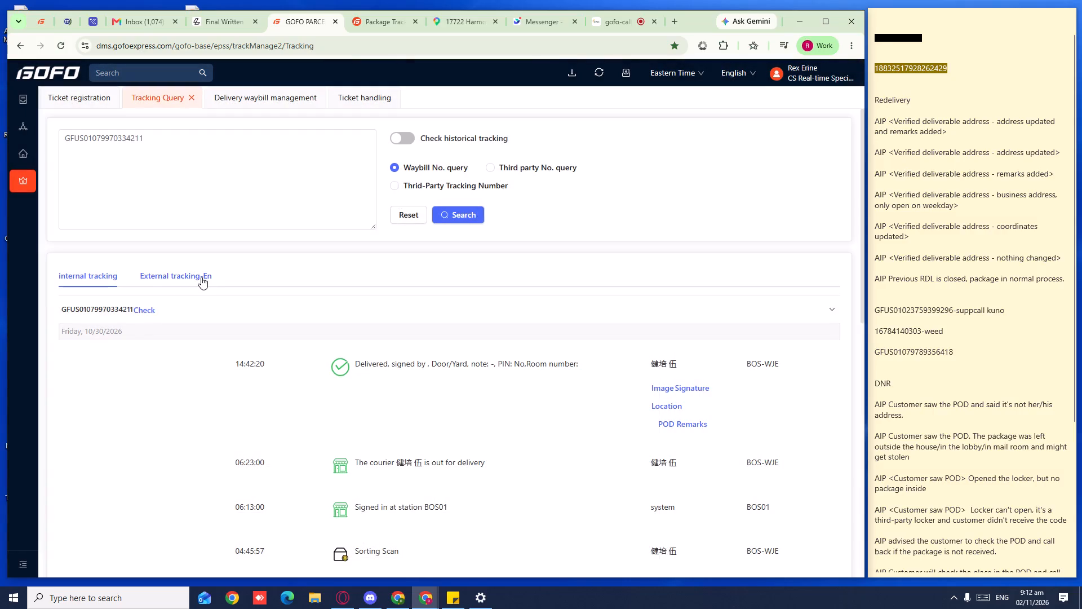
left_click(145, 315)
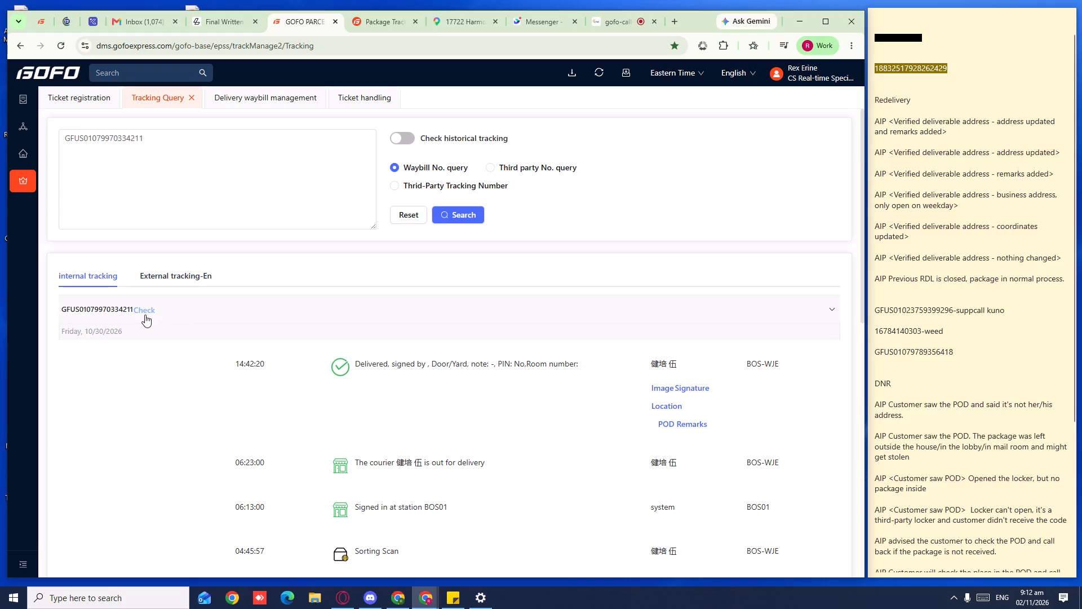
left_click(660, 147)
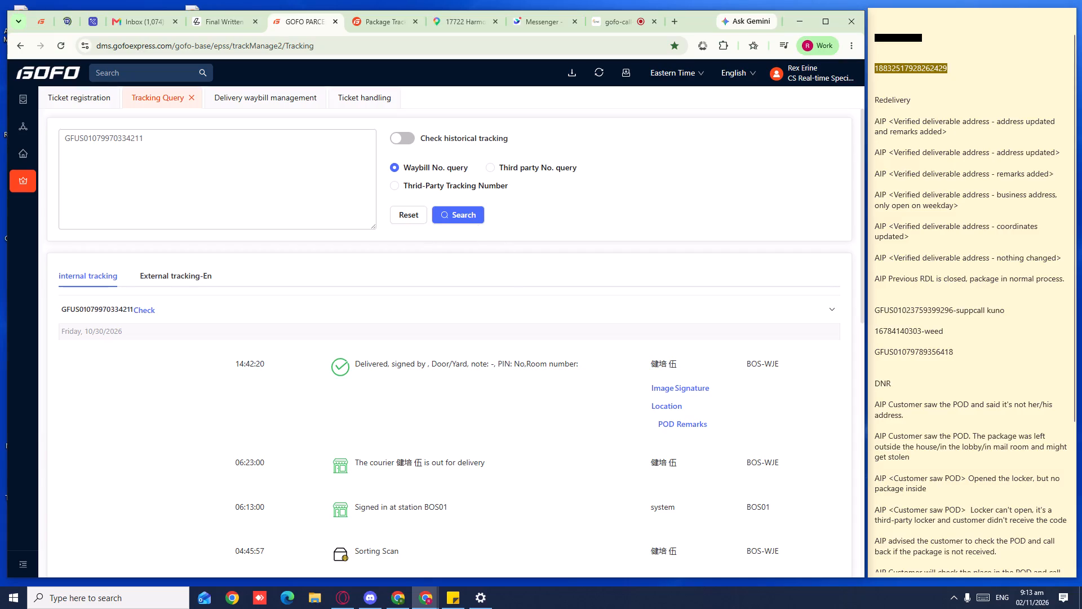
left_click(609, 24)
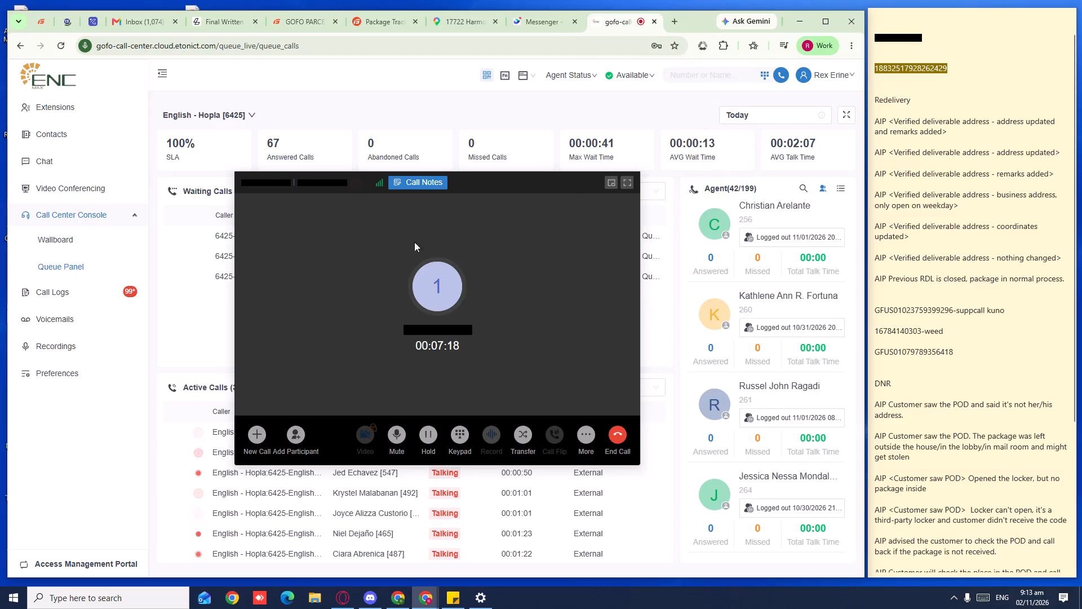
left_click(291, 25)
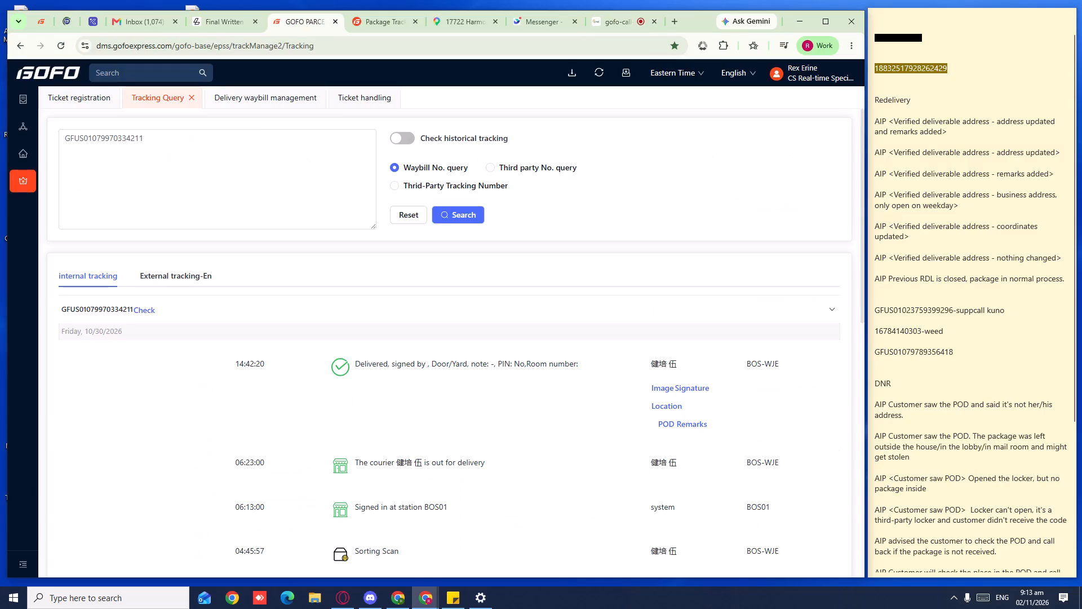
double_click(152, 152)
key("ctrl+c")
key("ctrl+c")
key("ctrl+c")
left_click(360, 104)
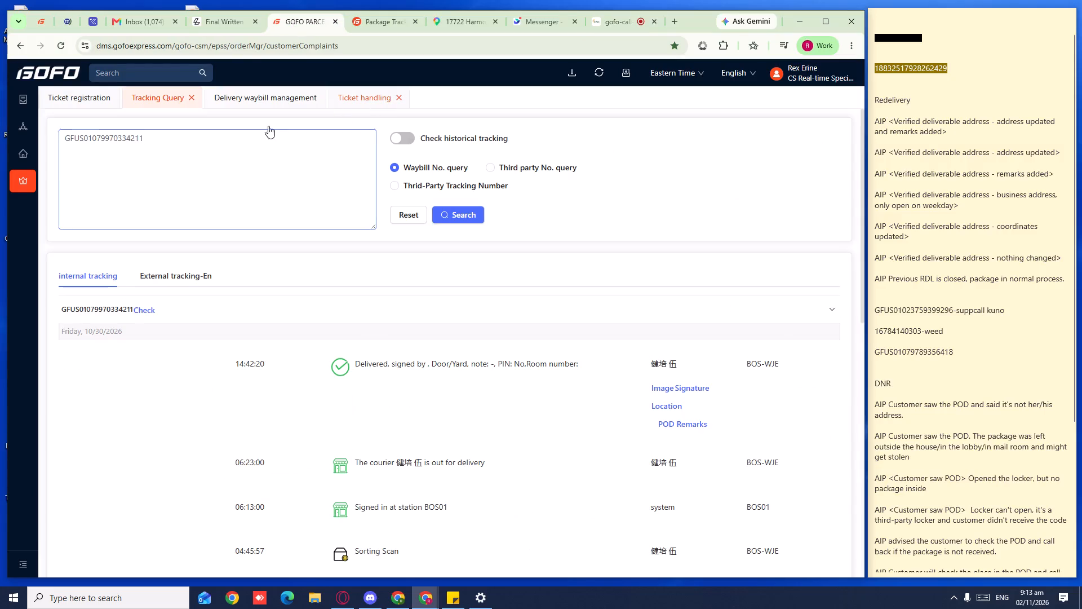
left_click(201, 158)
key("ctrl+v")
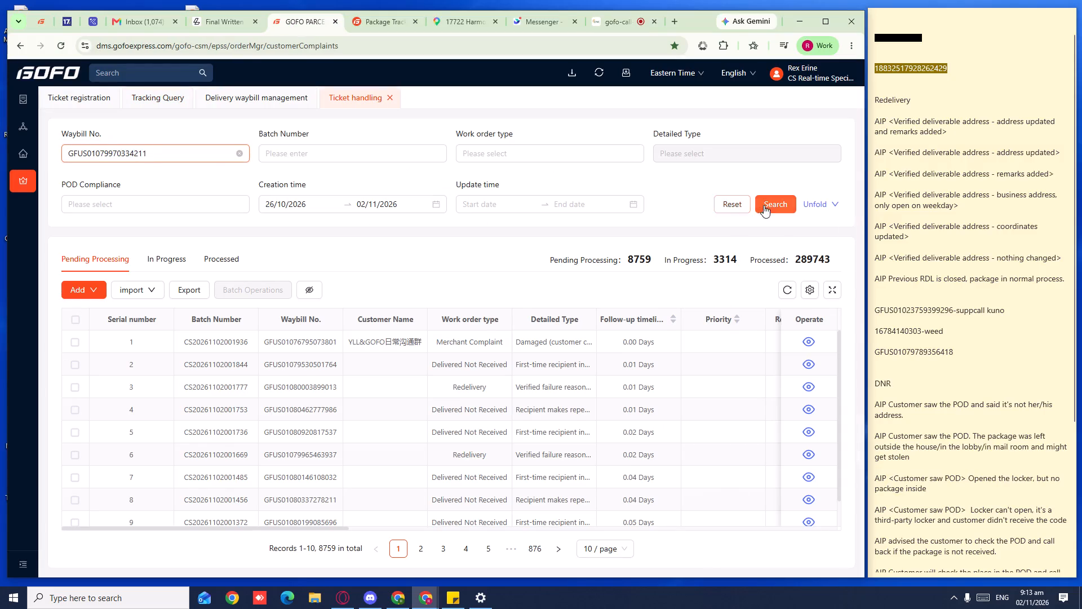
left_click(771, 203)
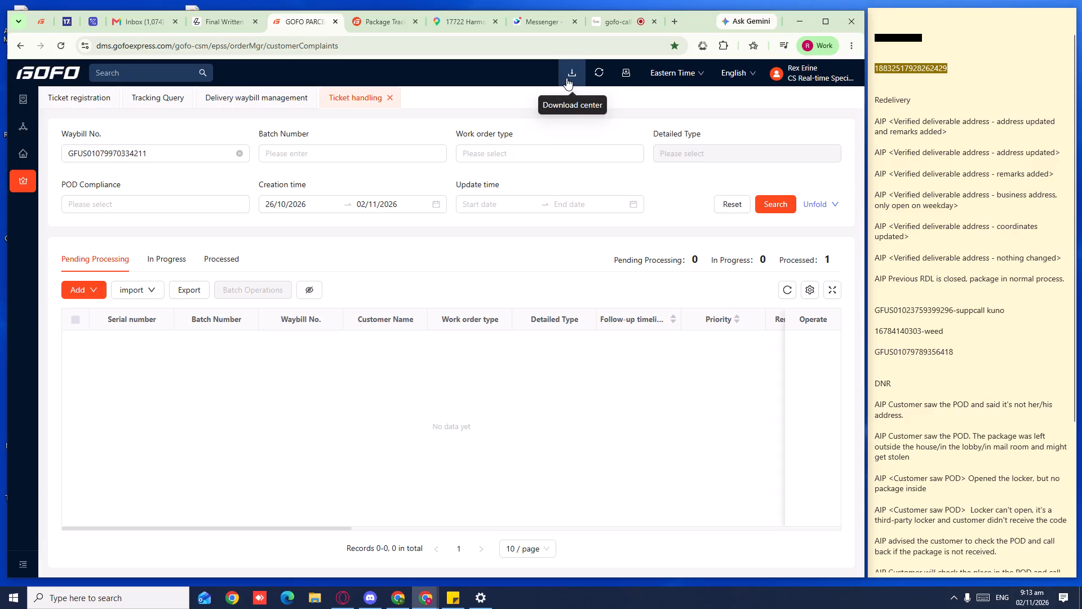
Switch to the call center console and end the ongoing customer call.
left_click(598, 29)
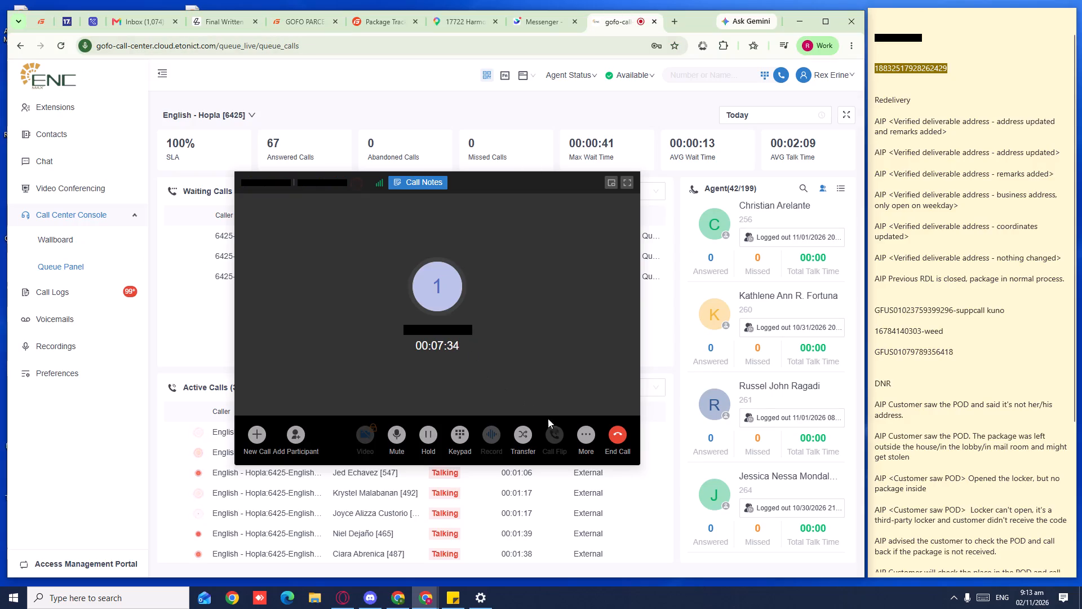
left_click(615, 434)
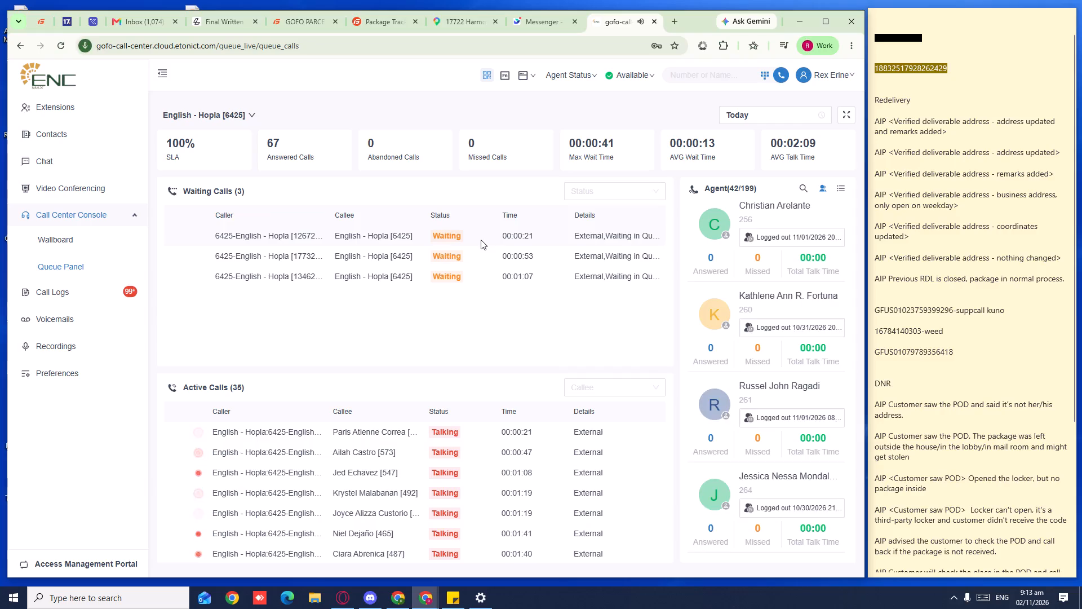
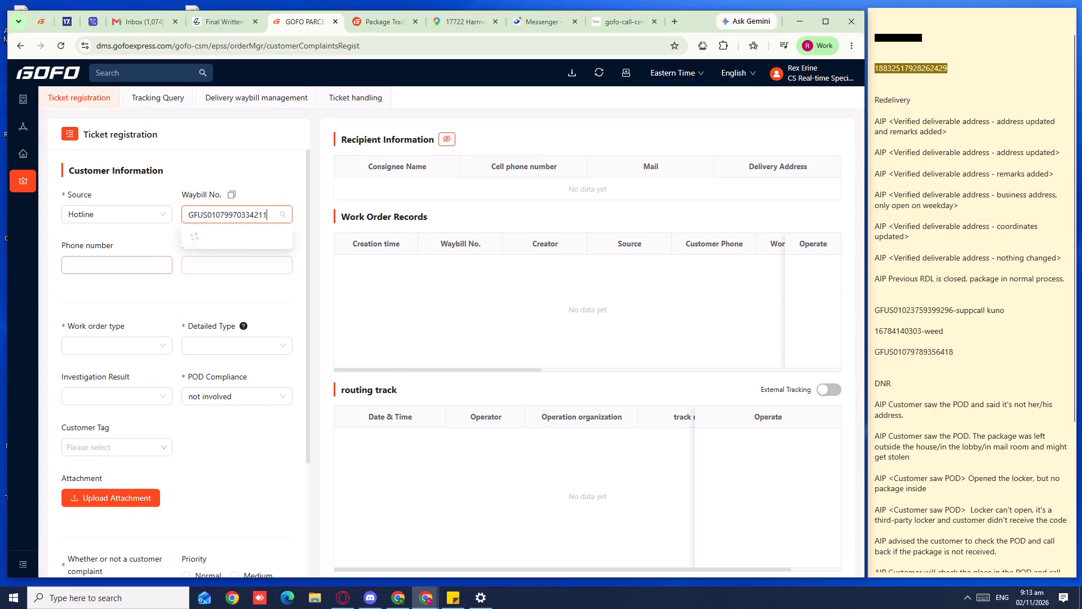
Enter the caller's phone number from the sticky note in the ticket and classify it as Parcel Status Request, Guided to View POD.
left_click(126, 268)
double_click(884, 42)
key("ctrl+c")
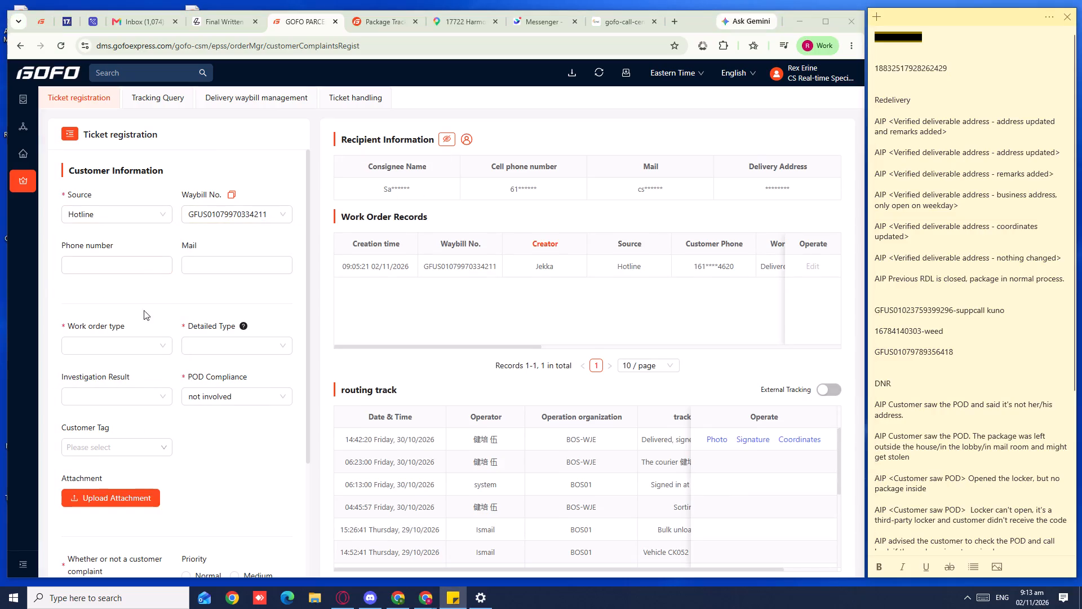
key("ctrl+c")
left_click(146, 262)
key("ctrl+v")
left_click(113, 338)
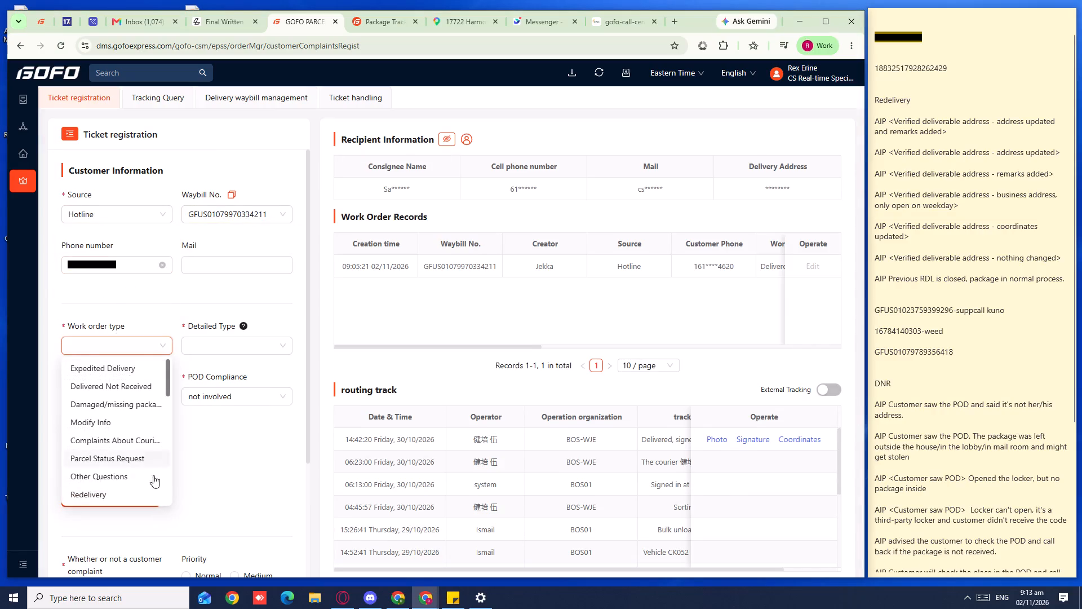
left_click(130, 460)
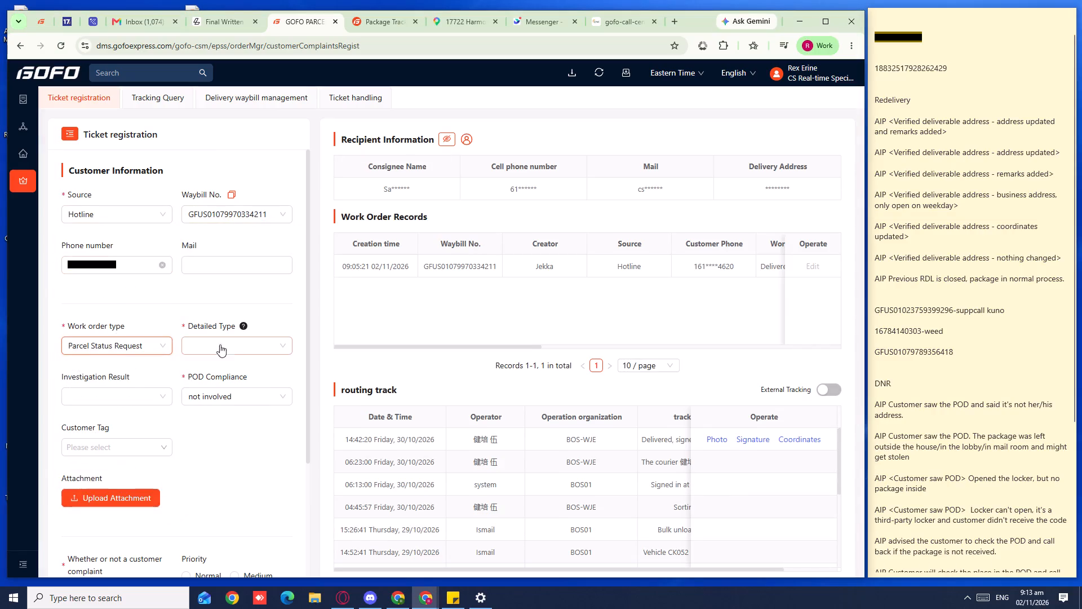
left_click(220, 339)
left_click(230, 469)
Mark the ticket as not a customer complaint, add the remark "AIP, Guided to view POD", and submit it.
scroll(176, 476, "down", 4)
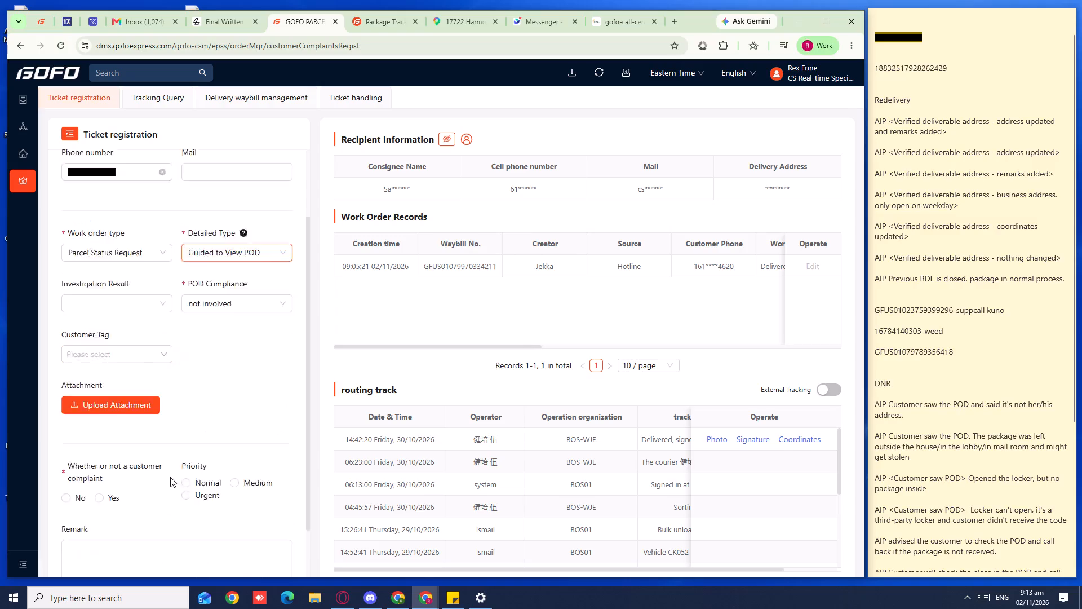
left_click(72, 427)
left_click(101, 500)
type("AIP, H")
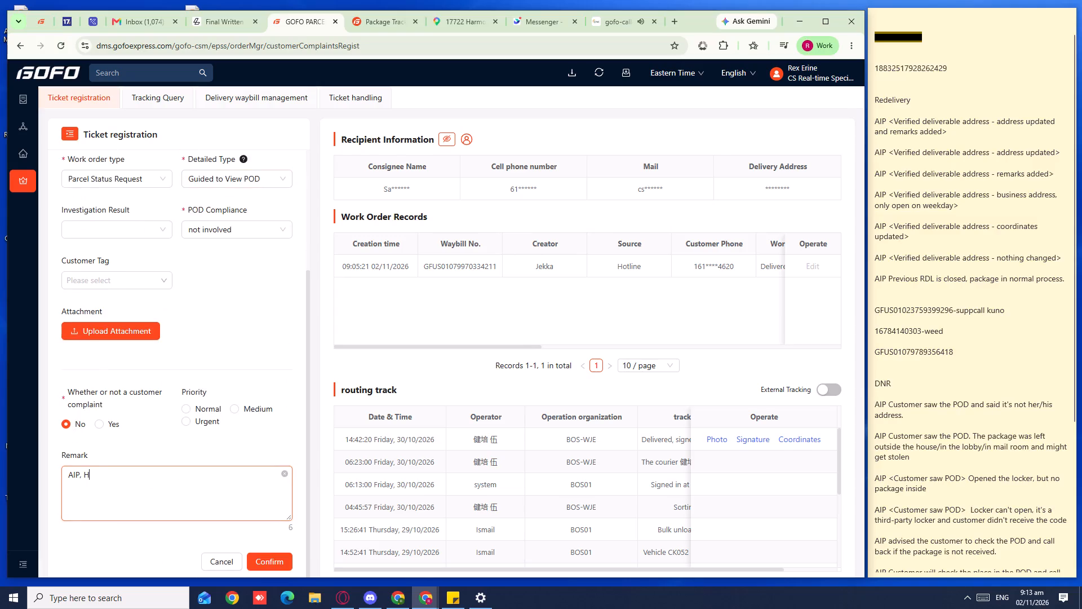
key("BackSpace")
type("Guided to view POD")
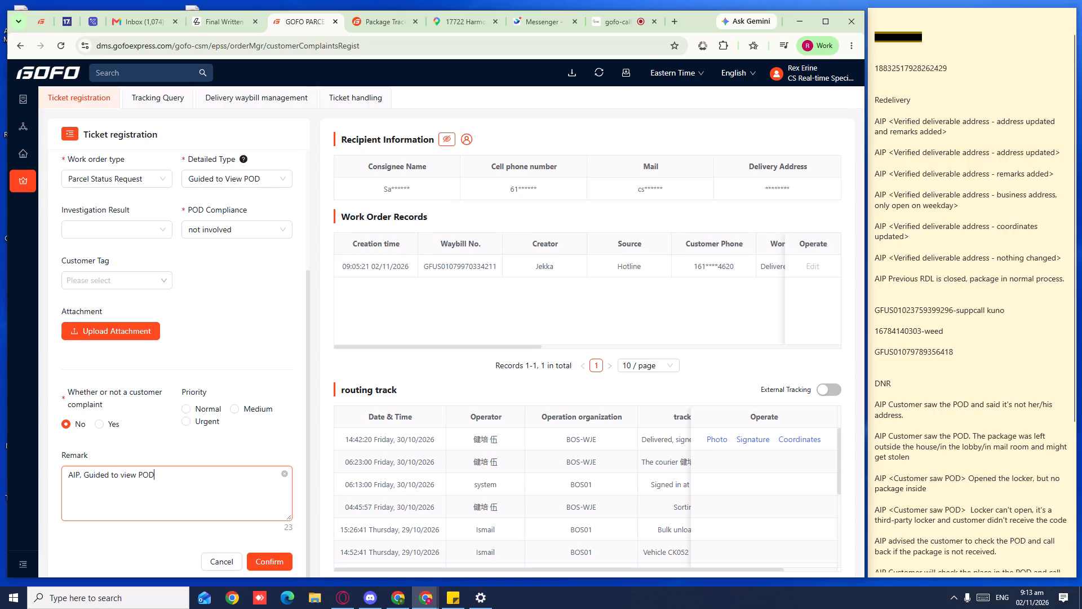
left_click(282, 564)
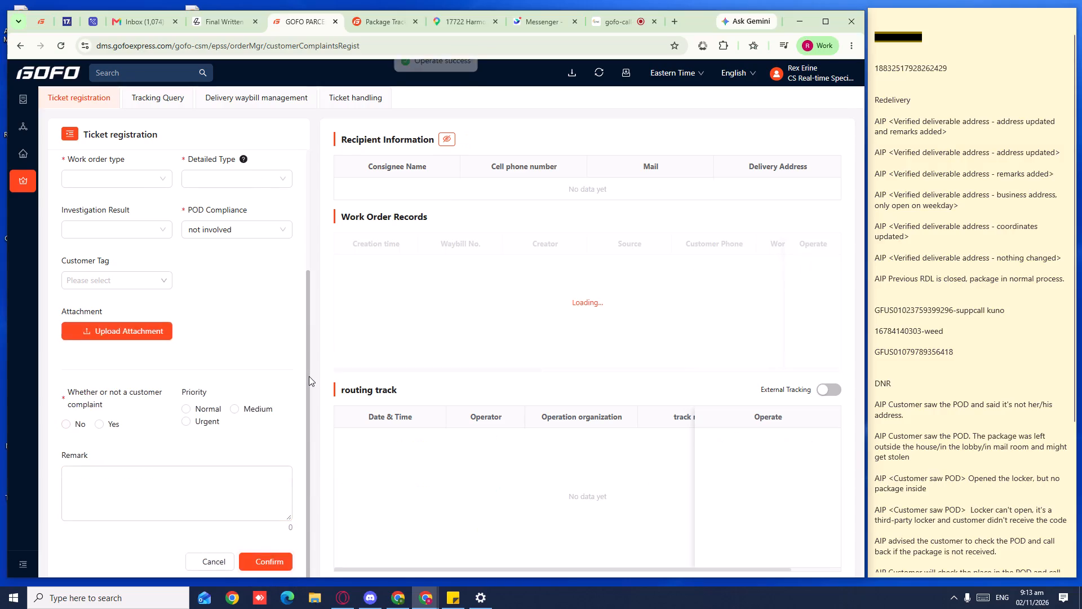
Replace the previous caller's phone number and reference number in the sticky note with the new caller's number from the call center console.
left_click(617, 25)
left_click(964, 66)
left_click_drag(964, 67, 954, 63)
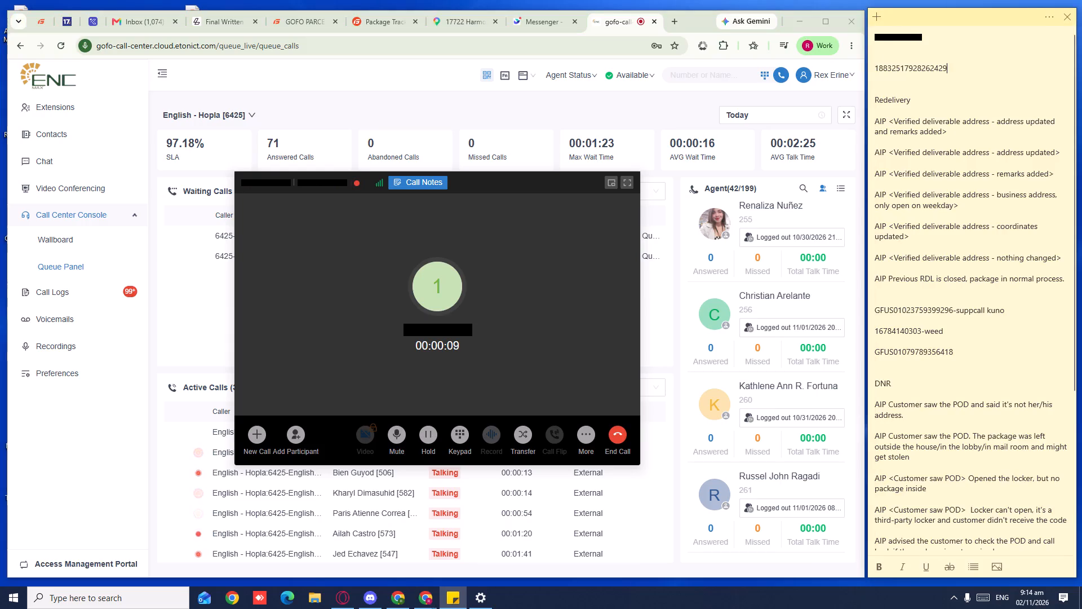
left_click_drag(954, 63, 877, 23)
key("Delete")
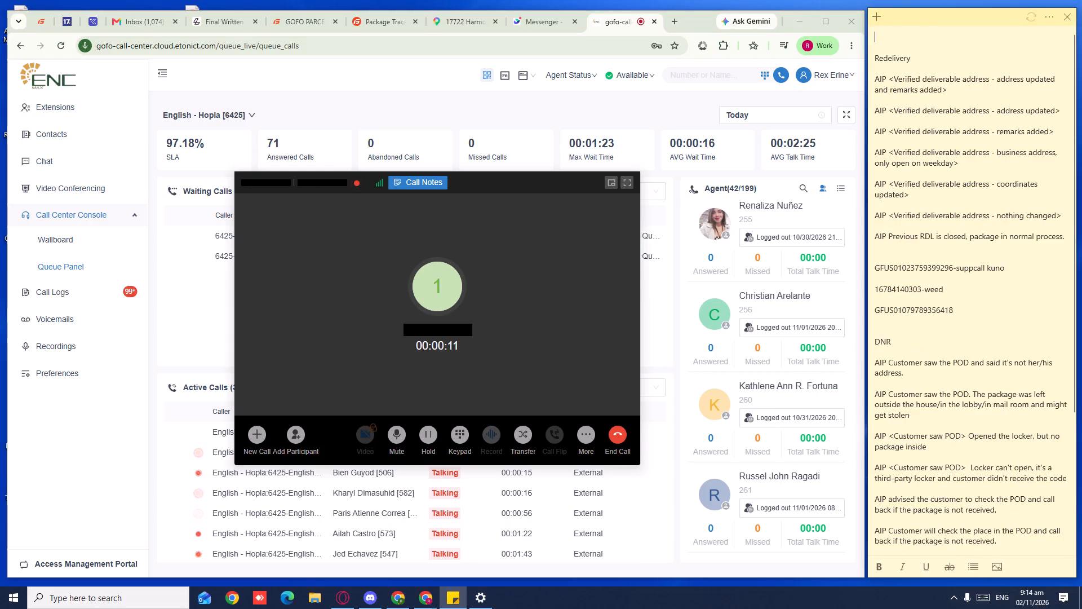
left_click(473, 333)
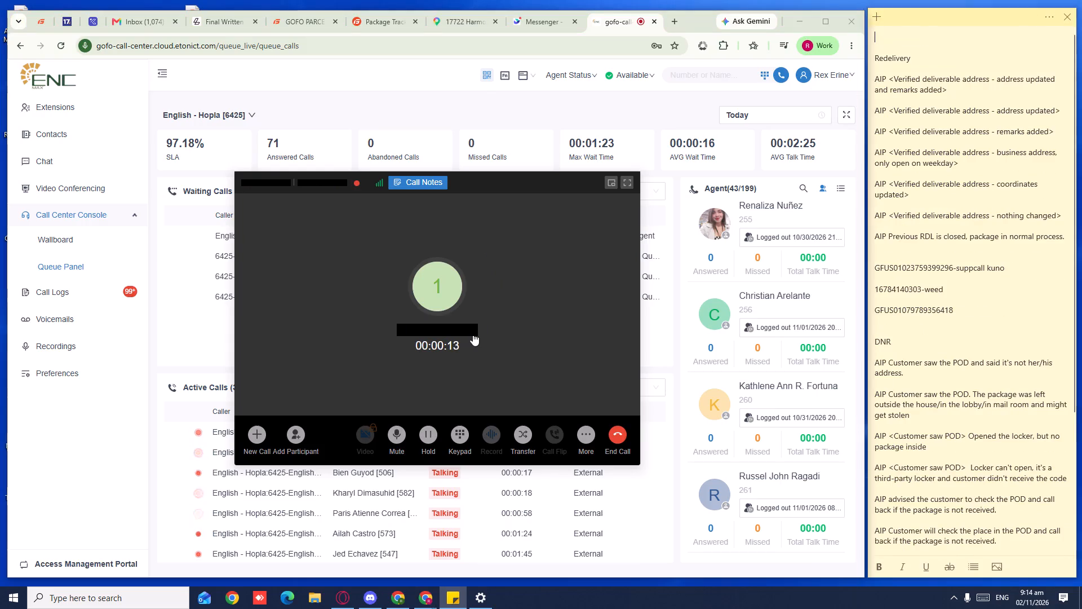
left_click(879, 36)
key("ctrl+v")
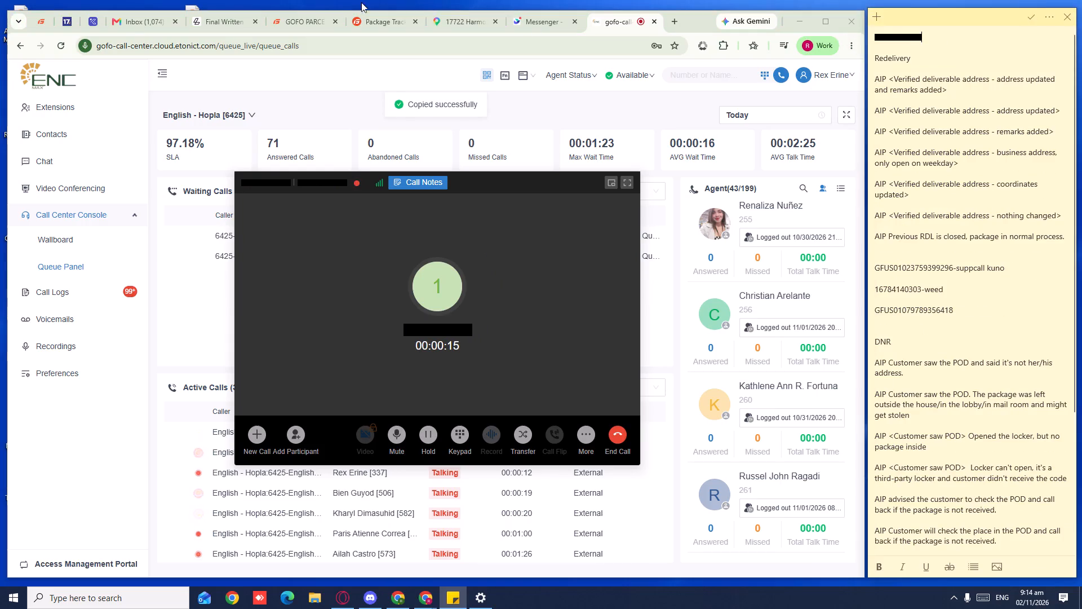
Look up the new caller's phone number in the Phone Record Lookup of Ticket registration.
left_click(305, 23)
left_click(74, 133)
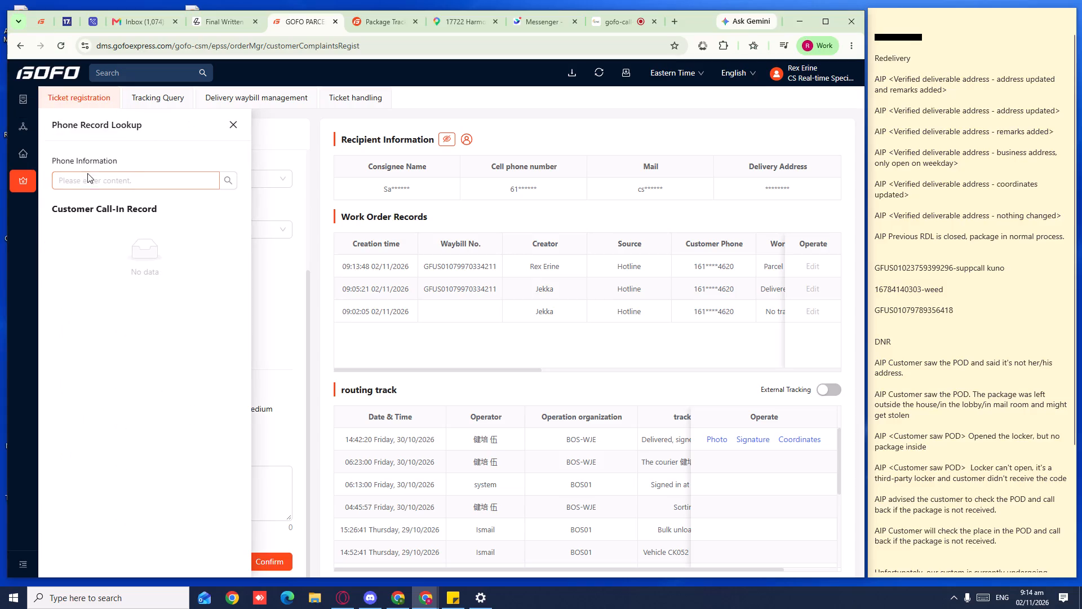
left_click(87, 173)
left_click(86, 178)
key("ctrl+v")
left_click(240, 182)
left_click(227, 186)
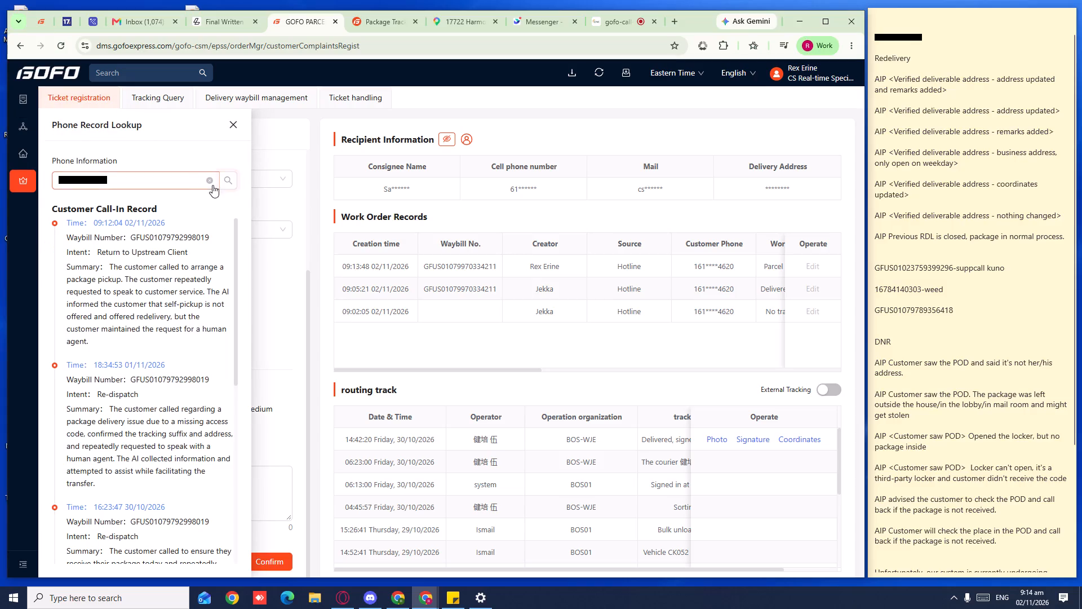
double_click(175, 234)
key("ctrl+c")
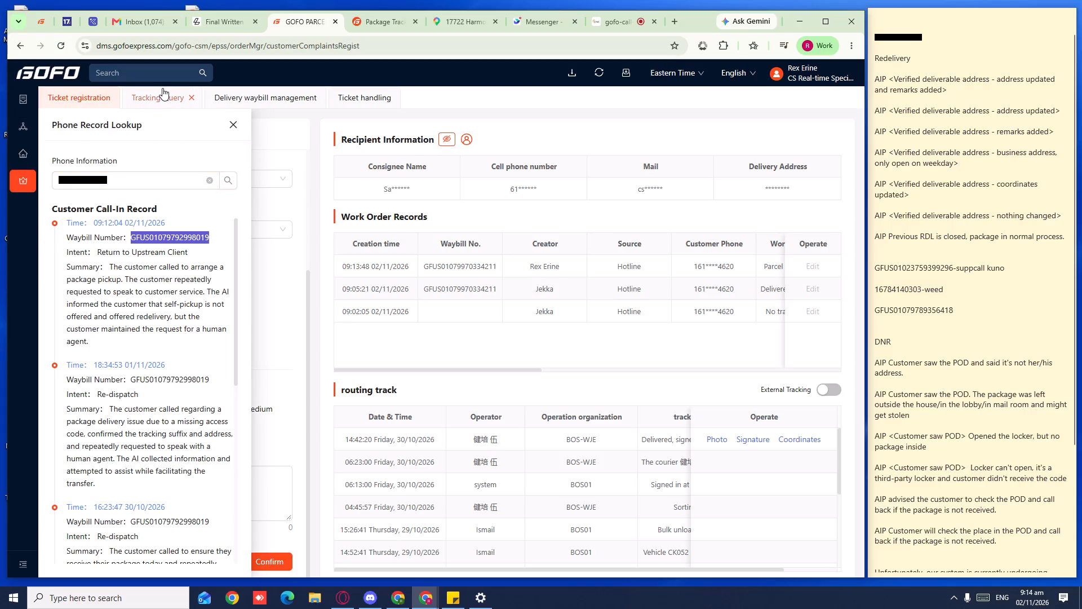
key("ctrl+c")
key("ctrl+c")
left_click(158, 104)
double_click(147, 152)
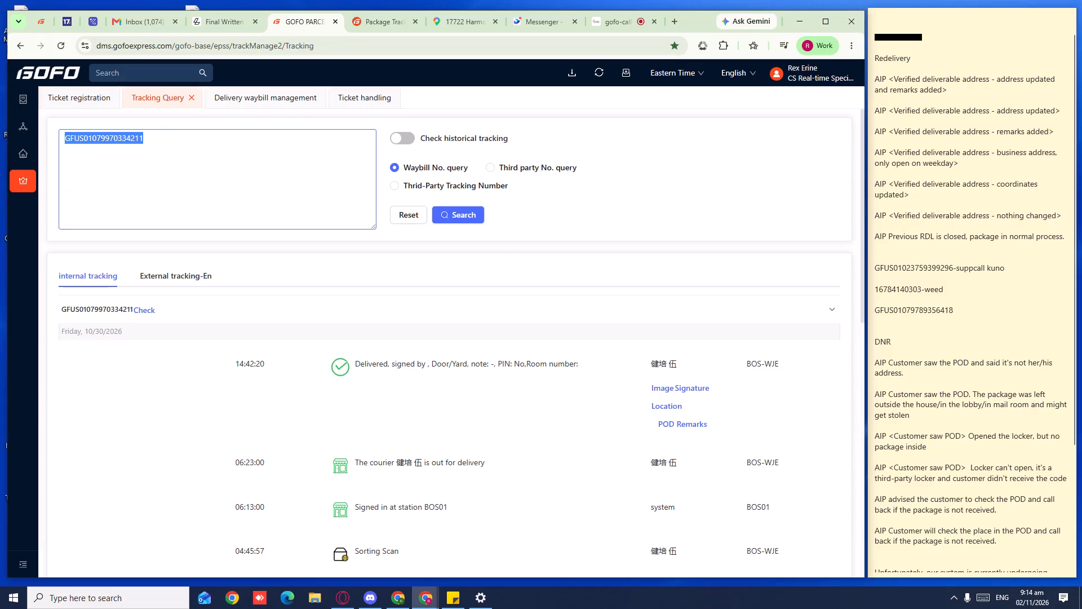
key("Delete")
key("ctrl+v")
left_click(450, 200)
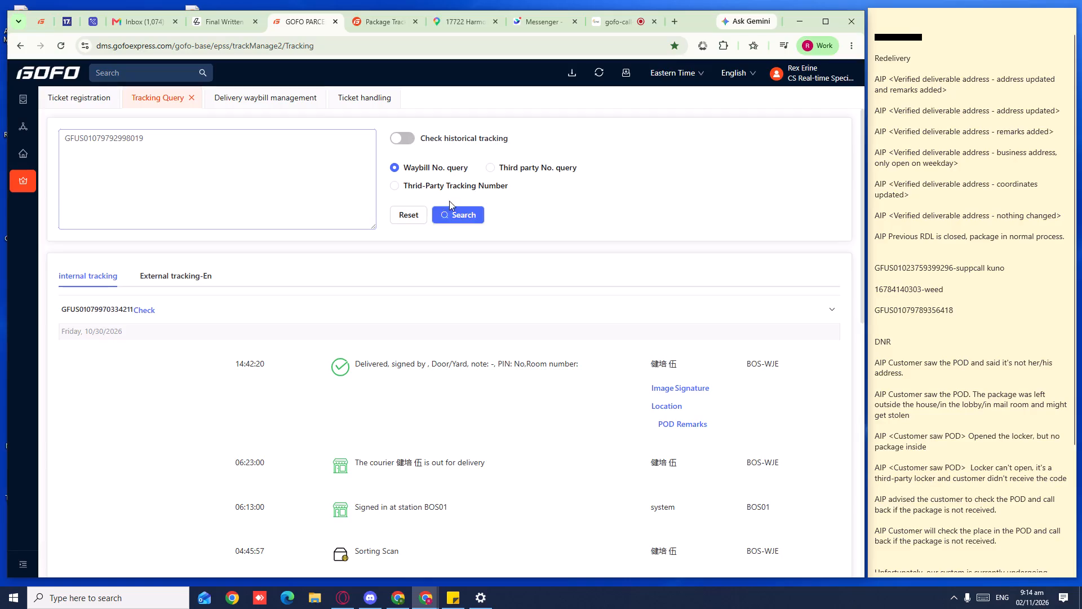
left_click(449, 206)
left_click(149, 311)
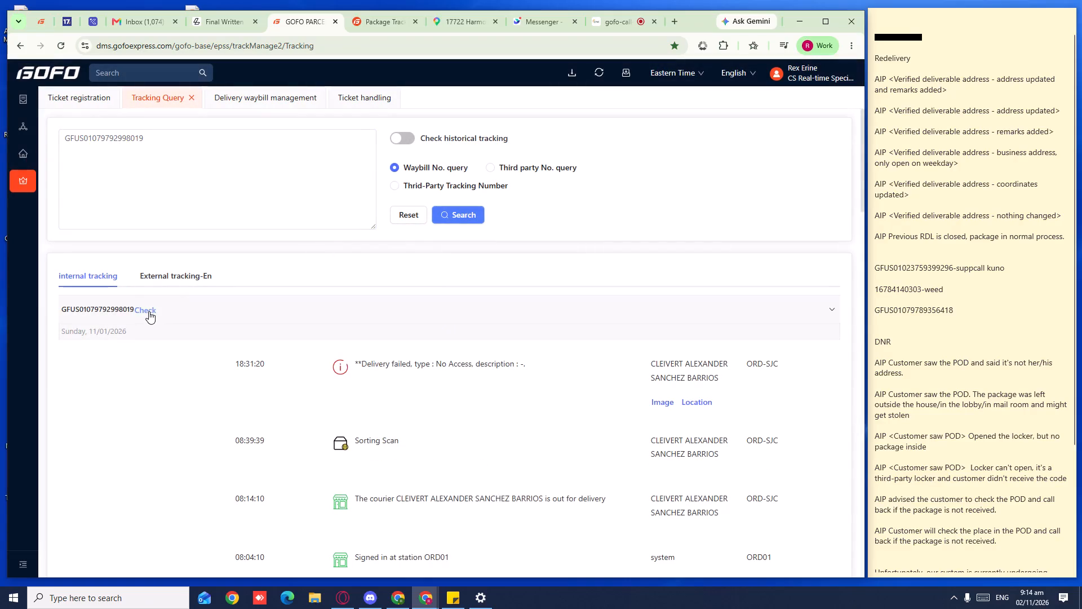
left_click(381, 192)
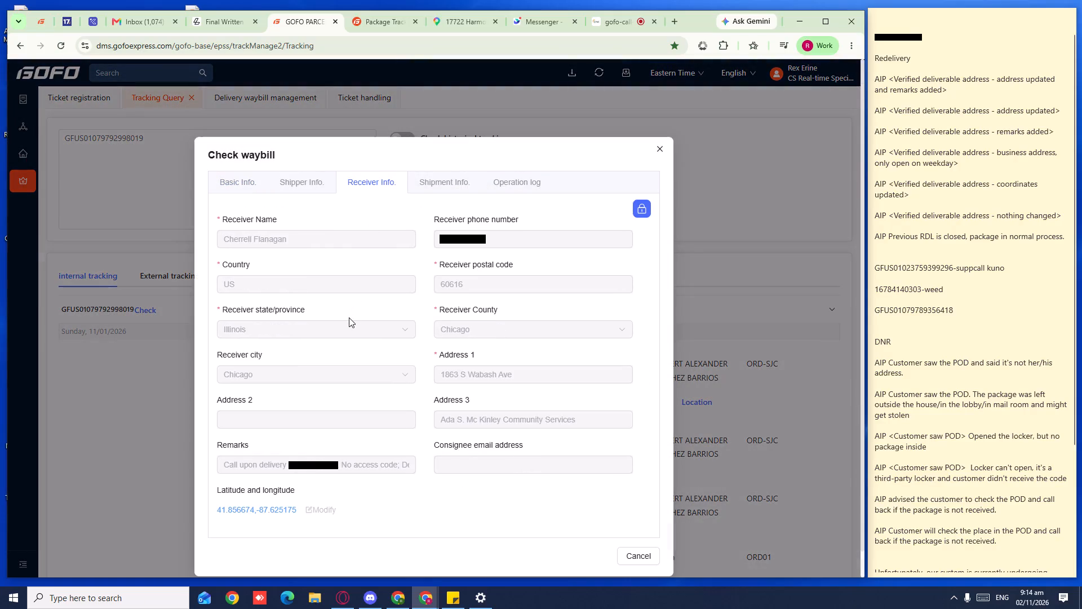
left_click(659, 148)
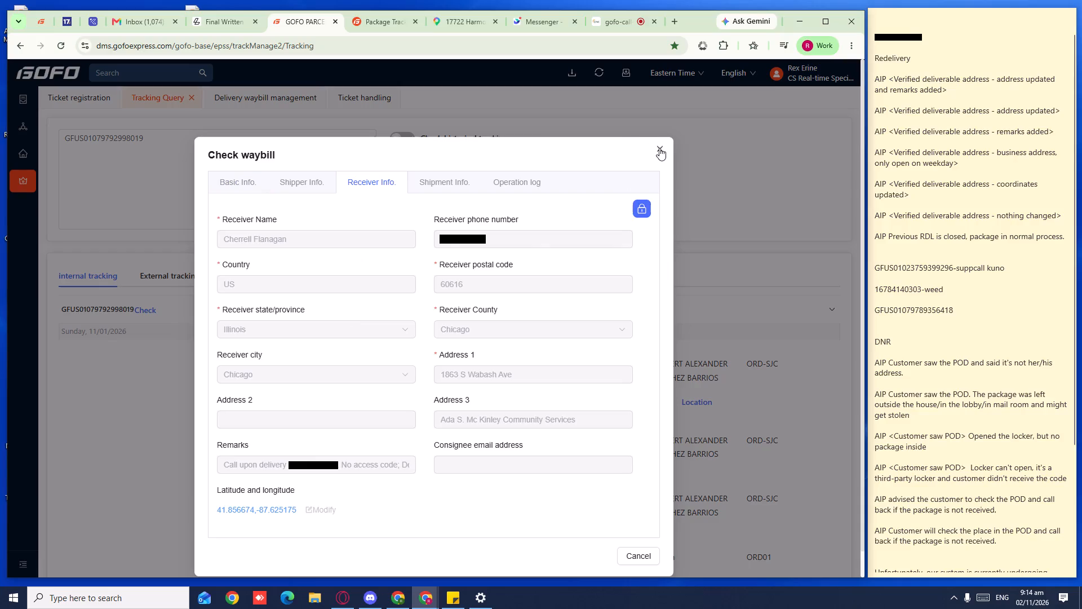
scroll(205, 348, "down", 14)
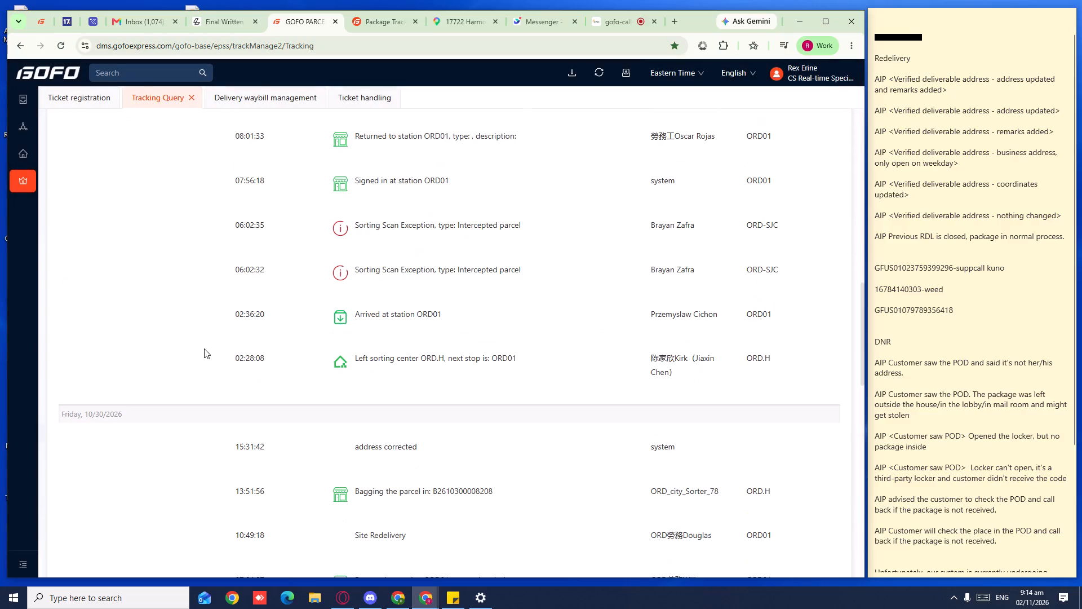
scroll(204, 348, "up", 4)
scroll(204, 348, "down", 15)
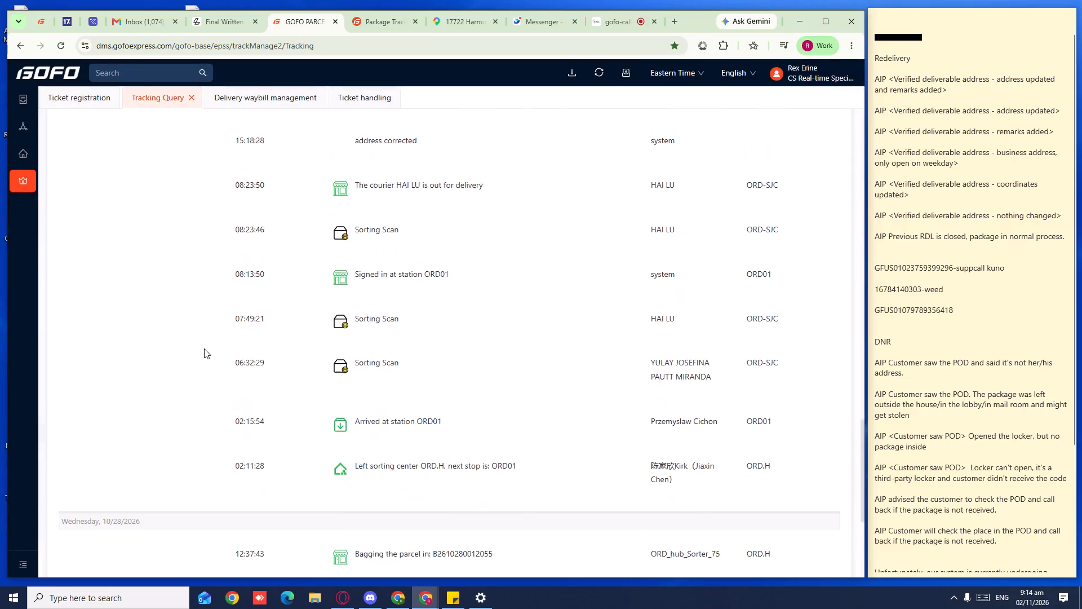
scroll(204, 348, "up", 4)
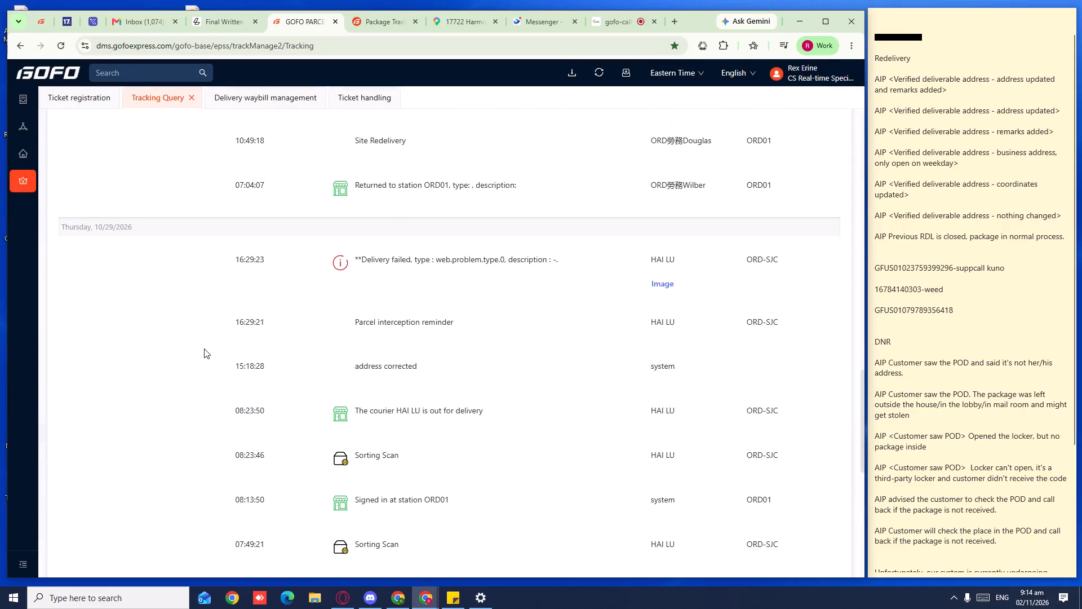
scroll(204, 348, "down", 12)
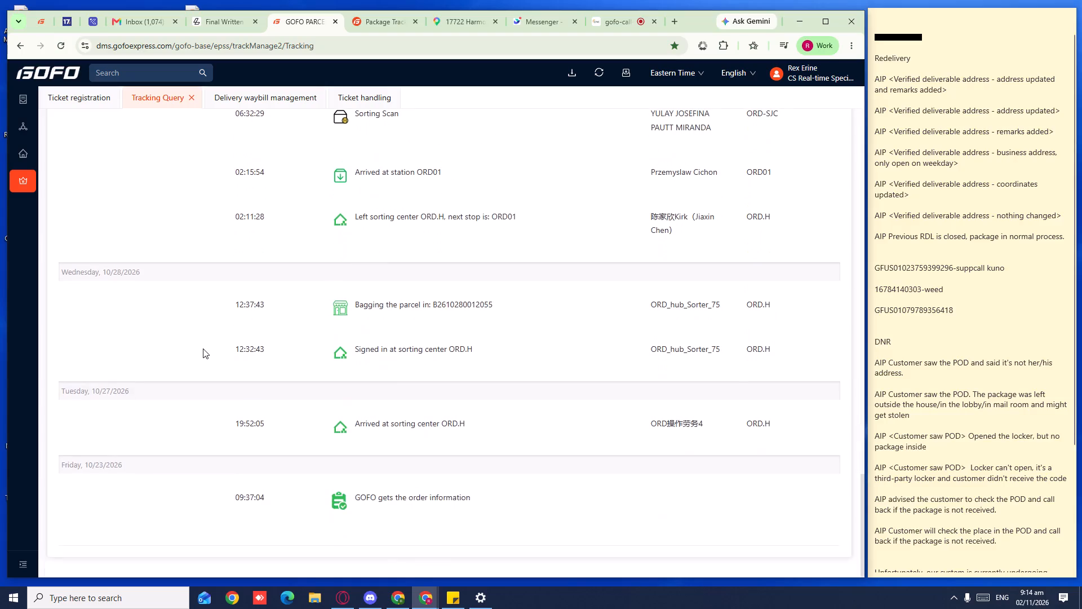
scroll(203, 348, "up", 9)
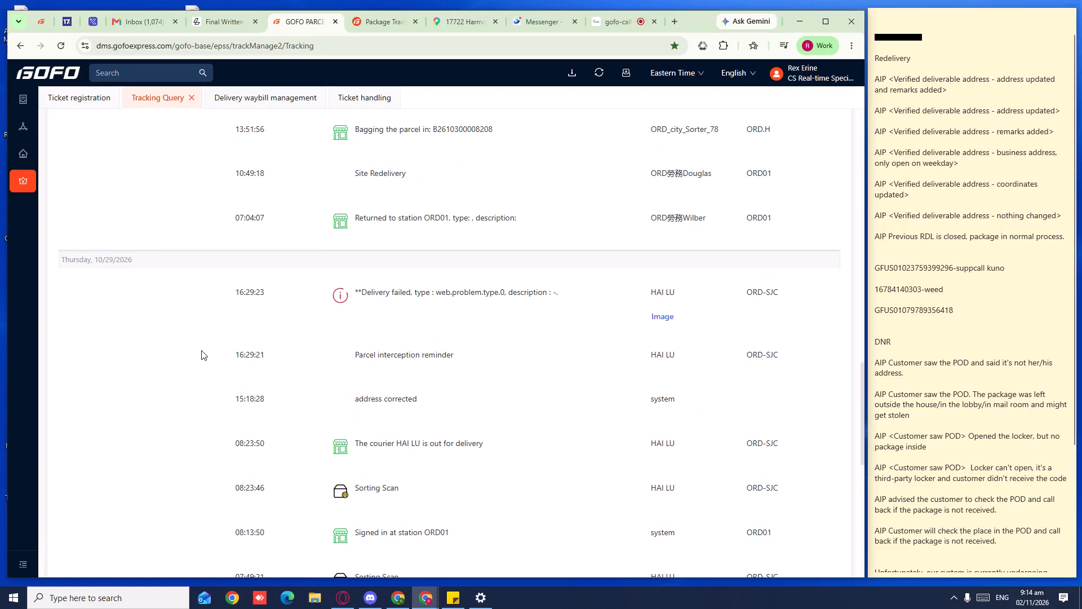
scroll(201, 350, "up", 7)
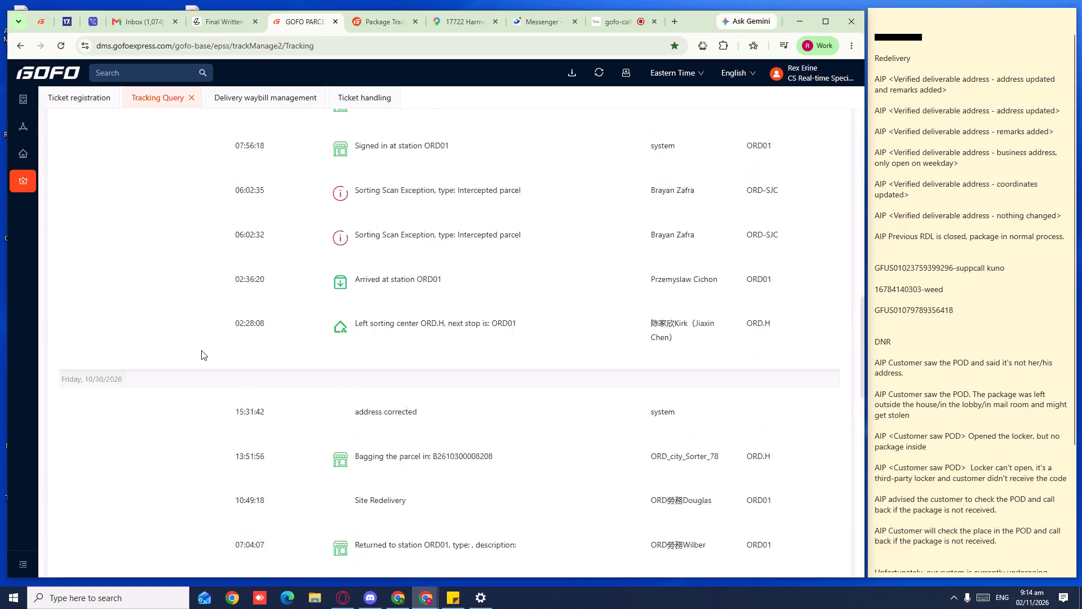
scroll(201, 350, "up", 13)
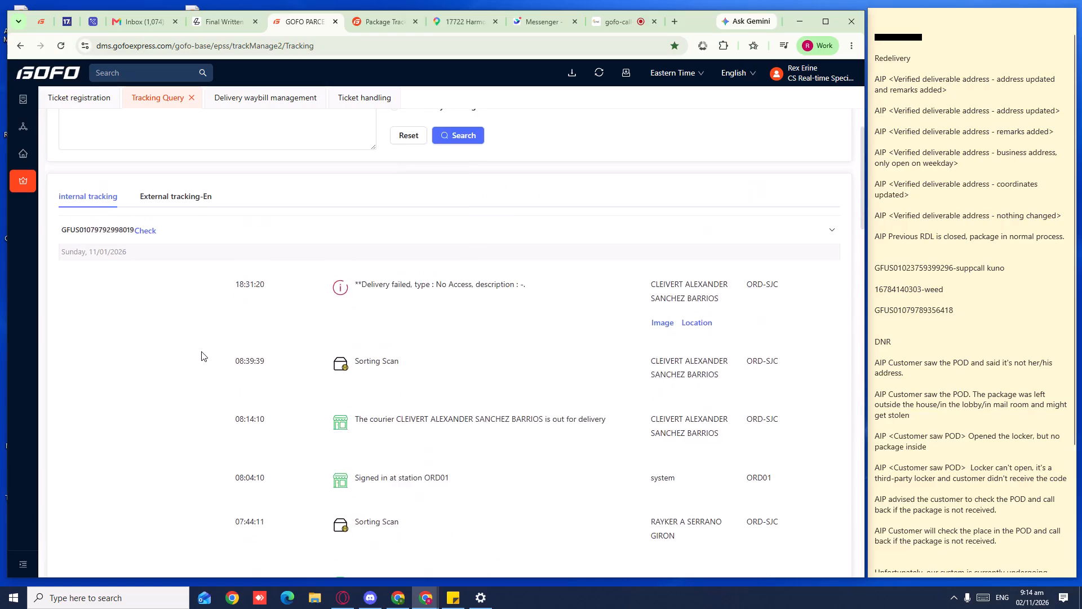
left_click(1030, 602)
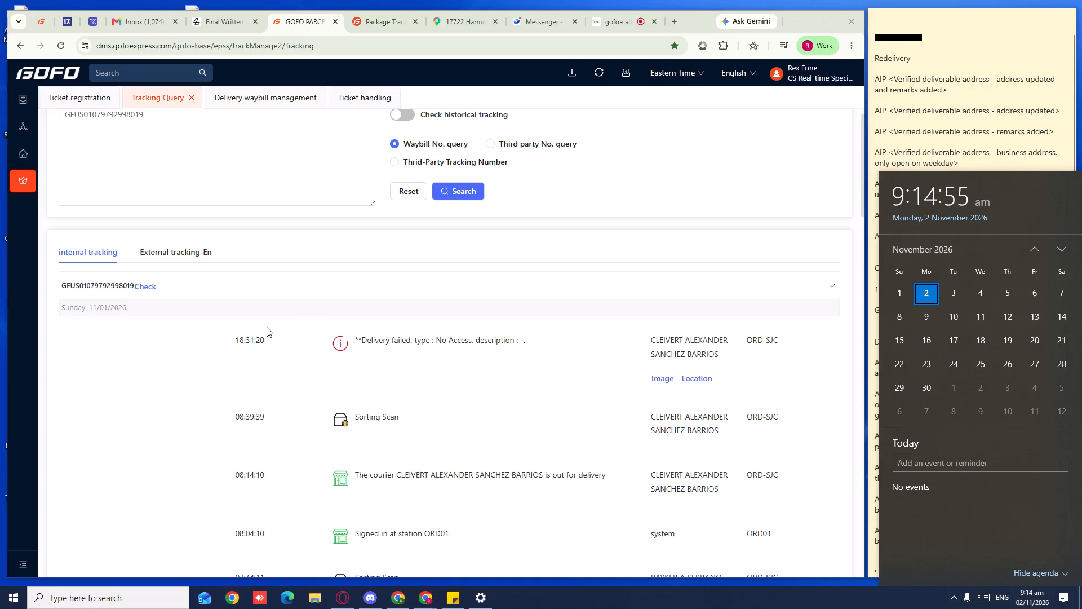
scroll(227, 323, "up", 4)
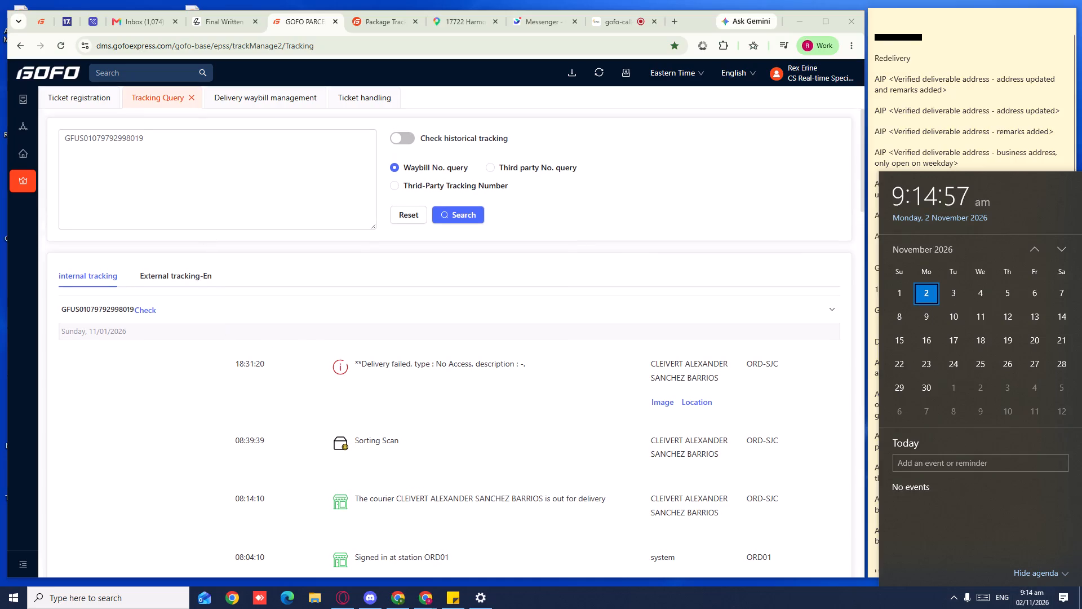
double_click(197, 153)
key("ctrl+c")
key("ctrl+c")
key("ctrl+c")
key("ctrl+c")
left_click(243, 92, "ctrl")
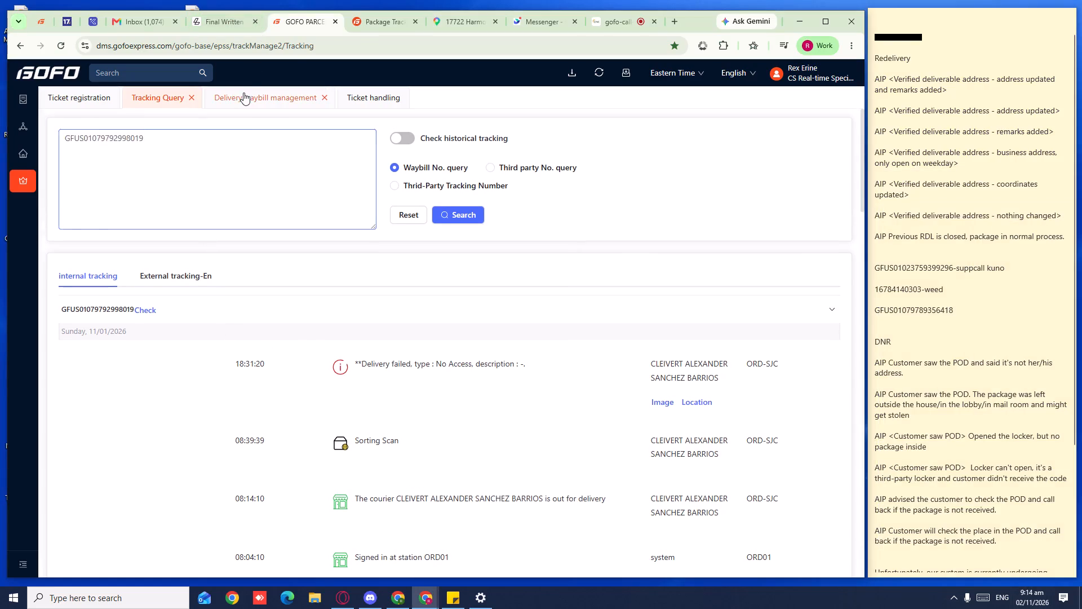
left_click(206, 142)
key("ctrl+v")
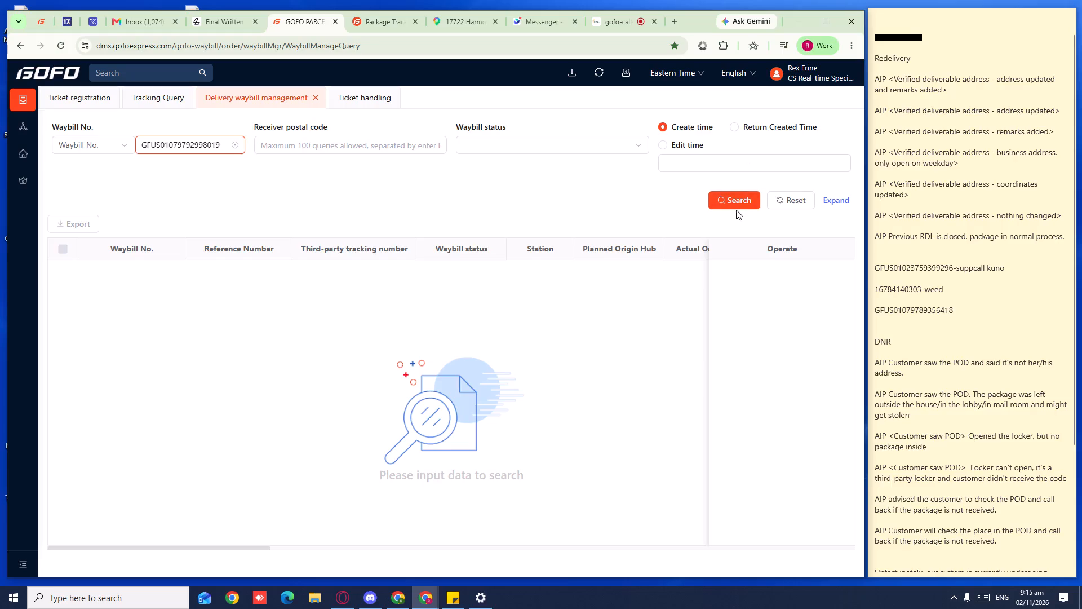
left_click(737, 202)
left_click(775, 274)
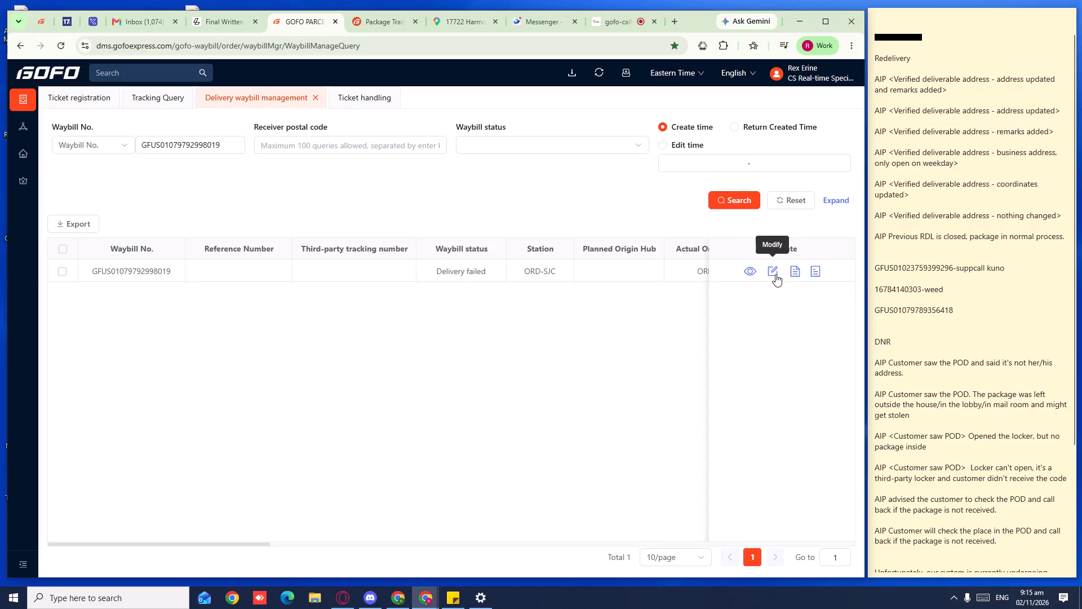
left_click(369, 118)
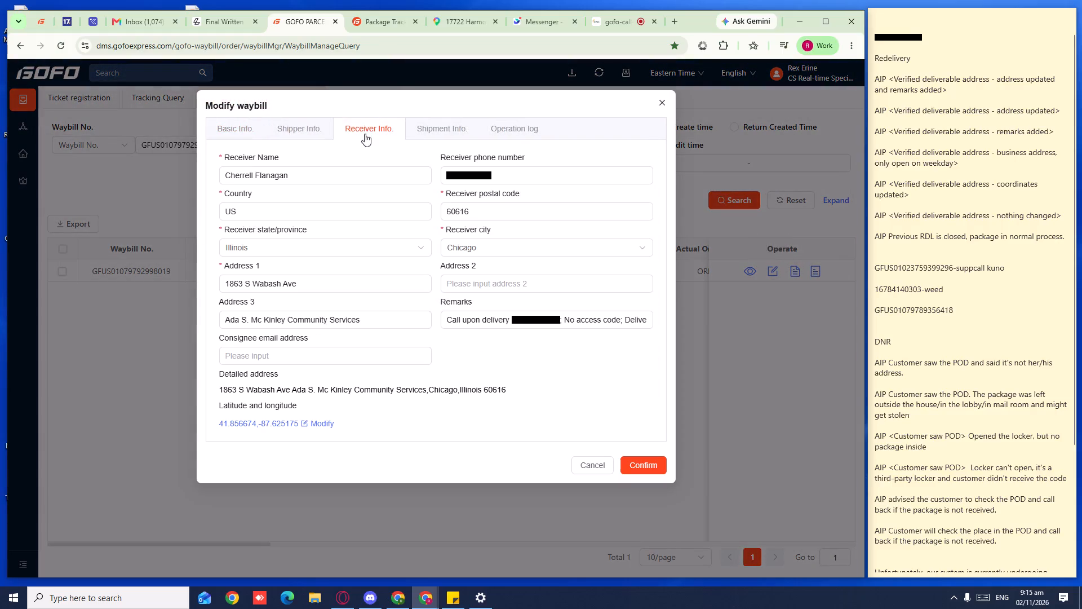
left_click(586, 325)
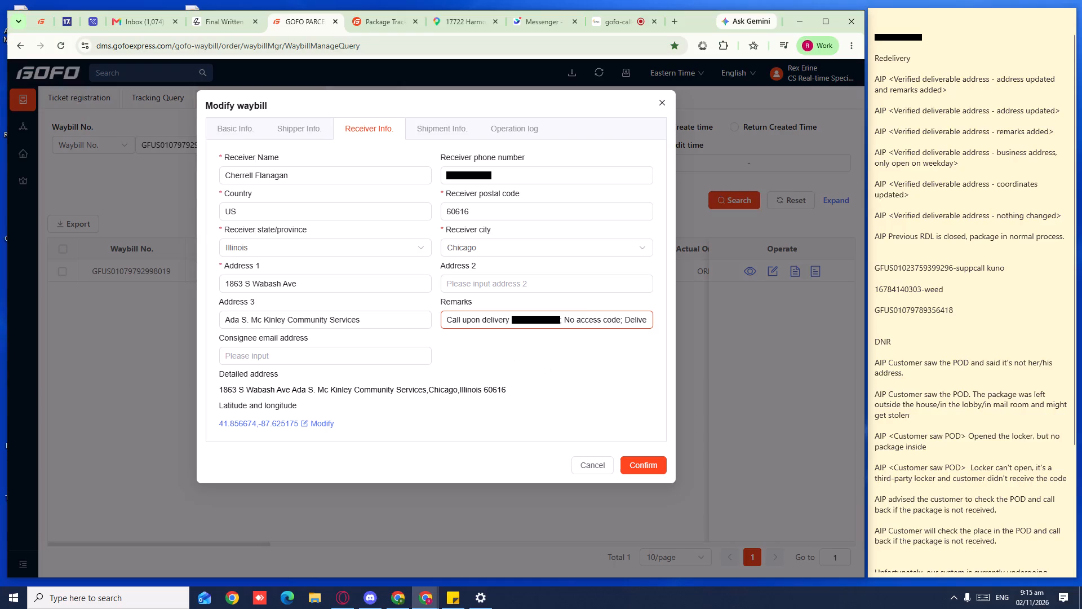
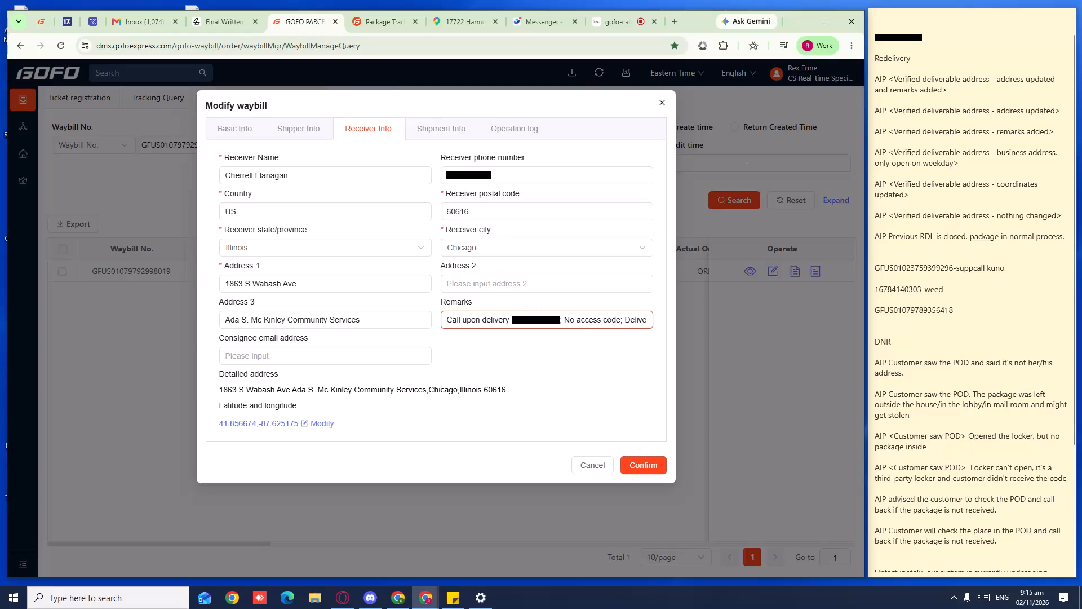
Read through the full Remarks text in the waybill's receiver information.
left_click(394, 349)
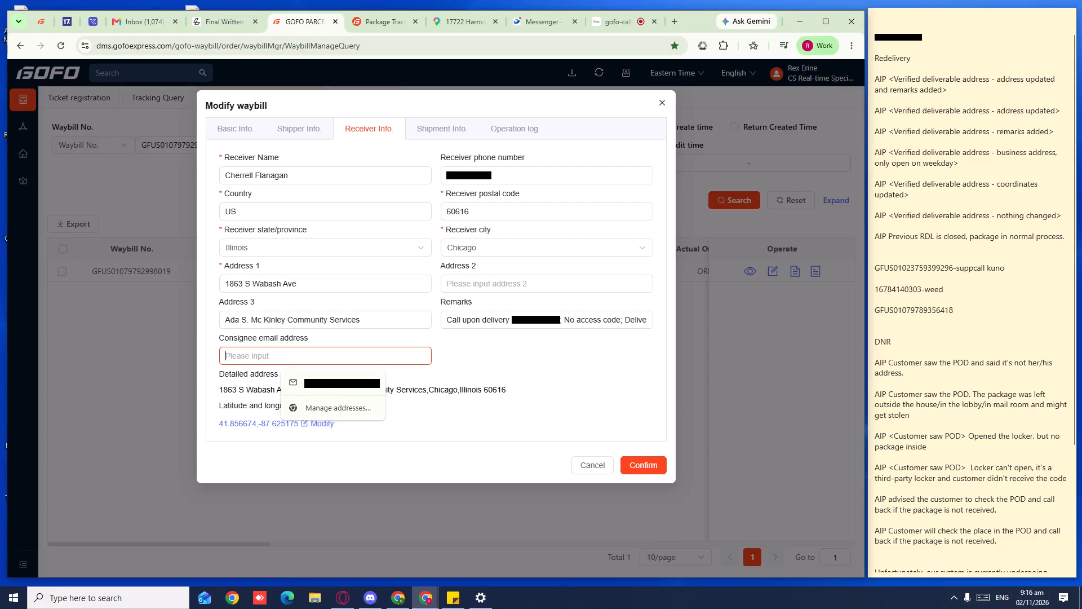
left_click(462, 354)
left_click(546, 320)
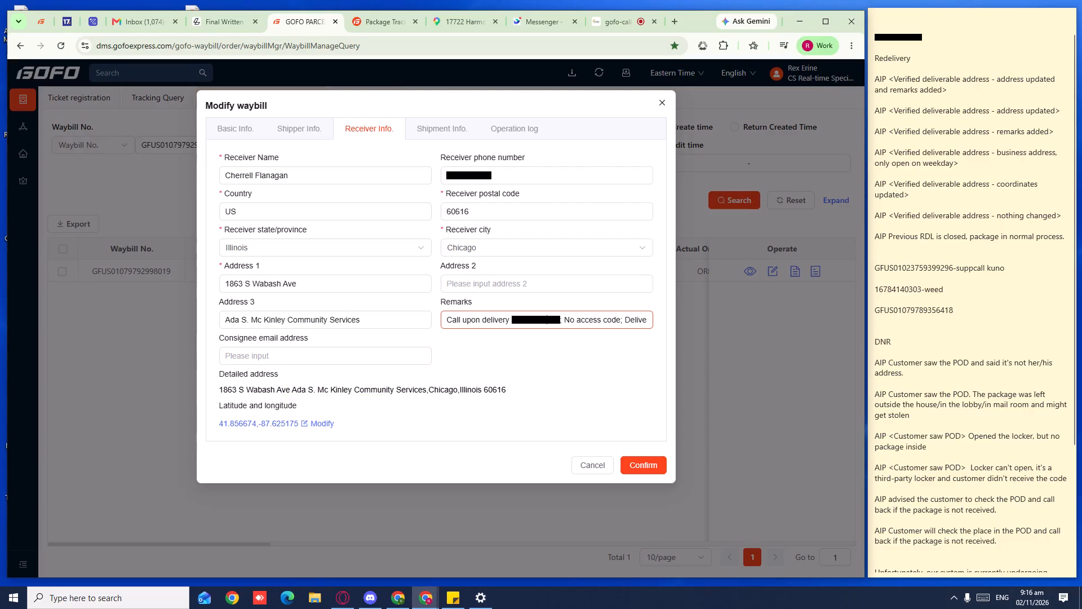
key("Right")
key("Right")
key("Right")
key("Right")
key("Right")
key("Right")
key("Right")
key("Right")
key("Right")
key("Right")
key("Right")
key("Right")
key("Right")
key("Right")
key("Right")
key("Right")
key("Right")
key("Right")
key("Right")
key("Right")
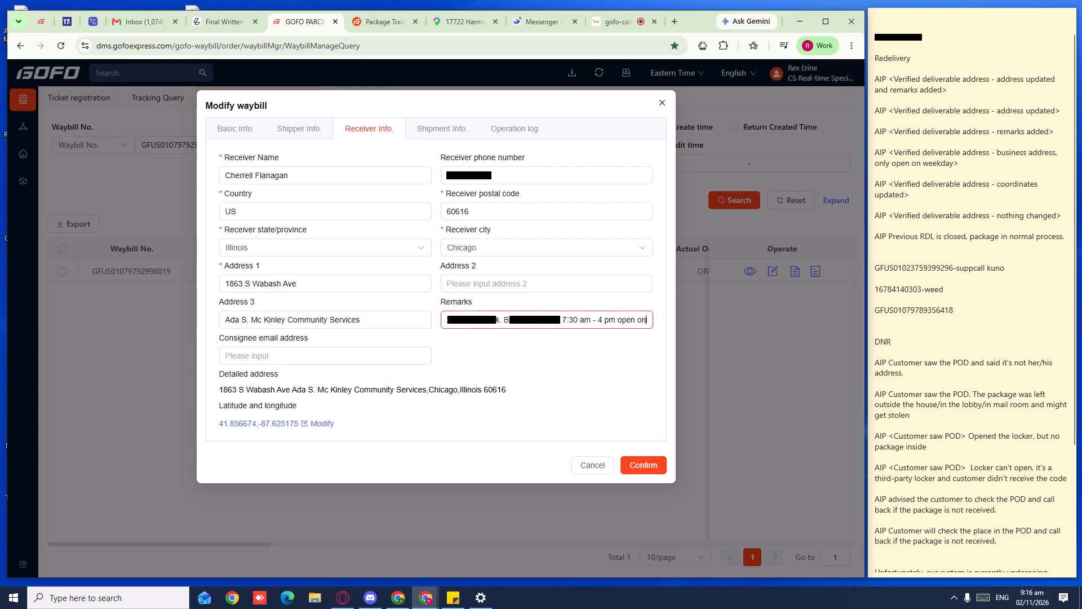
key("Left")
key("Left")
key("Left")
key("Left")
key("Left")
key("Left")
key("Left")
key("Left")
key("Left")
key("Left")
key("Left")
key("Left")
key("Left")
key("Left")
key("Left")
key("Left")
key("Left")
key("Left")
key("Left")
key("Left")
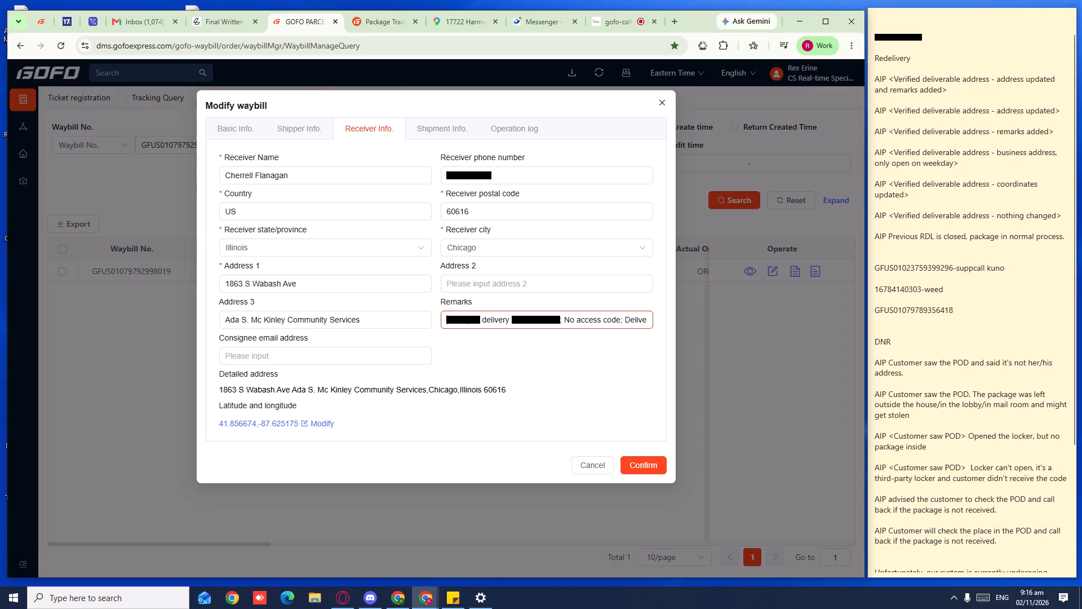
Copy the detailed receiver address from the waybill and search for it in Google Maps.
left_click(408, 387)
key("ctrl+c")
key("ctrl+c")
key("ctrl+c")
key("ctrl+c")
key("ctrl+c")
key("ctrl+c")
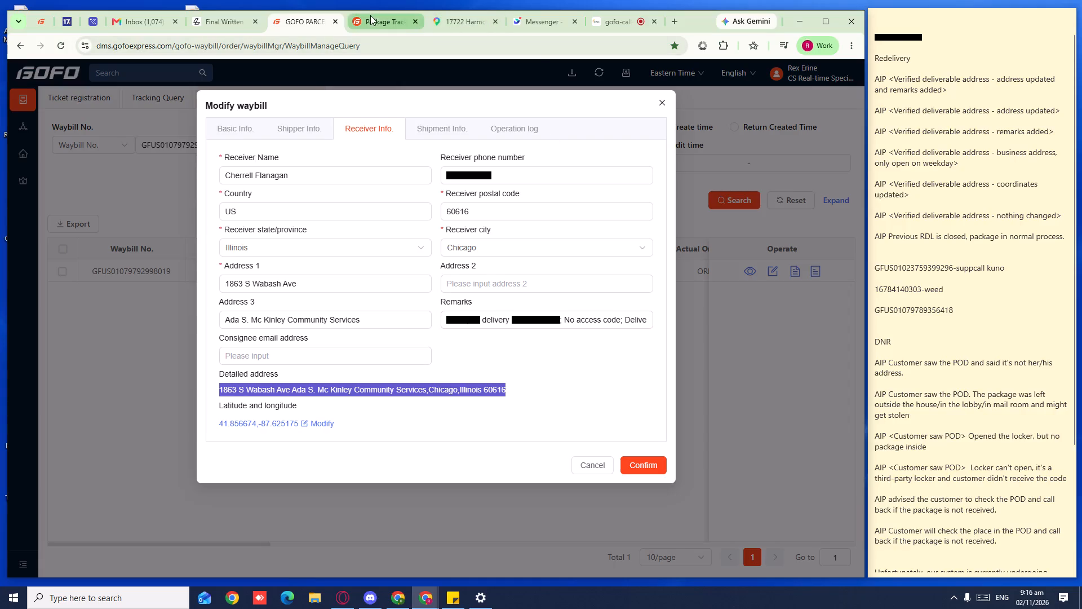
left_click(467, 24)
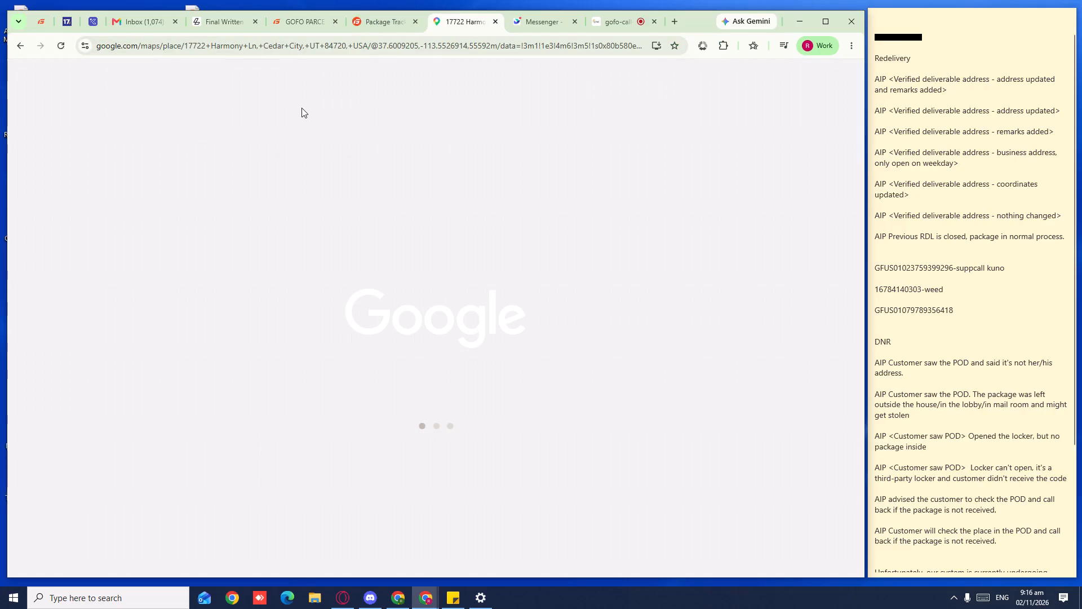
left_click(220, 83)
left_click(166, 73)
key("ctrl+v")
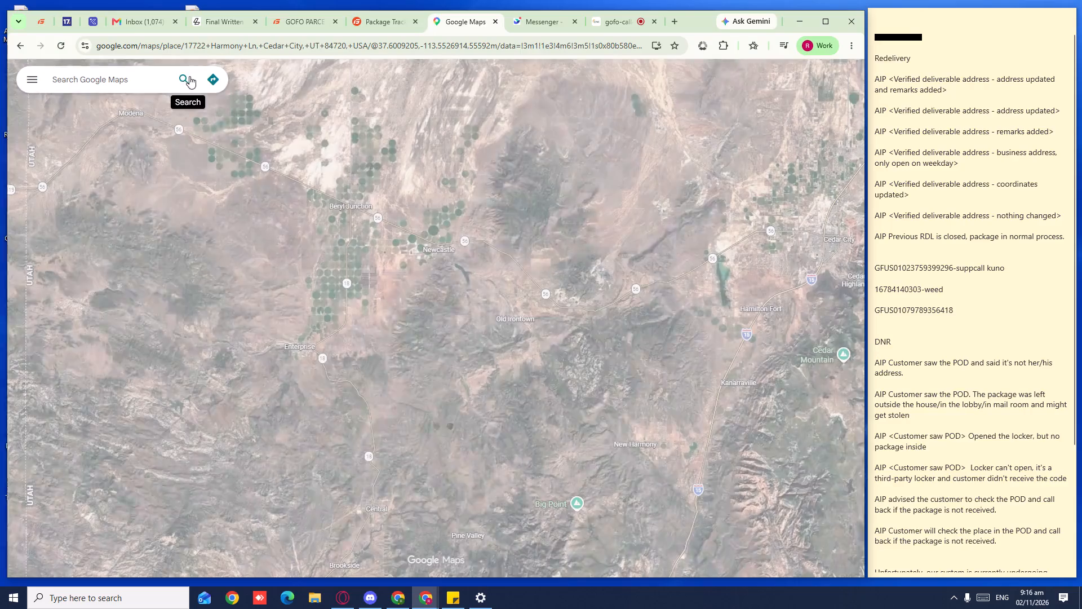
left_click(189, 76)
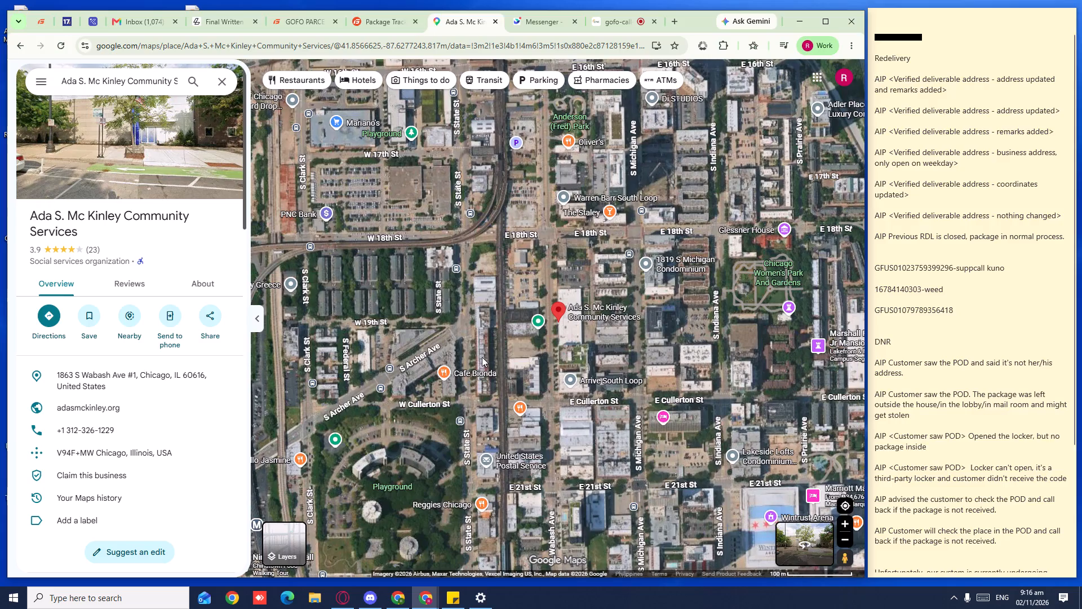
Examine the surroundings of Ada S. Mc Kinley Community Services in the satellite and standard map views.
scroll(605, 342, "up", 4, "ctrl")
scroll(362, 273, "down", 3, "ctrl")
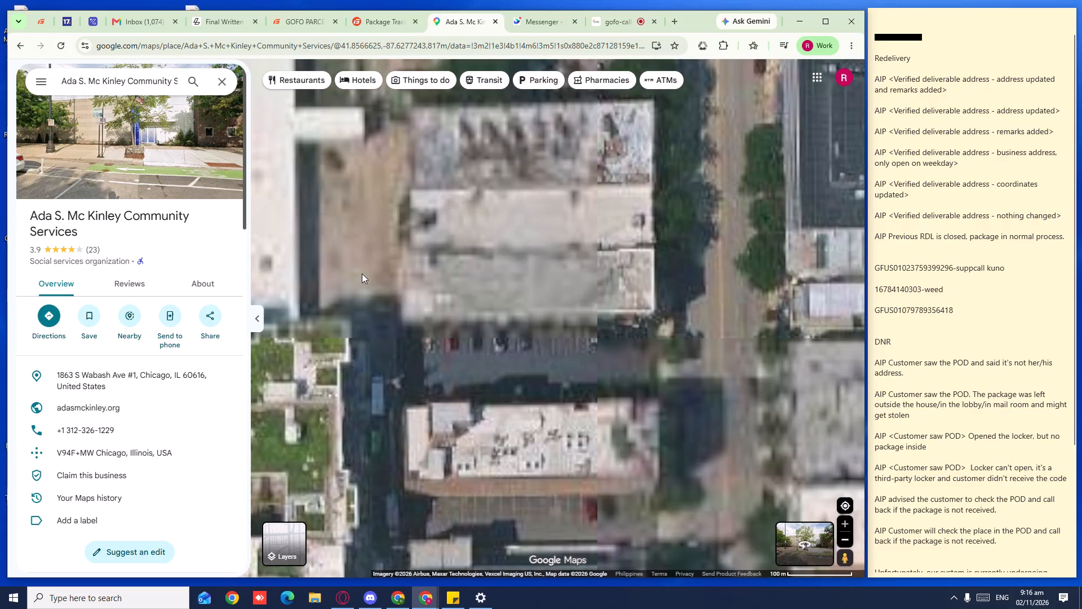
left_click_drag(347, 283, 583, 298)
left_click_drag(335, 264, 334, 264)
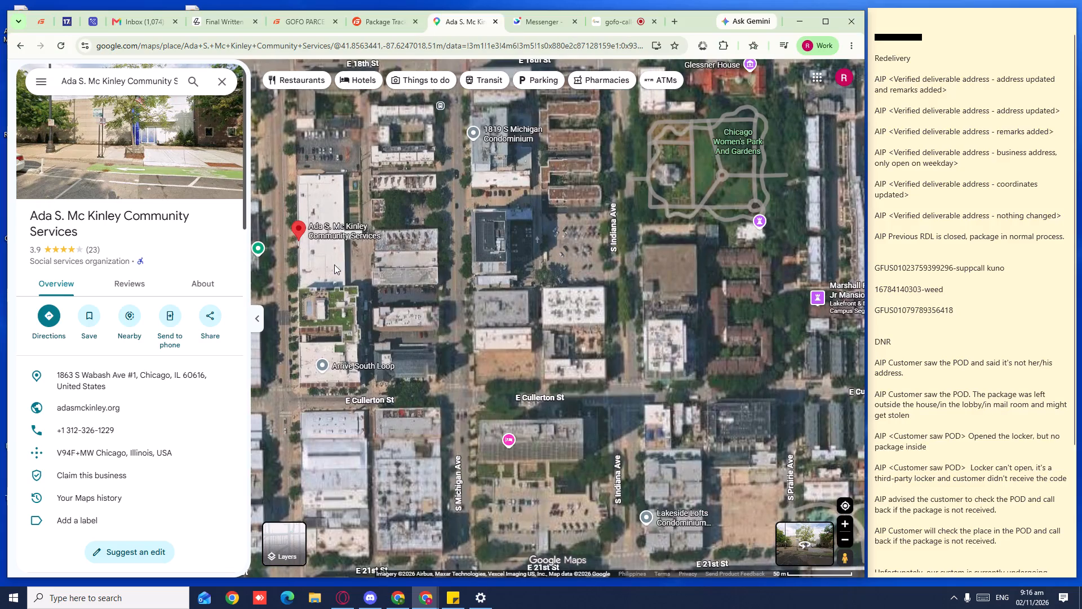
left_click_drag(334, 264, 397, 280)
left_click_drag(350, 281, 447, 285)
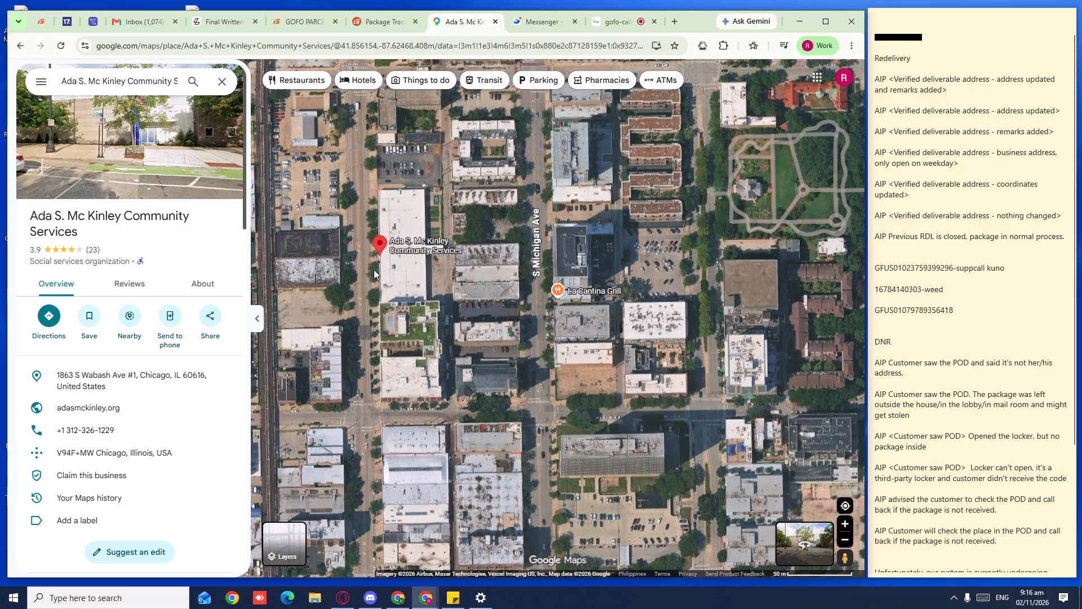
scroll(363, 266, "up", 3, "ctrl")
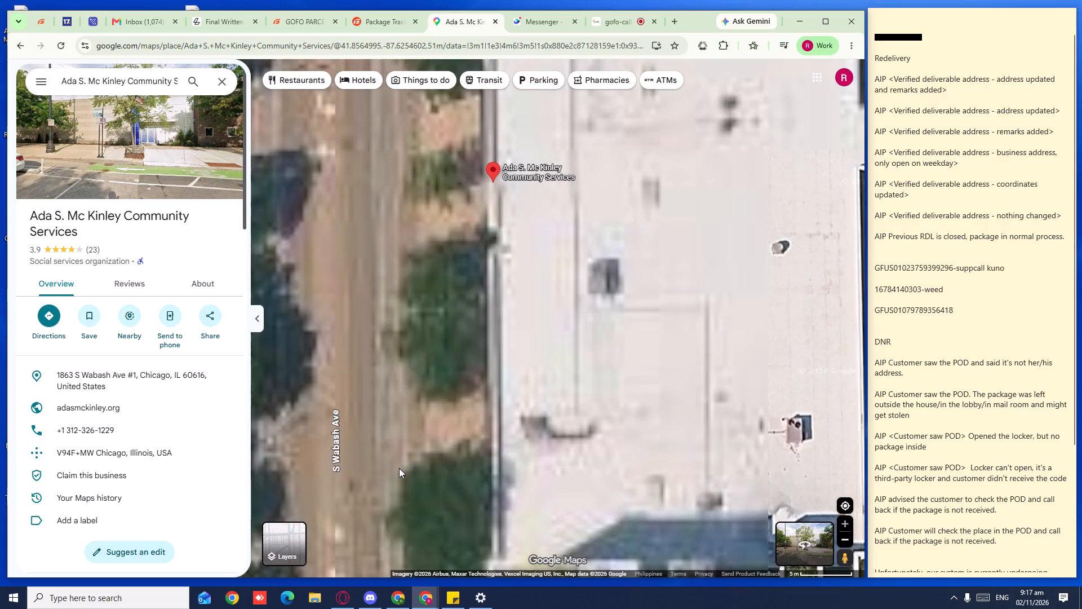
left_click(290, 553)
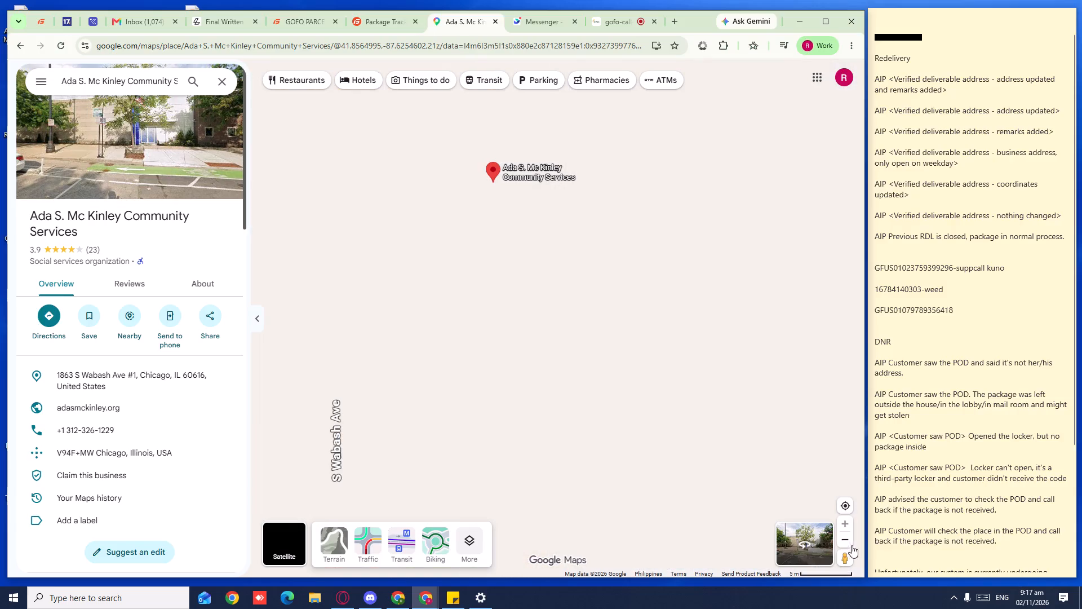
left_click(269, 519)
left_click(273, 536)
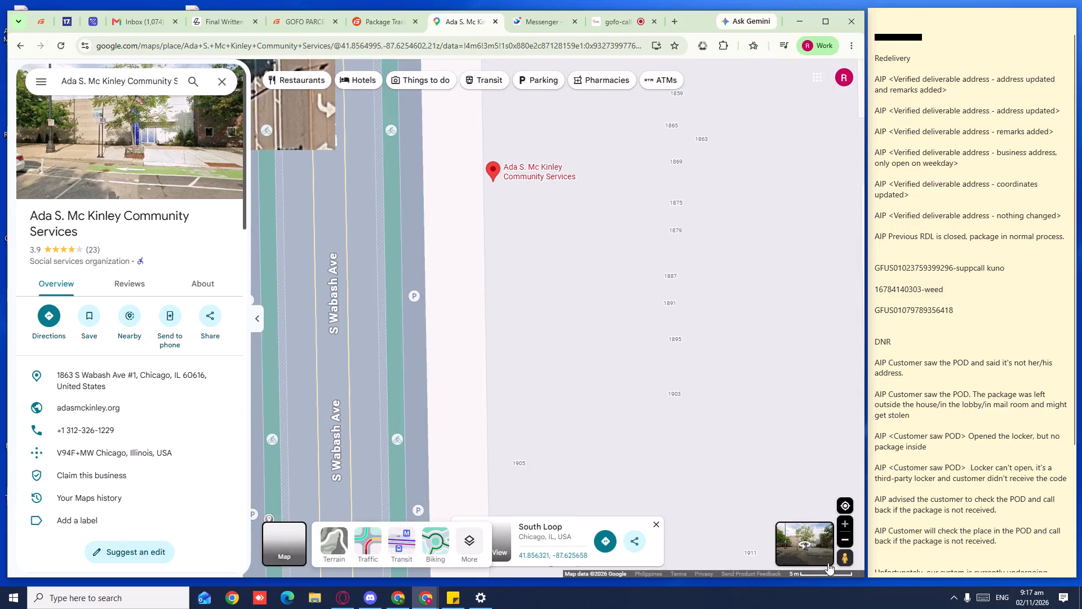
Open Street View on S Wabash Ave beside Ada S. Mc Kinley Community Services and look over the building front.
left_click_drag(844, 559, 333, 161)
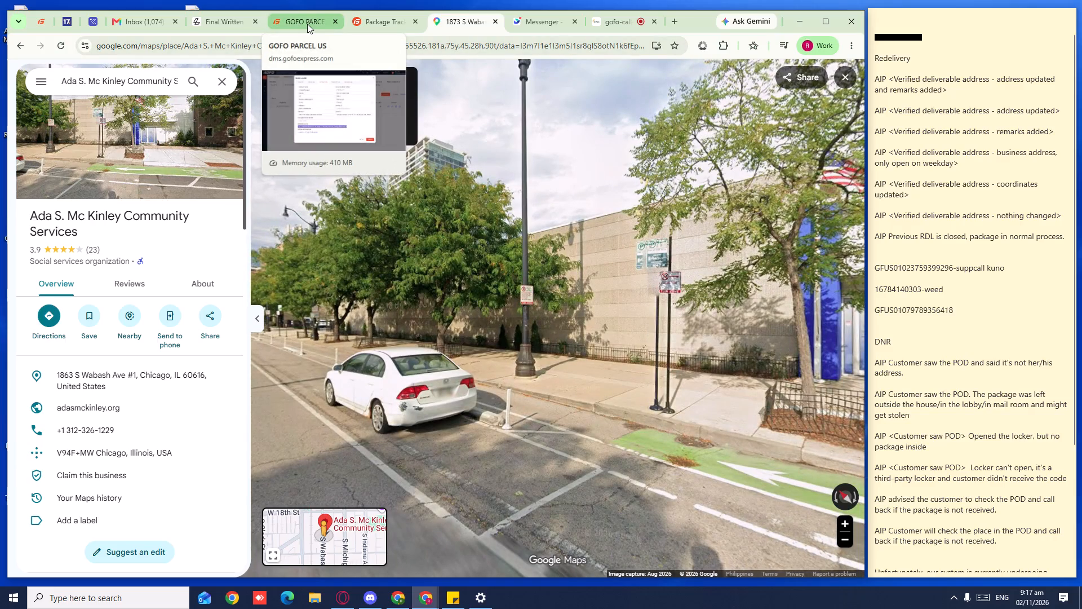
left_click_drag(656, 353, 714, 378)
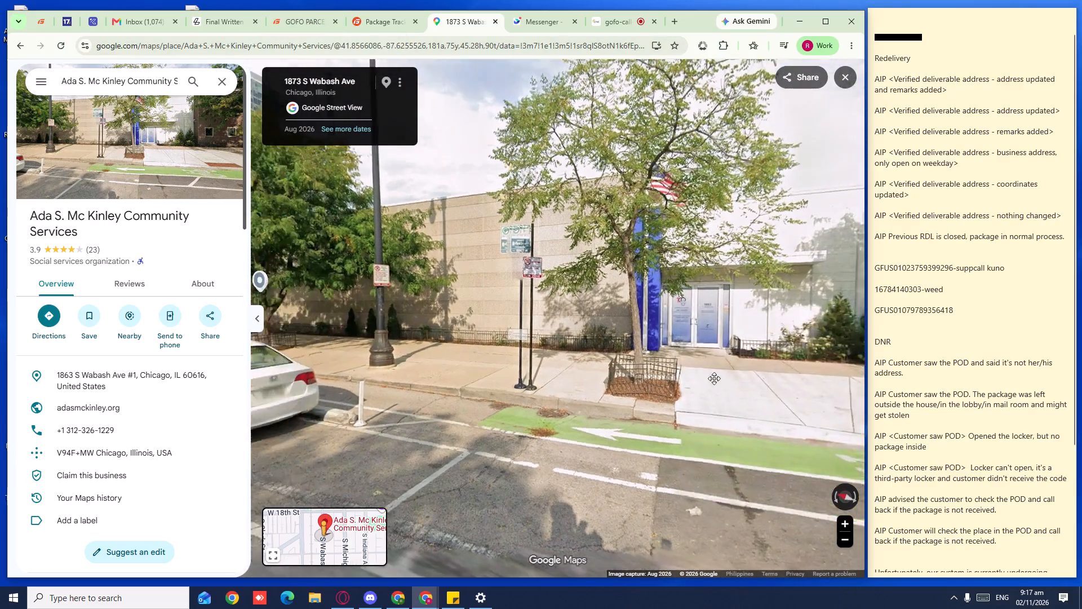
left_click_drag(714, 378, 728, 382)
left_click_drag(632, 364, 376, 297)
left_click_drag(663, 328, 371, 313)
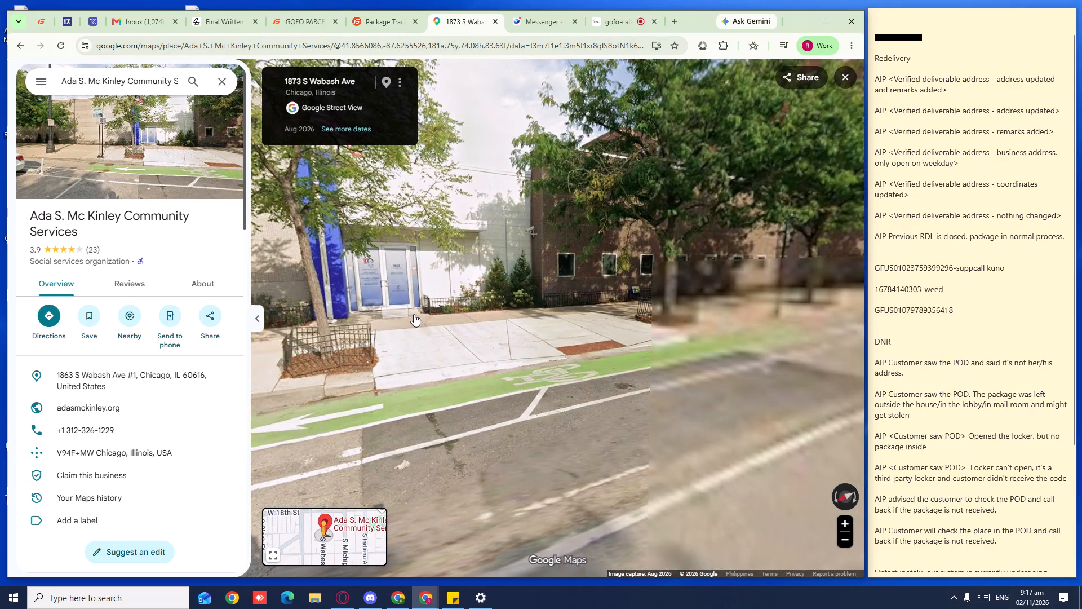
left_click(558, 339)
left_click_drag(323, 306, 598, 294)
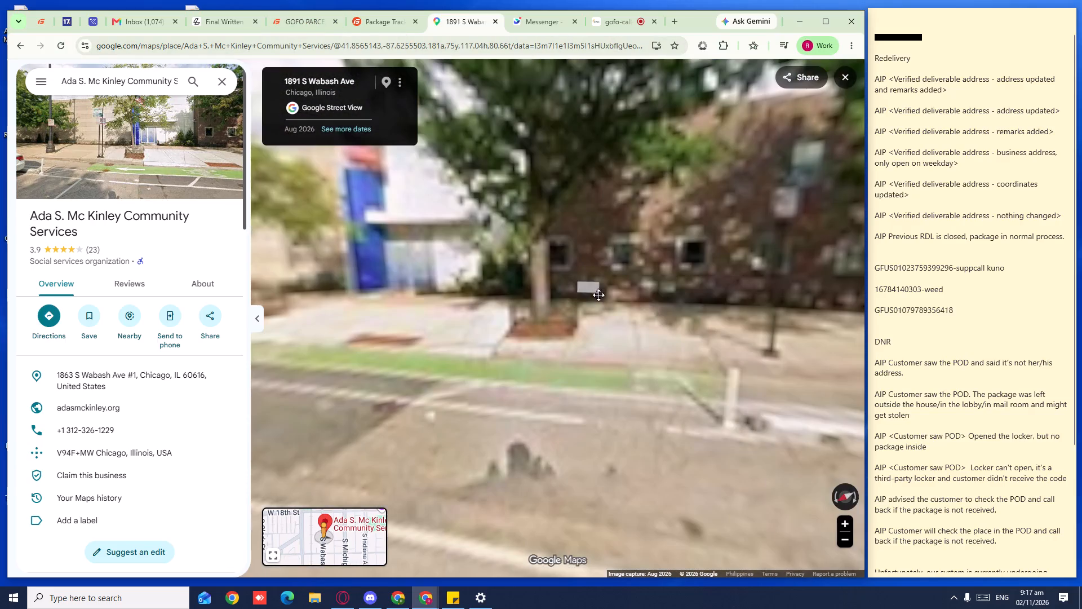
left_click_drag(415, 274, 464, 274)
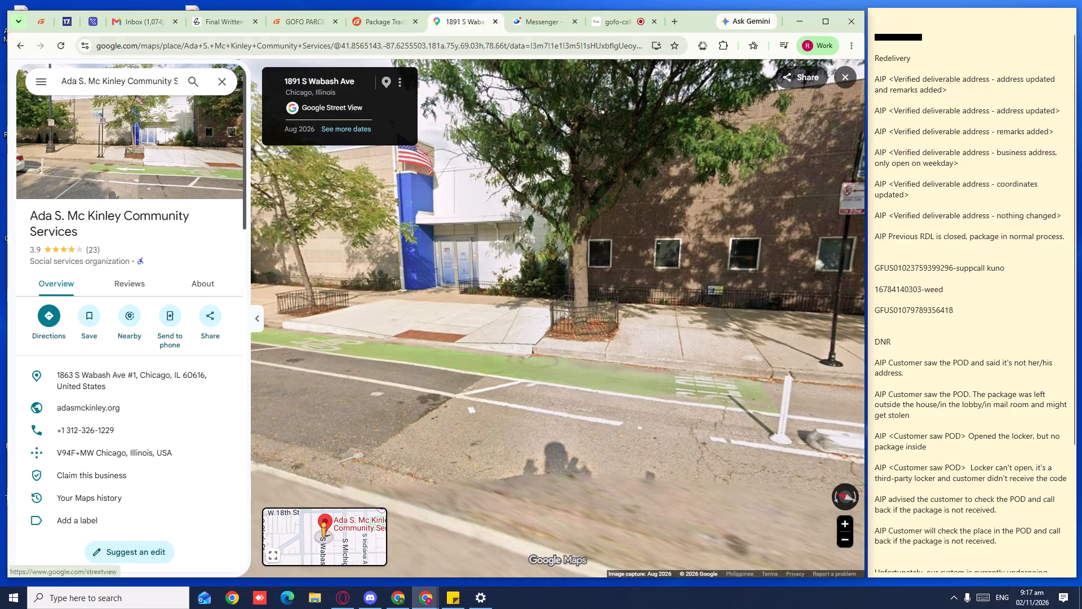
Close the waybill modification in the GOFO system without saving and return to the Tracking Query results.
left_click(282, 25)
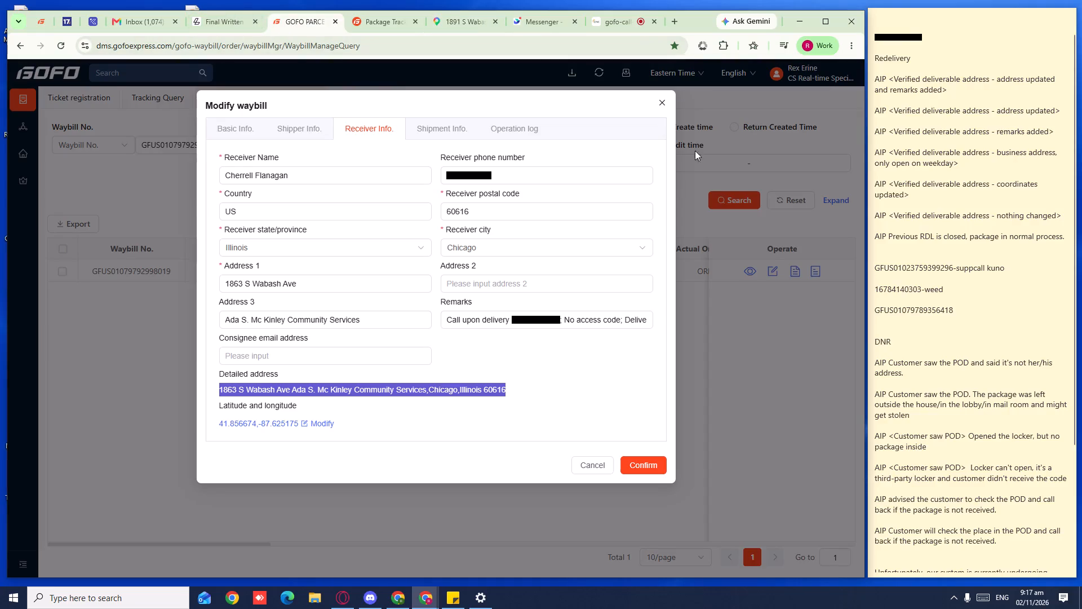
left_click(663, 107)
left_click(167, 104)
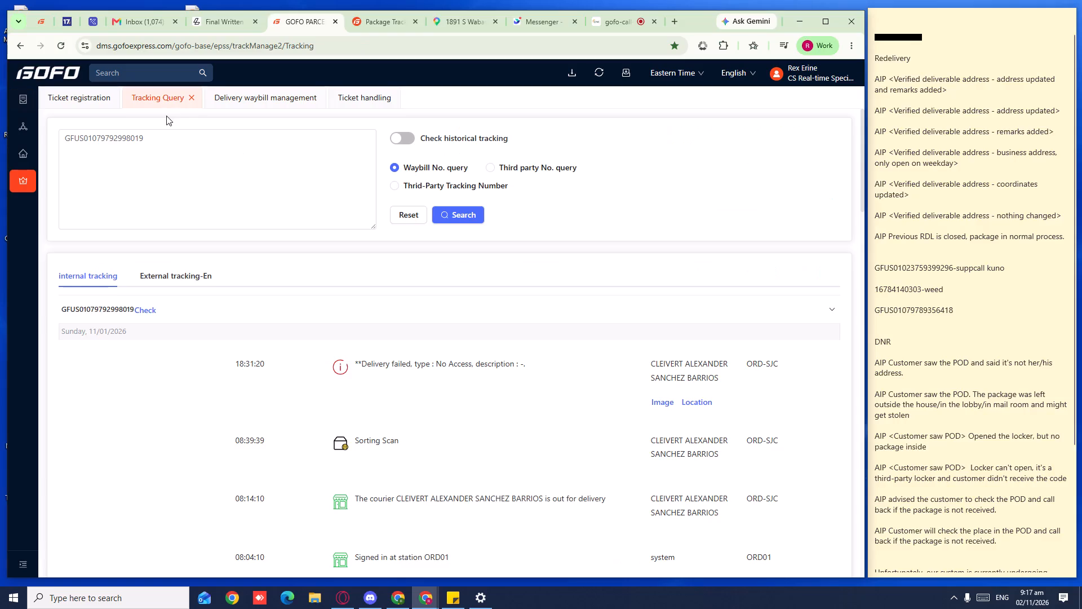
Return to Street View in Google Maps and inspect the entrance doors and facade of the delivery building up close.
left_click(375, 27)
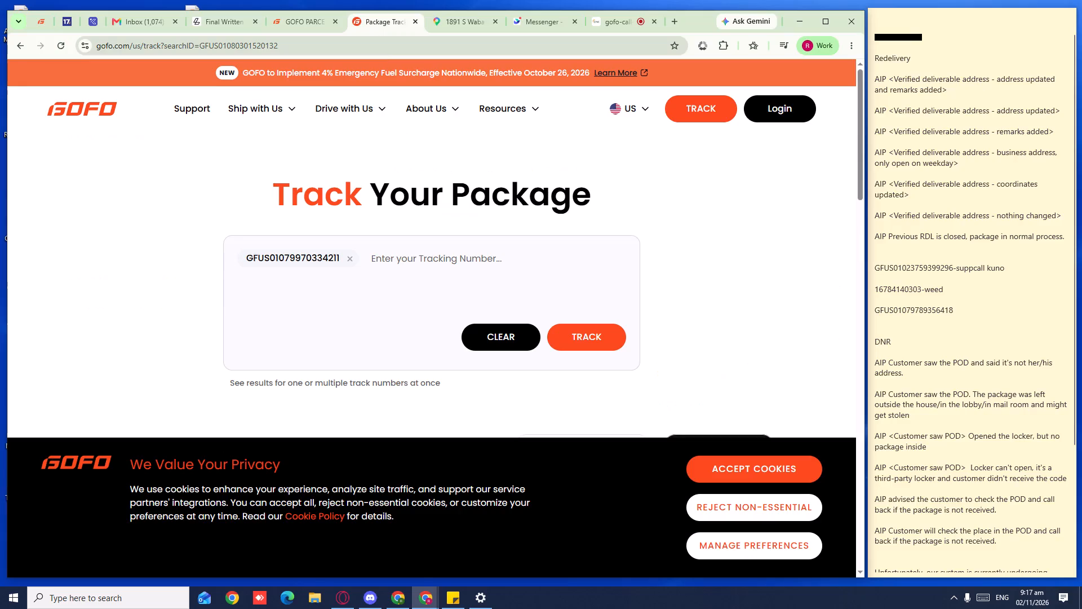
left_click(459, 29)
left_click_drag(546, 217, 511, 278)
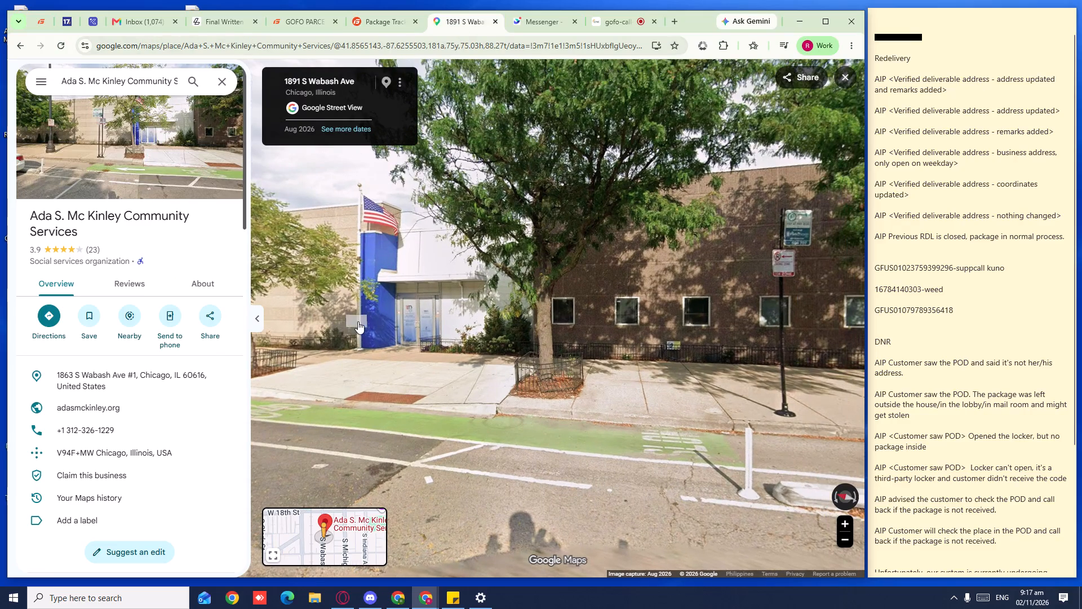
scroll(407, 323, "up", 8)
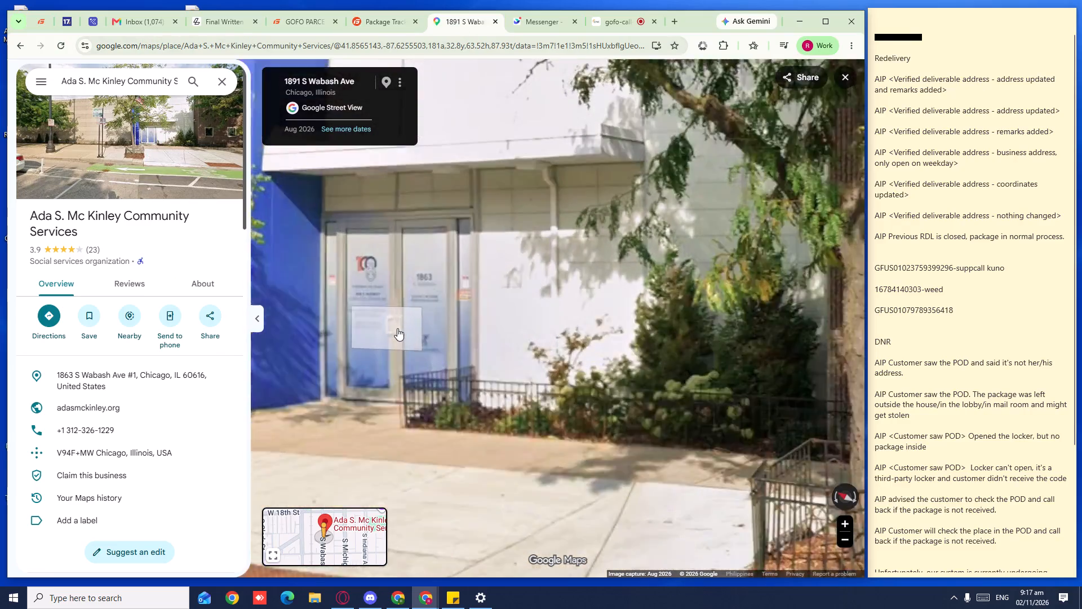
scroll(397, 328, "up", 2)
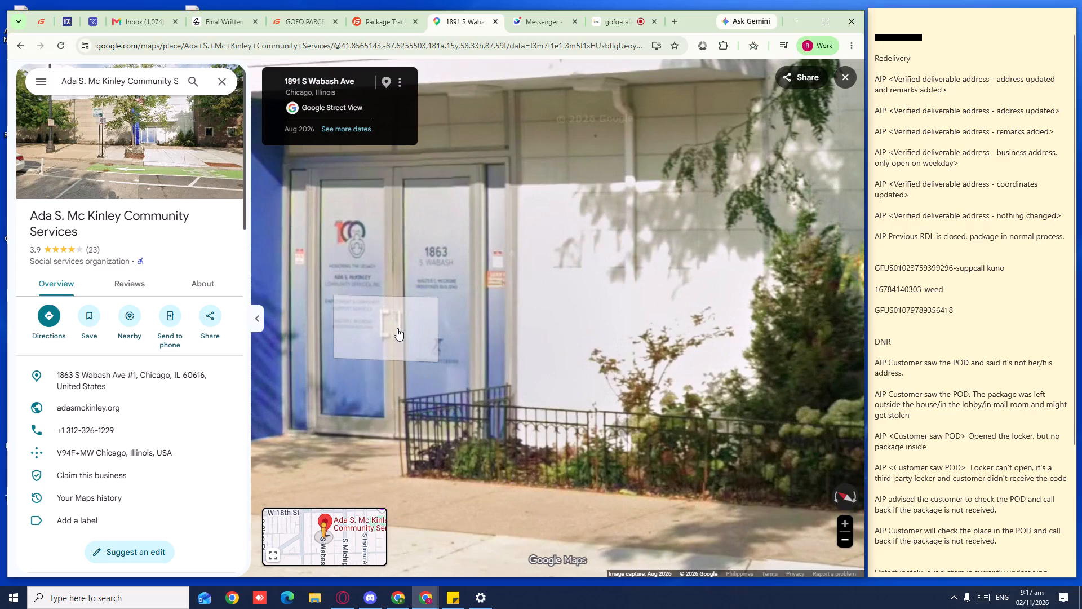
left_click_drag(569, 206, 502, 484)
scroll(504, 380, "down", 3)
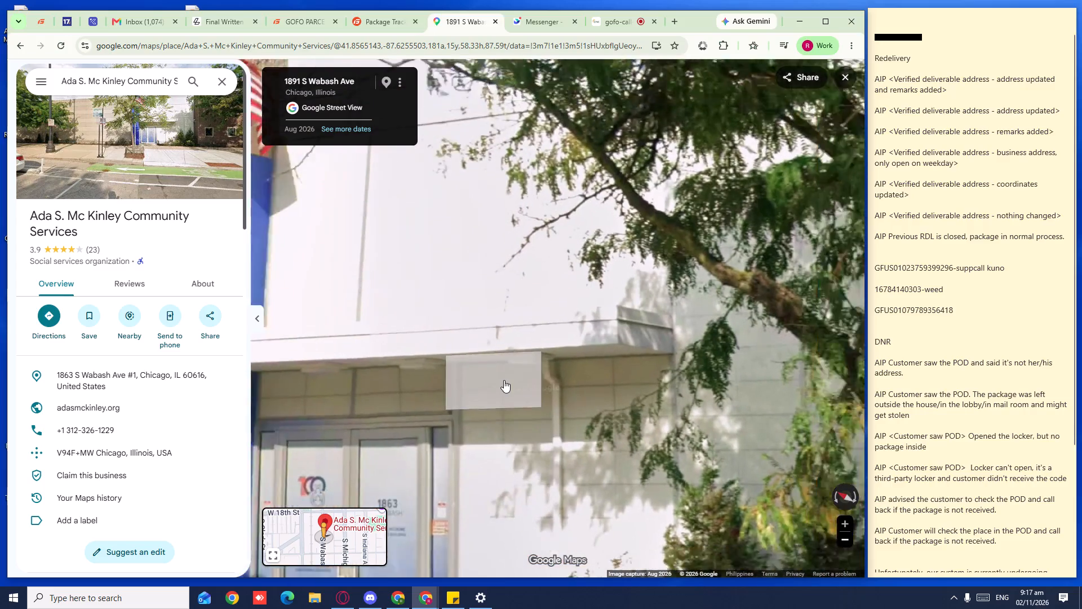
scroll(504, 380, "down", 2)
left_click_drag(618, 356, 508, 289)
left_click_drag(806, 329, 624, 326)
scroll(475, 345, "up", 4)
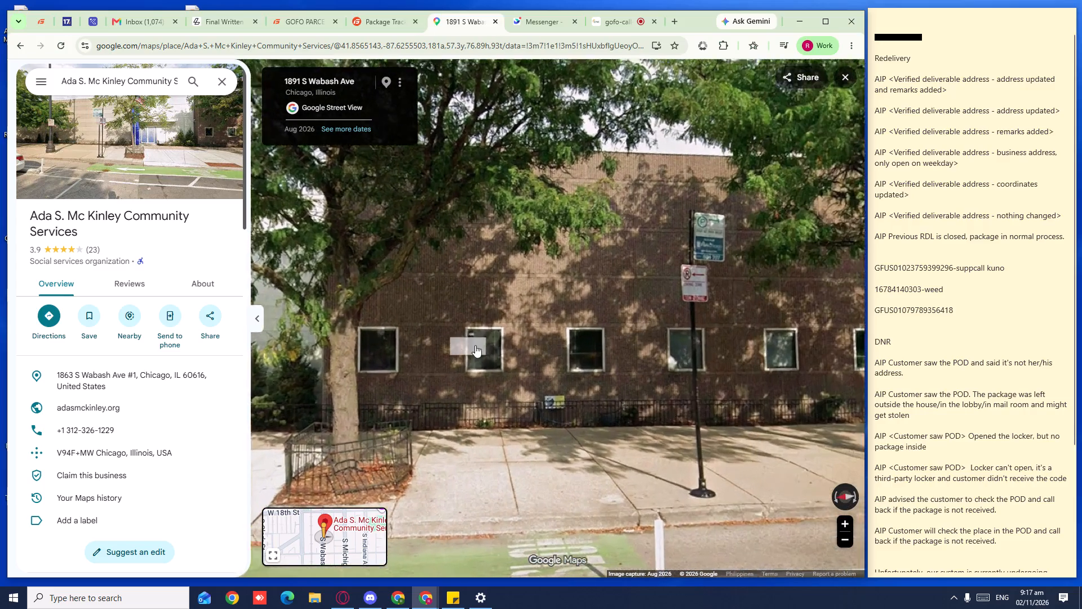
scroll(475, 345, "up", 1)
scroll(415, 325, "down", 4)
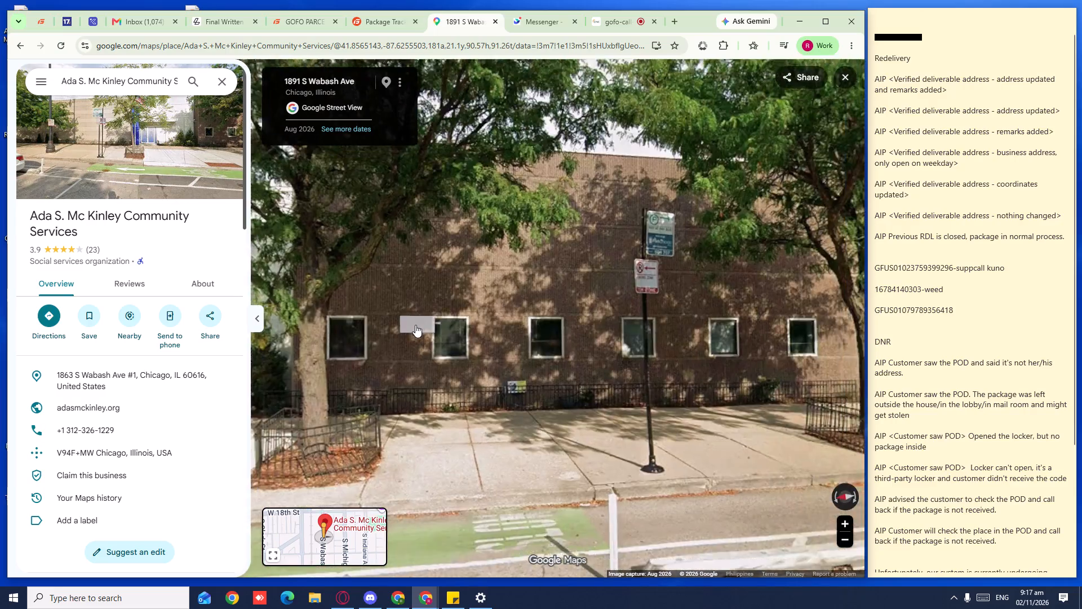
scroll(415, 325, "down", 4)
left_click_drag(377, 321, 525, 321)
left_click_drag(440, 328, 600, 328)
scroll(528, 330, "up", 7)
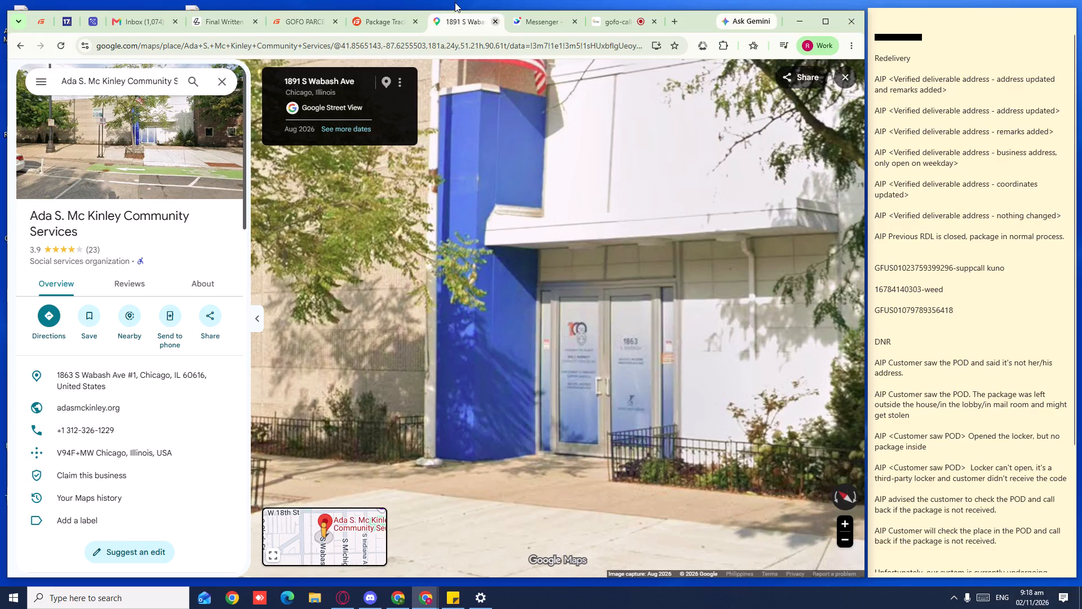
left_click(388, 28)
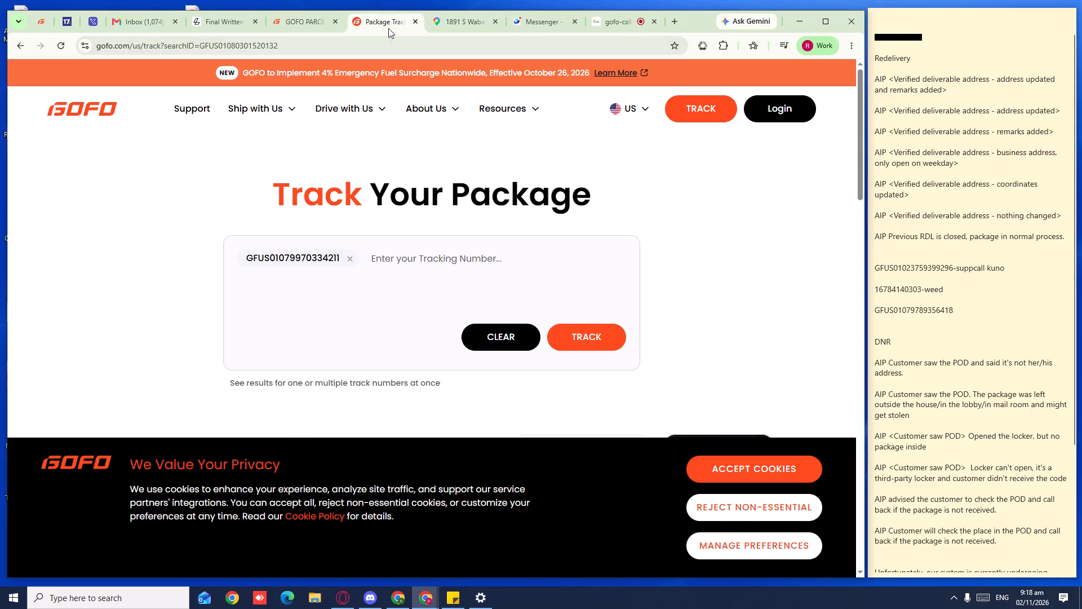
left_click(304, 23)
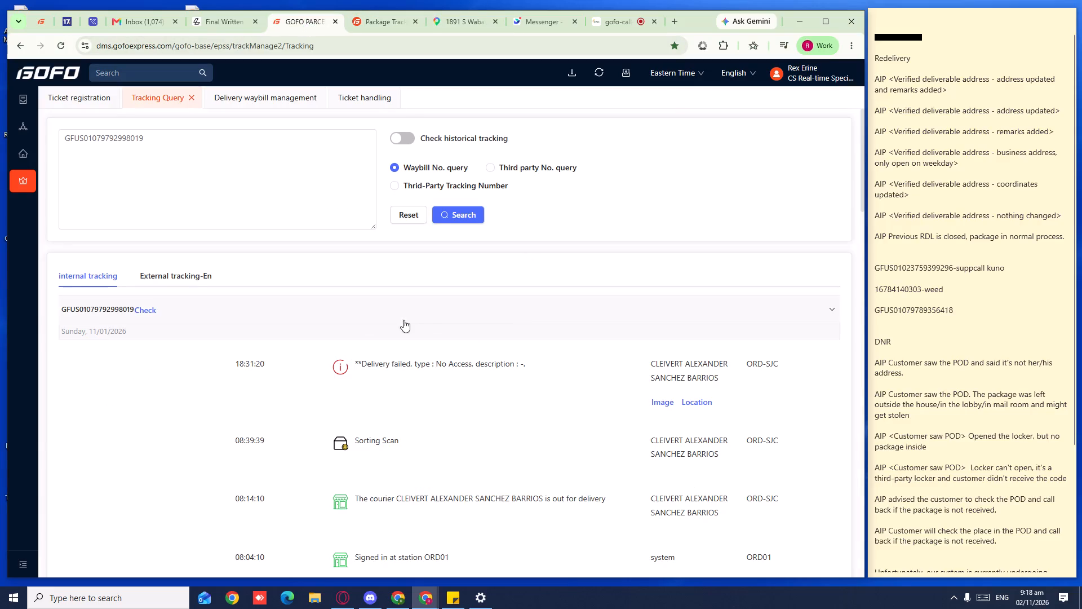
triple_click(147, 136)
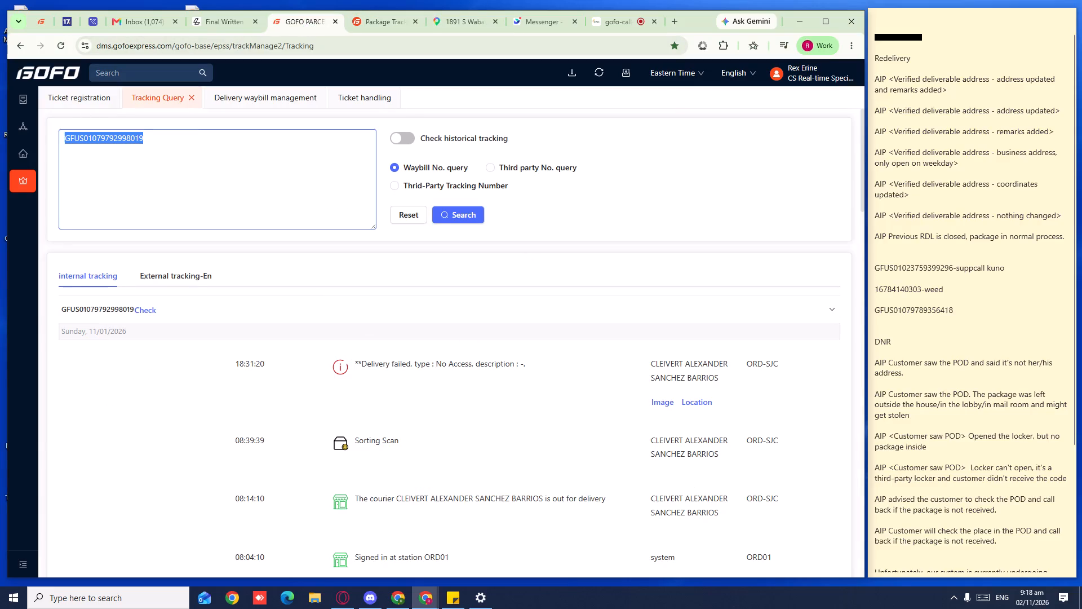
key("ctrl+c")
key("ctrl+c")
key("ctrl+c")
left_click(247, 102)
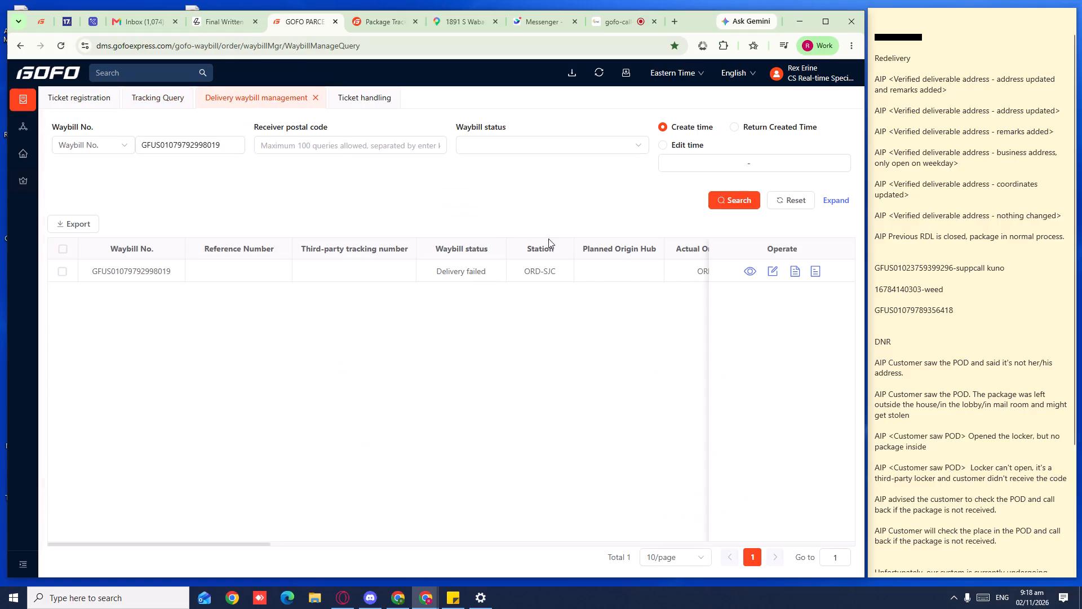
left_click(771, 268)
left_click(378, 130)
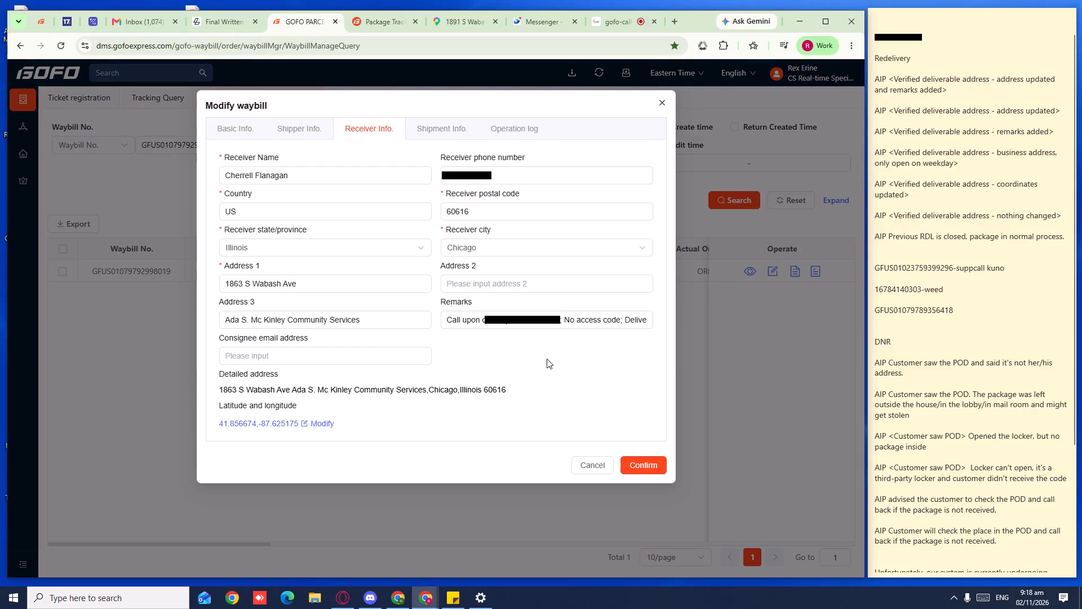
Read through the full Remarks text in the receiver information, checking the delivery instructions, access code note and business hours.
left_click(536, 325)
key("Right")
key("Right")
key("Right")
key("Right")
key("Right")
key("Right")
key("Right")
key("Right")
key("Right")
key("Right")
key("Right")
key("Right")
key("Right")
key("Right")
key("Right")
key("Right")
key("Right")
key("Right")
key("Right")
key("Right")
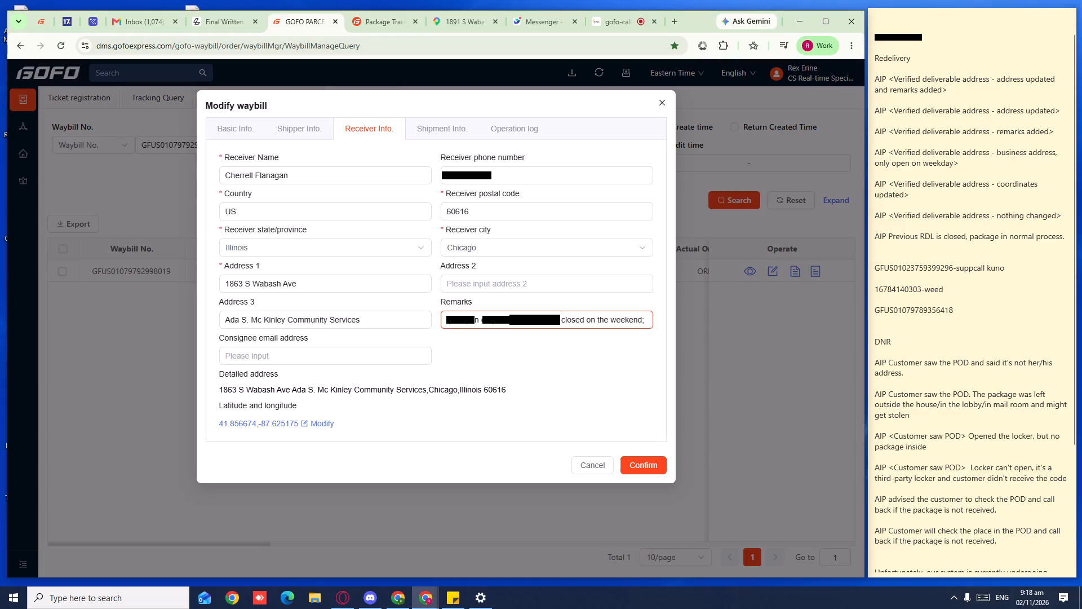
key("Right")
key("Left")
key("Left")
key("Left")
key("Left")
key("Left")
key("Left")
key("Left")
key("Left")
key("Left")
key("Left")
key("Left")
key("Left")
key("Left")
key("Left")
key("Left")
key("Left")
key("Left")
key("Left")
key("Left")
key("Left")
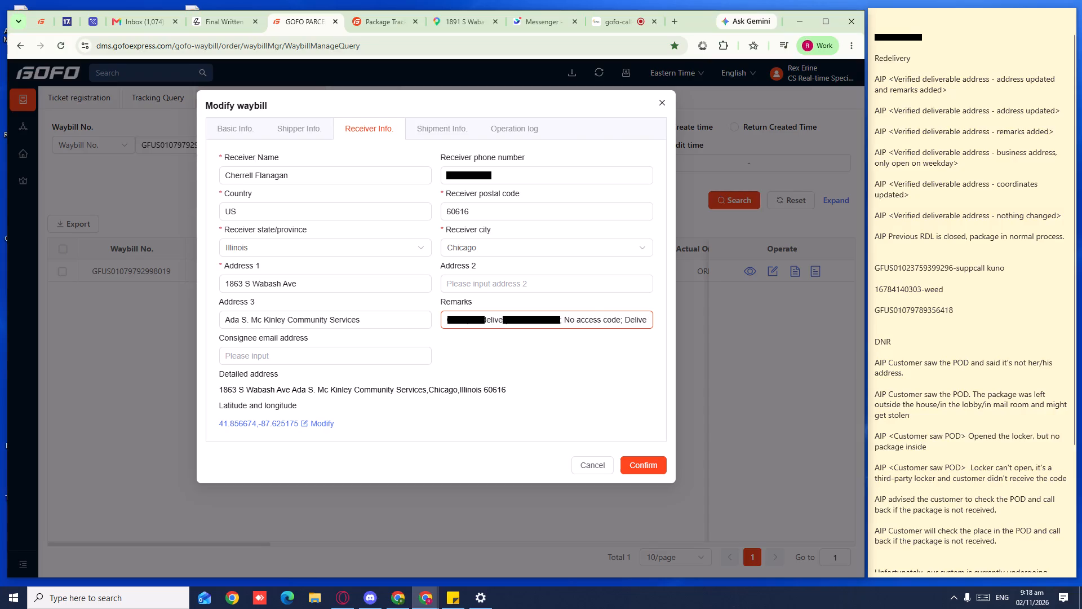
key("Right")
key("Right")
key("Right")
key("Right")
key("Right")
key("Right")
key("Right")
key("Right")
key("Right")
key("Right")
key("Right")
key("Right")
key("Right")
key("Right")
key("Right")
key("Right")
key("Right")
key("Right")
key("Right")
key("Right")
key("Right")
key("Right")
key("Right")
key("Right")
key("Right")
key("Right")
key("Right")
key("Right")
key("Right")
key("Right")
key("Right")
key("Right")
key("Right")
key("Right")
key("Right")
key("Right")
key("Right")
key("Right")
key("Right")
key("Right")
key("Right")
key("Right")
key("Right")
key("Right")
key("Right")
key("Right")
key("Right")
key("Right")
key("Right")
key("Right")
key("Right")
key("Right")
key("Right")
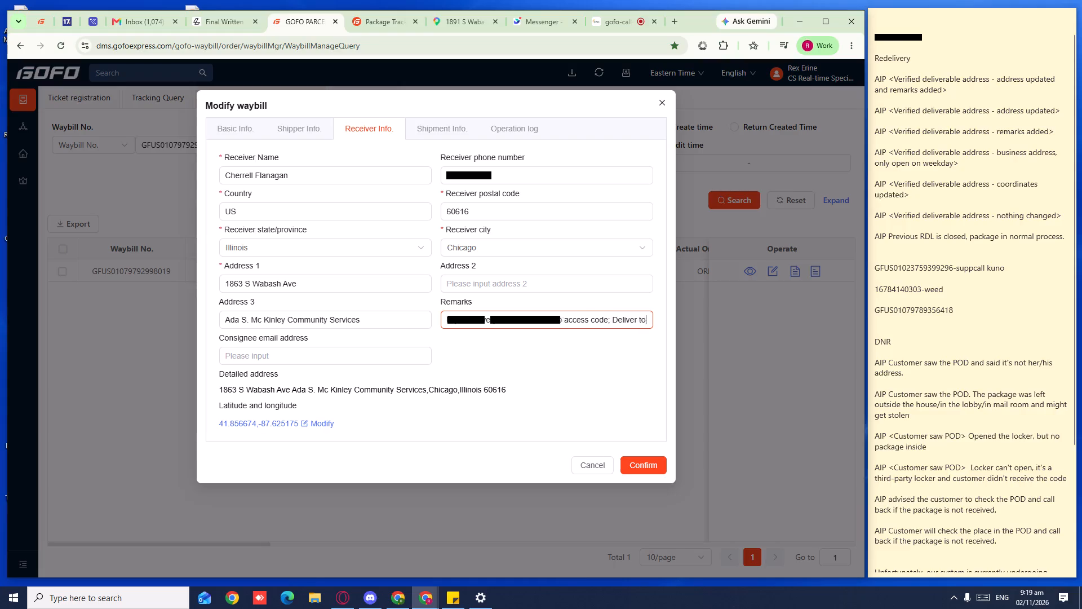
key("Right")
key("Right")
key("Right")
key("Right")
key("Right")
key("Right")
key("Right")
key("Right")
key("Right")
key("Right")
key("Right")
key("Right")
key("Right")
key("Right")
key("Right")
key("Right")
key("Right")
key("Right")
key("Right")
key("Right")
key("Right")
key("Right")
key("Right")
key("Right")
key("Right")
key("Right")
key("Right")
key("Right")
key("Right")
key("Right")
key("Right")
key("Right")
key("Right")
key("Right")
key("Right")
key("Right")
key("Right")
key("Right")
key("Right")
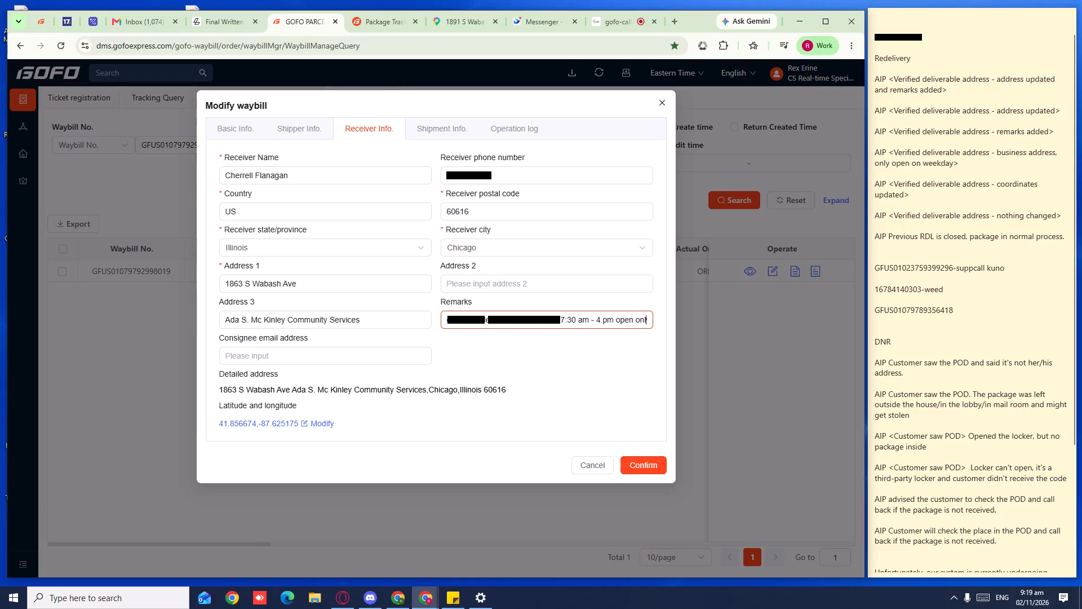
key("Right")
key("Right")
key("Right")
key("Right")
key("Right")
key("Right")
key("Right")
key("Right")
key("Right")
key("Right")
key("Right")
key("Right")
key("Right")
key("Right")
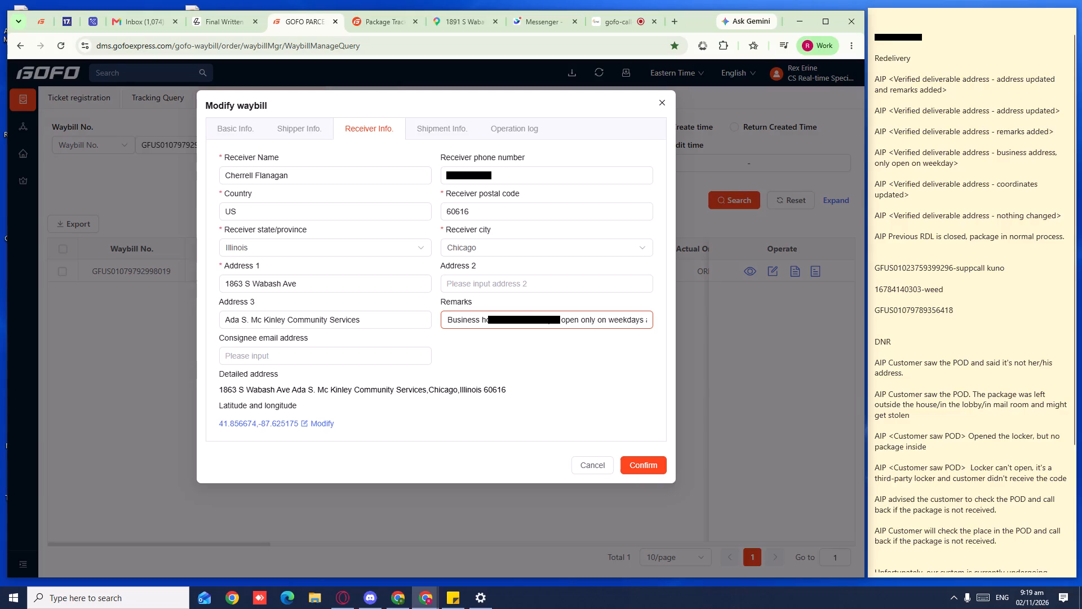
Append "please deliver it to tomorrow." after the weekend closure note at the end of the receiver Remarks and save the waybill modification.
key("Right")
key("Right")
key("Right")
key("Right")
key("Right")
key("Right")
key("Right")
key("Right")
key("Right")
key("Right")
key("Right")
key("Right")
key("Right")
key("Right")
key("Right")
key("Right")
key("Right")
key("Right")
key("Right")
key("Right")
key("Right")
key("Right")
key("Right")
key("Right")
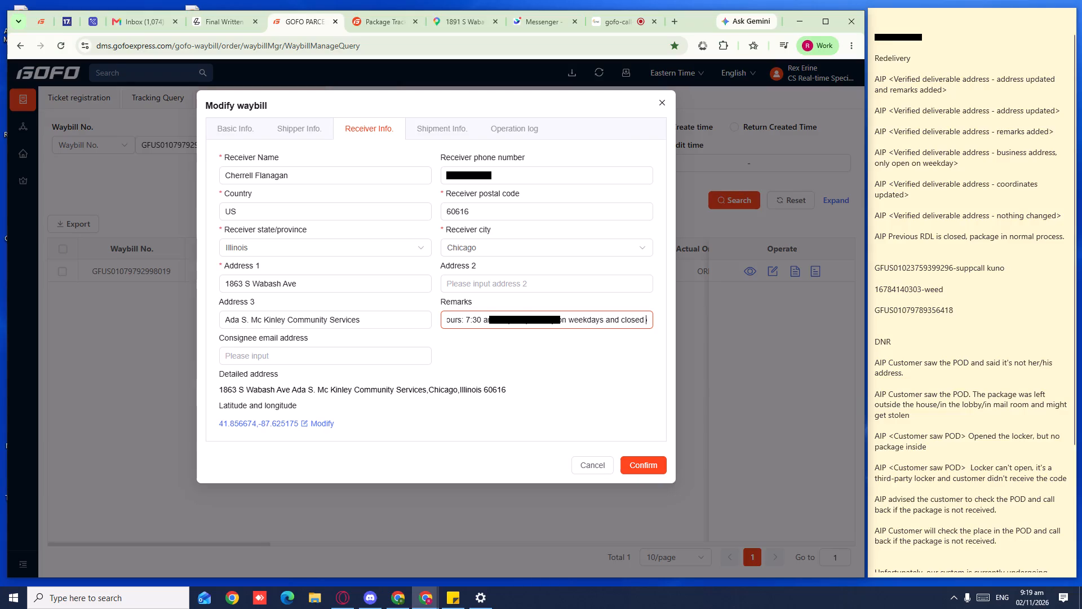
key("Right")
key("Right")
key("Right")
key("Right")
key("Right")
key("Right")
key("Right")
key("Right")
key("Right")
key("Right")
key("Right")
key("Right")
key("Right")
key("Right")
key("Right")
key("Right")
key("Right")
key("Right")
key("Right")
key("Right")
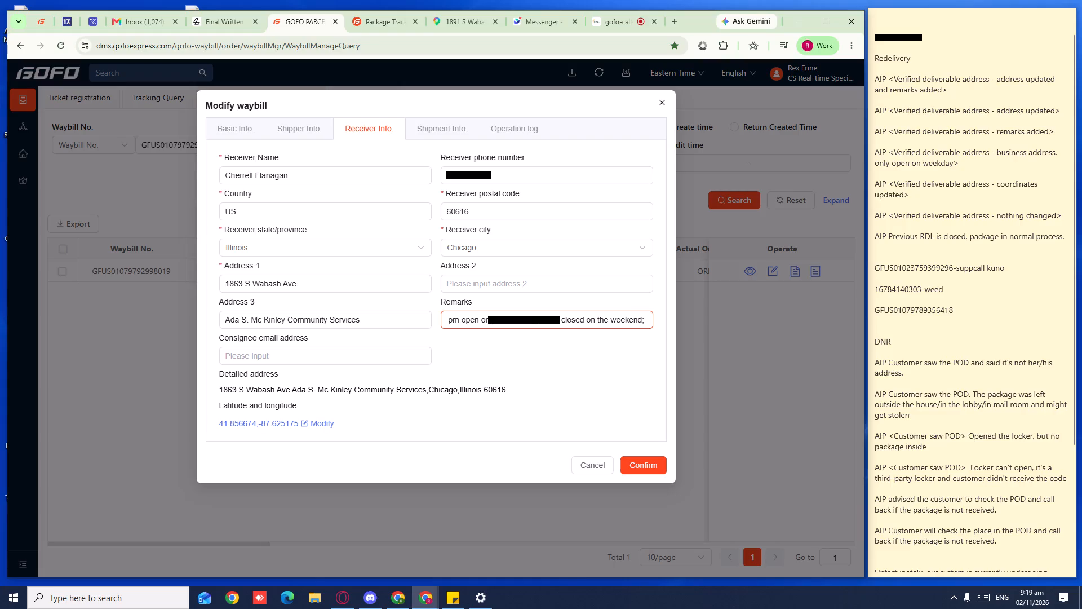
type("please")
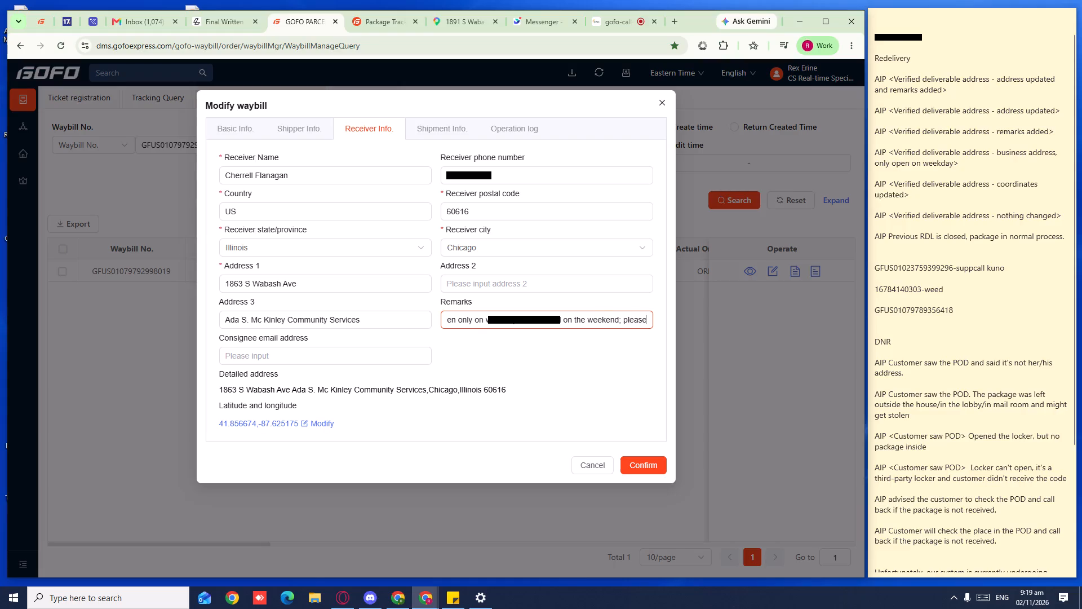
key("space")
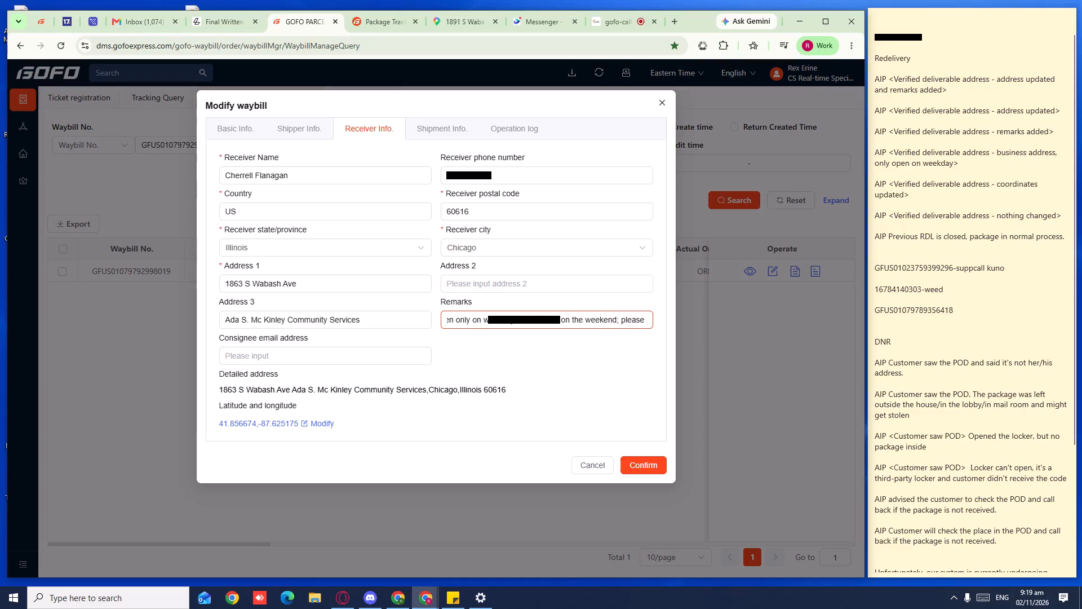
type("deliver")
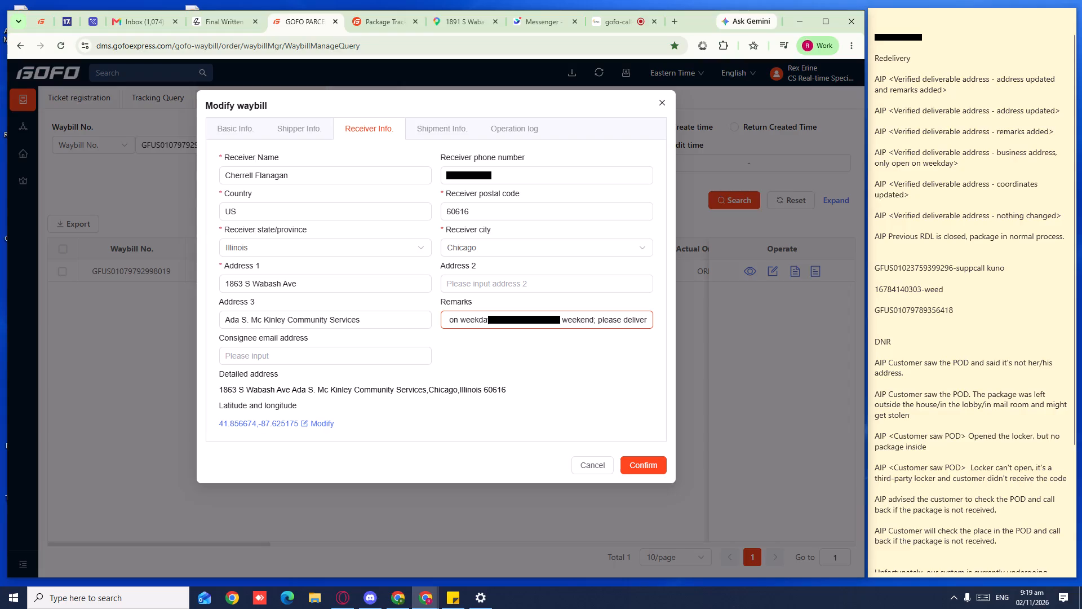
key("space")
type("it to")
key("space")
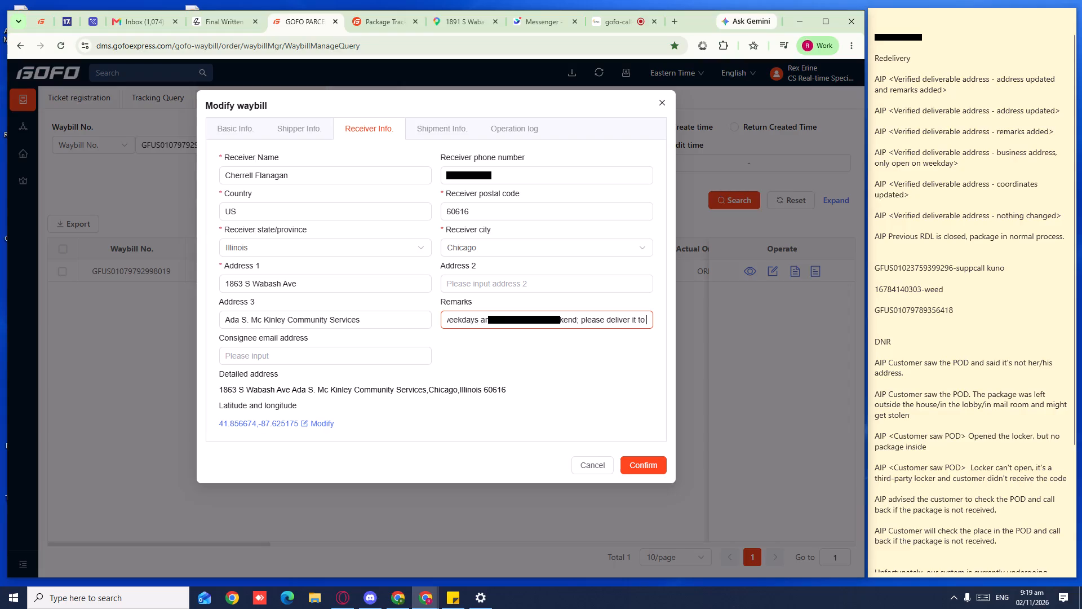
type("tom")
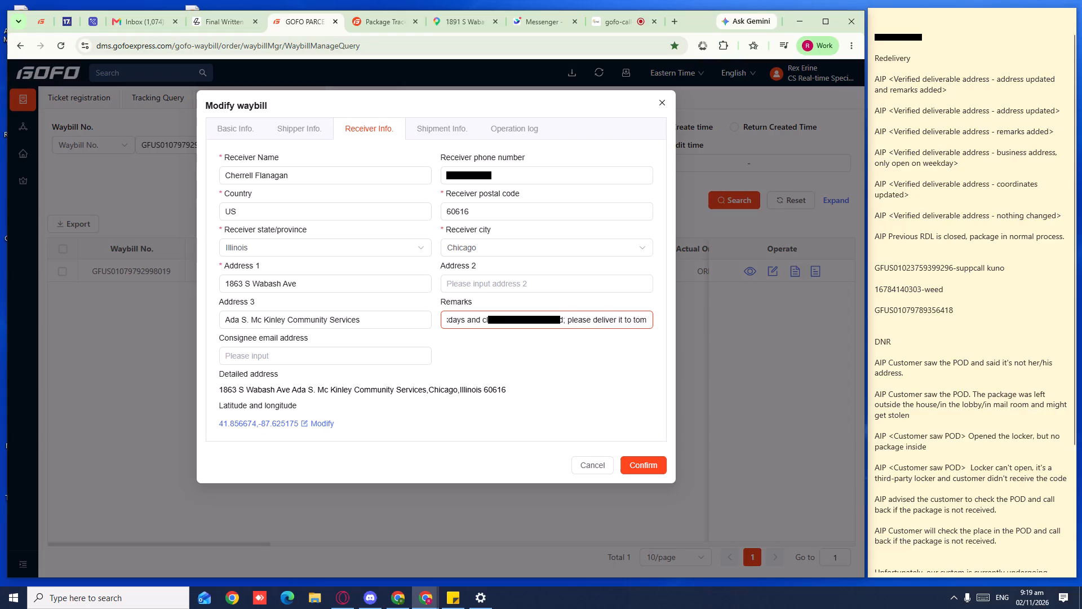
key("o")
type("rrow")
key("period")
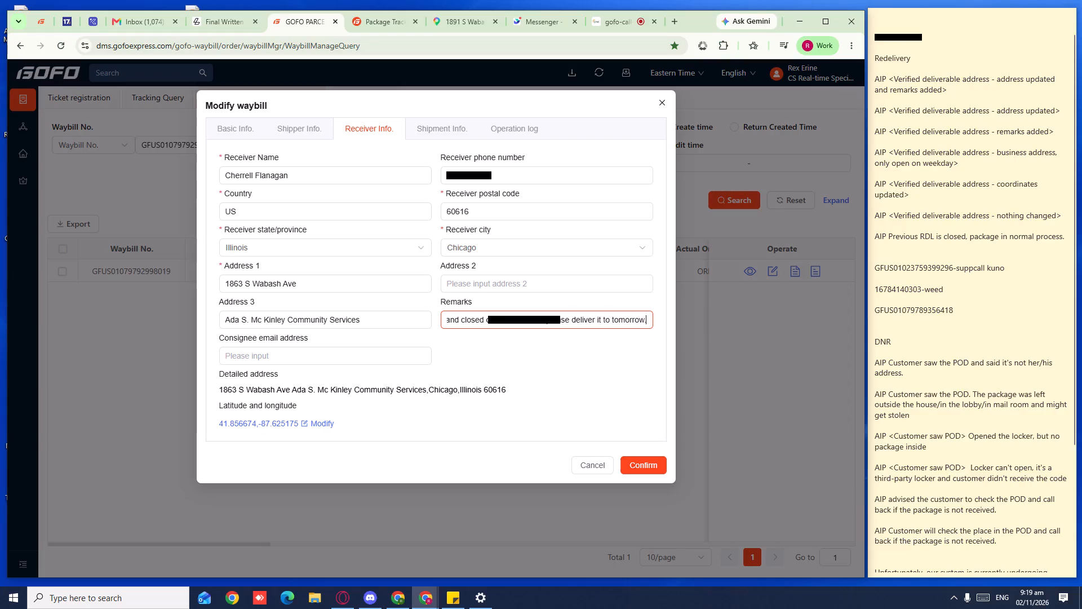
left_click(641, 473)
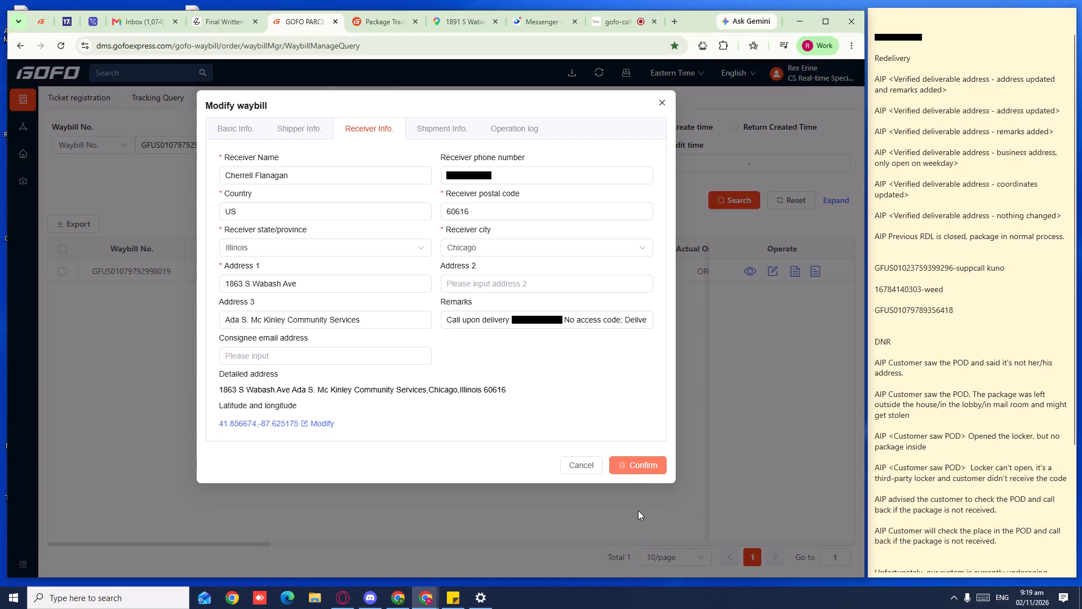
double_click(169, 145)
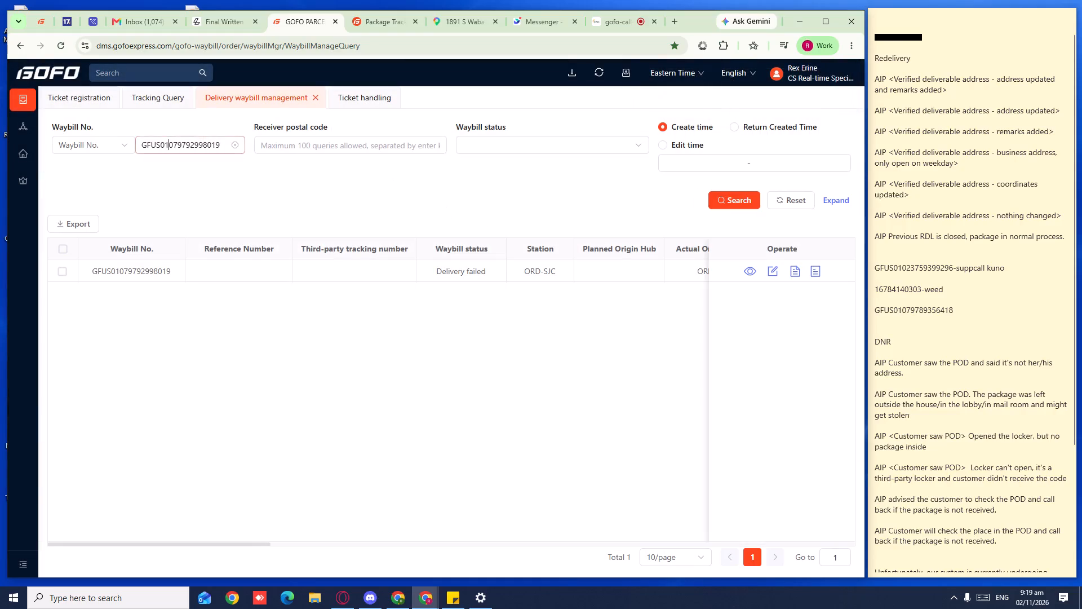
key("ctrl+c")
key("ctrl+c")
key("ctrl+c")
key("ctrl+c")
left_click(346, 96)
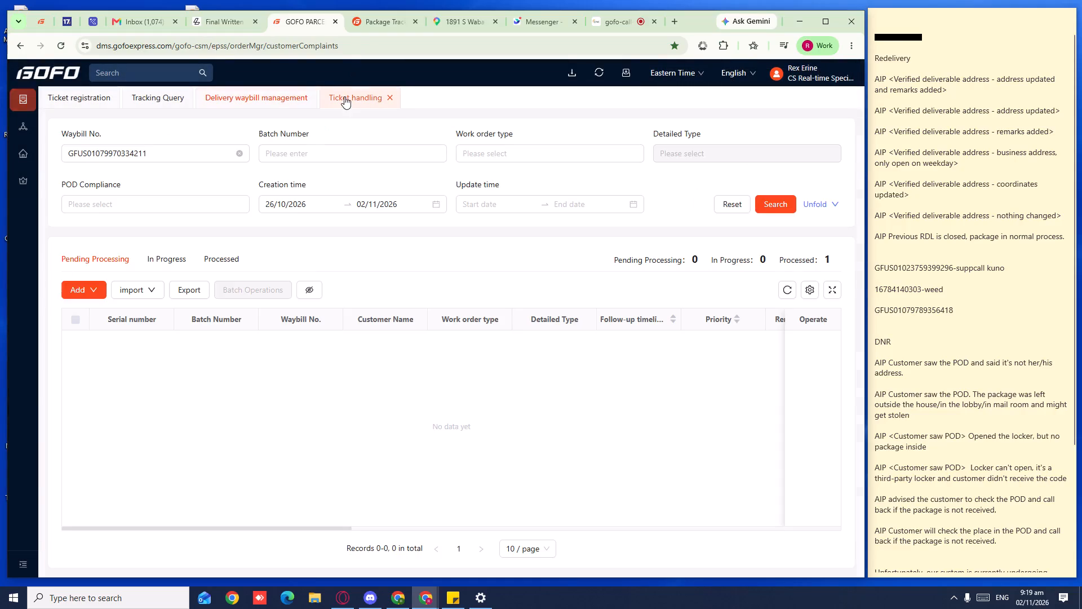
left_click(245, 153)
left_click_drag(242, 155, 236, 154)
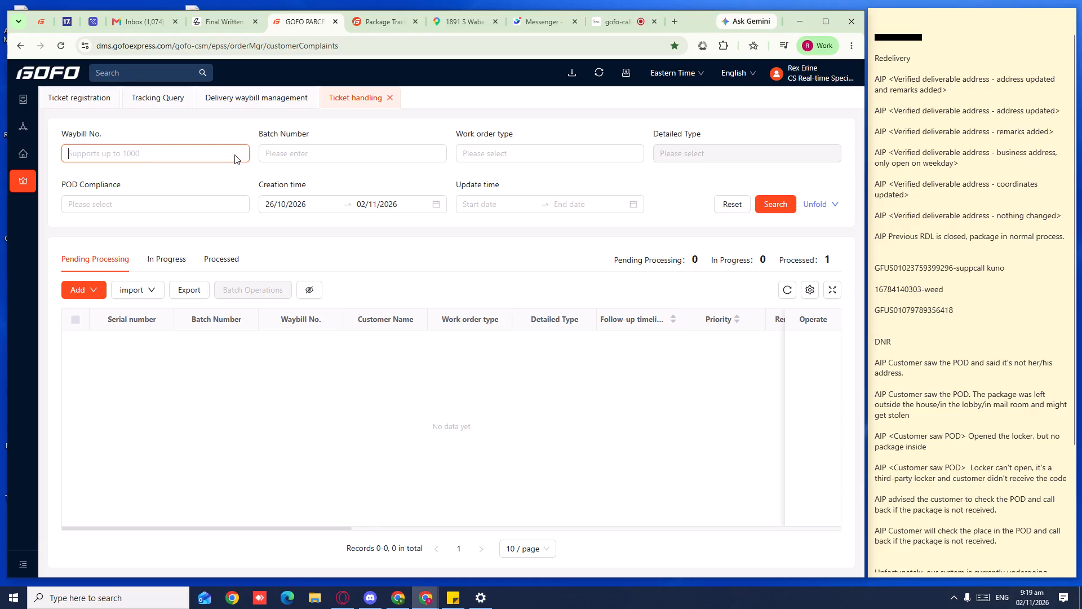
key("ctrl+v")
left_click(779, 205)
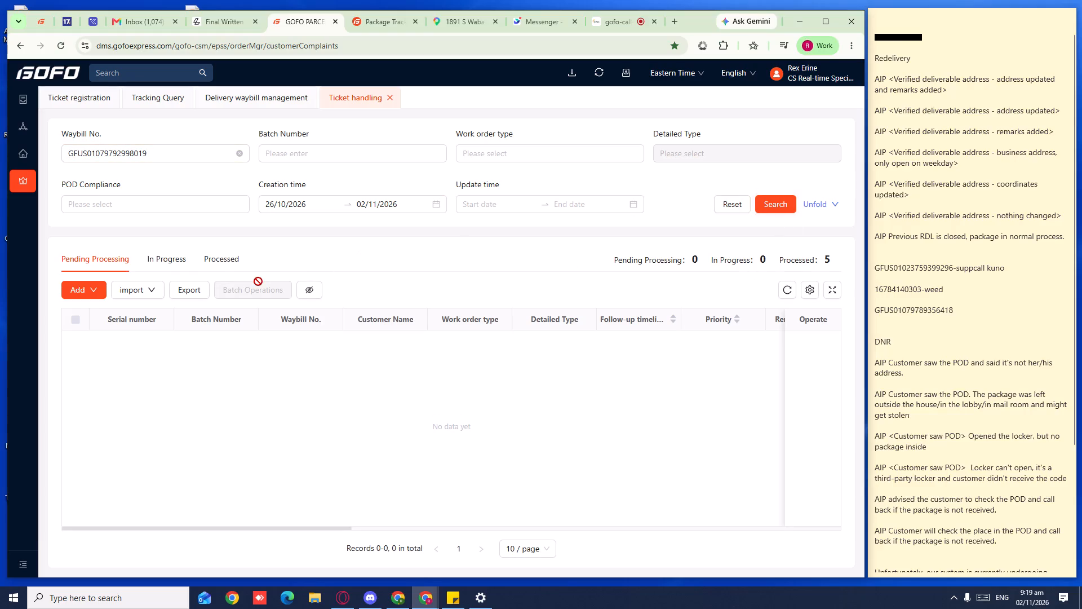
left_click(222, 259)
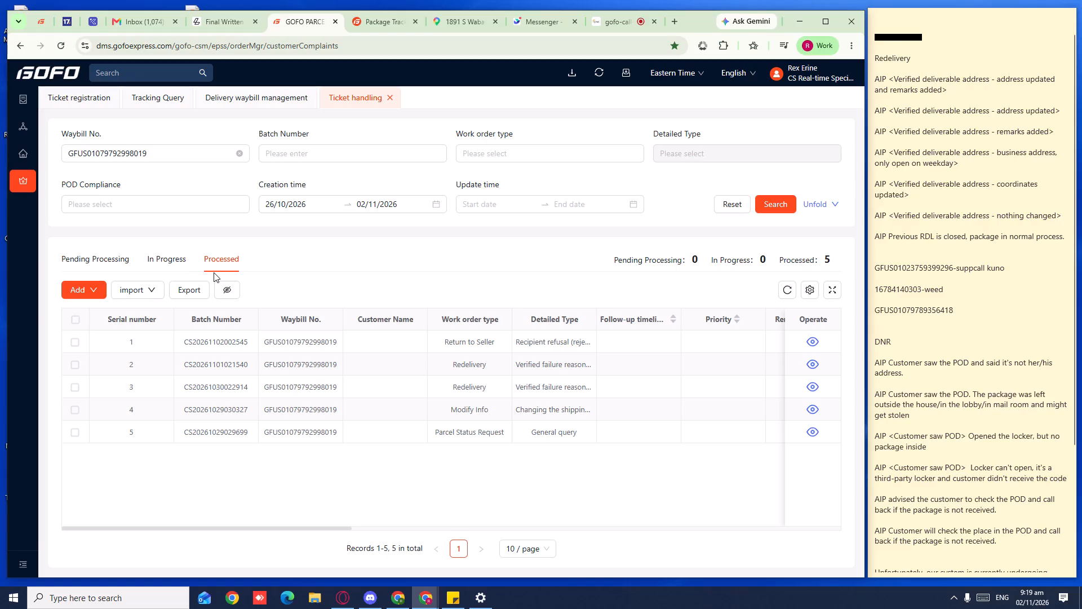
Review the waybill's internal tracking history in Tracking Query, and check it against the processed tickets in Ticket handling.
left_click(91, 96)
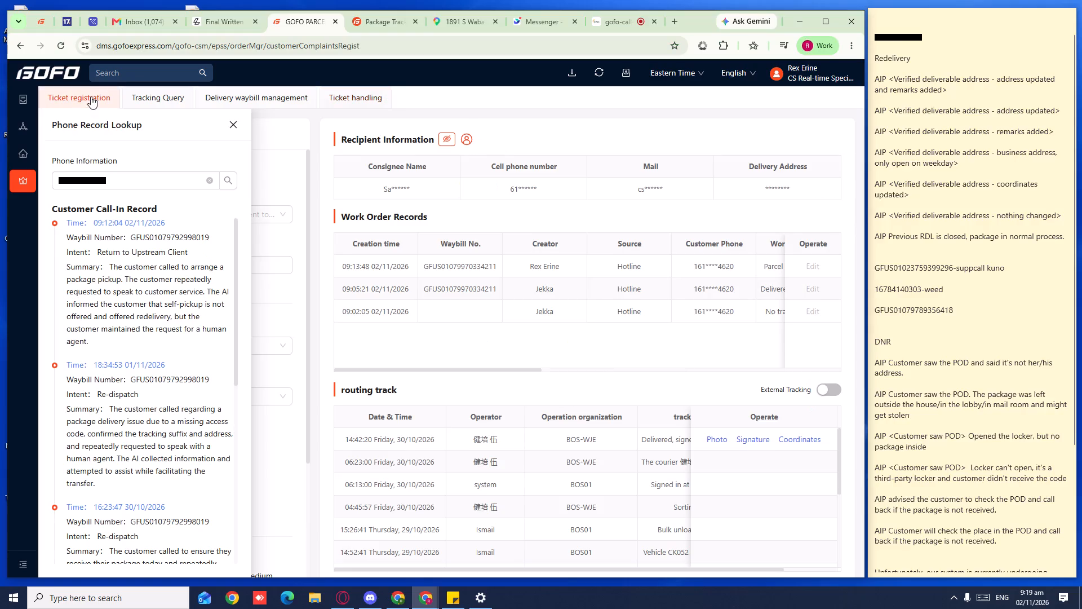
left_click(174, 107)
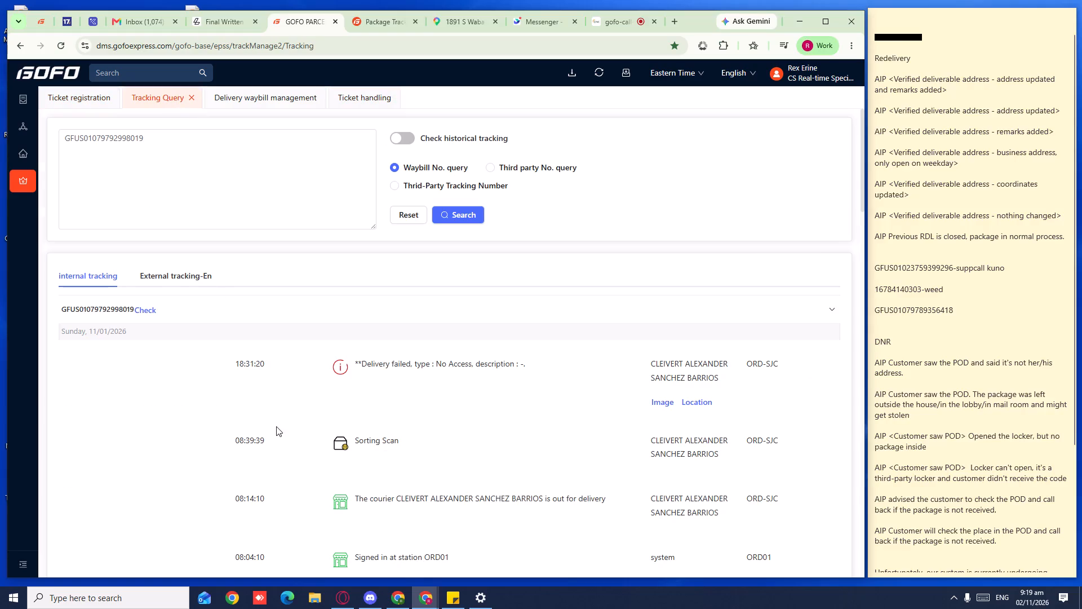
scroll(276, 426, "down", 11)
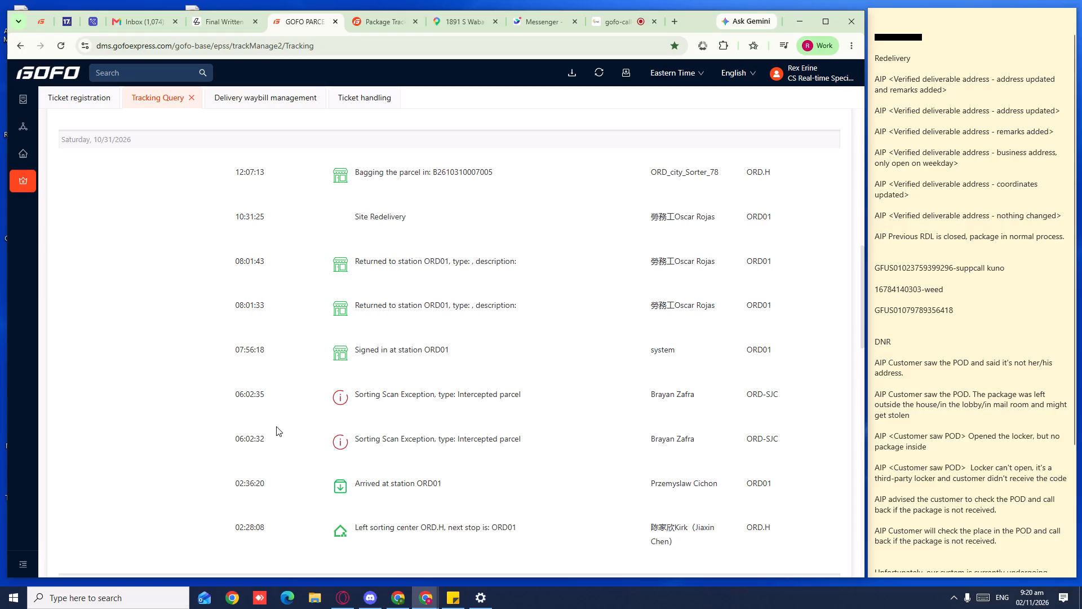
scroll(276, 426, "up", 9)
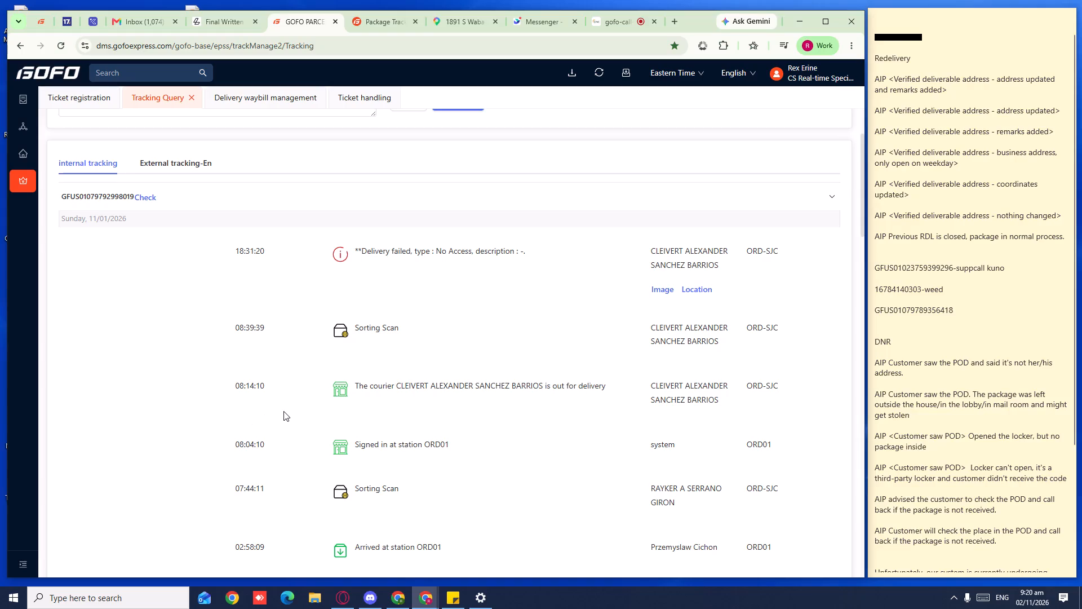
left_click(347, 91)
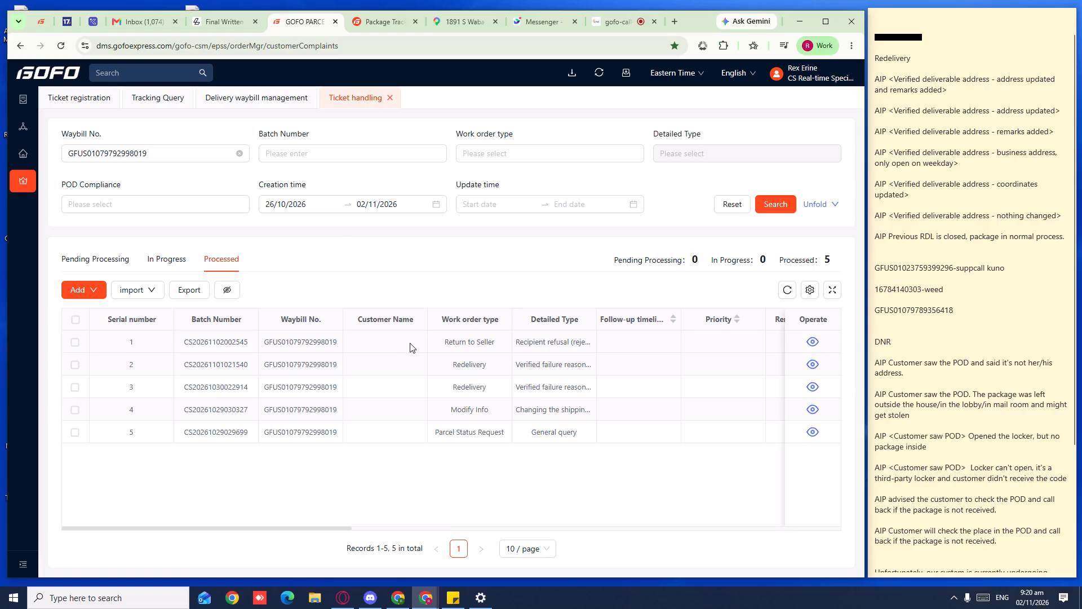
left_click(150, 89)
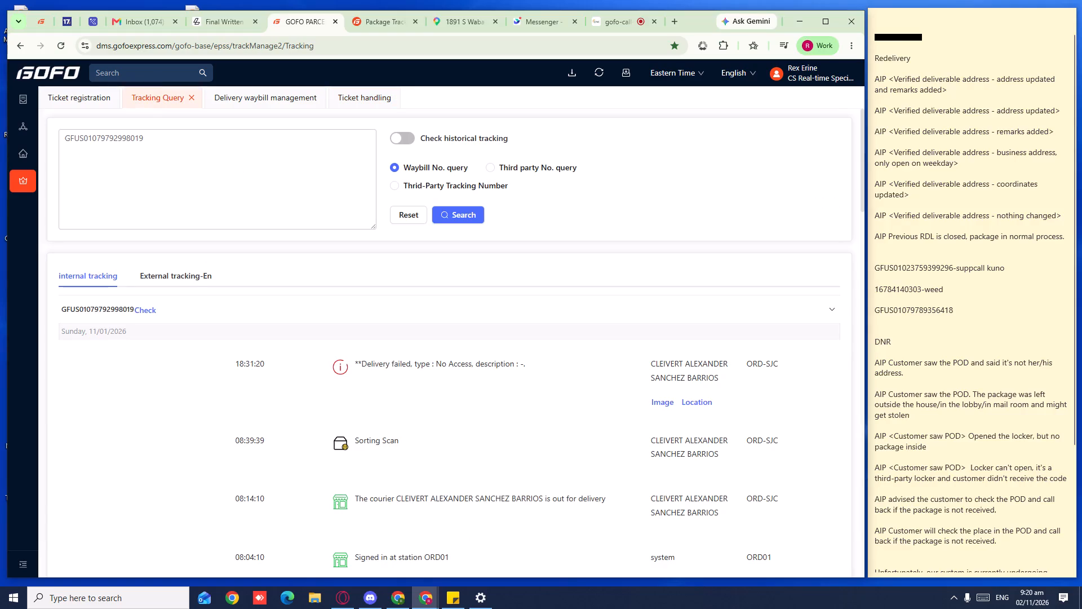
double_click(195, 135)
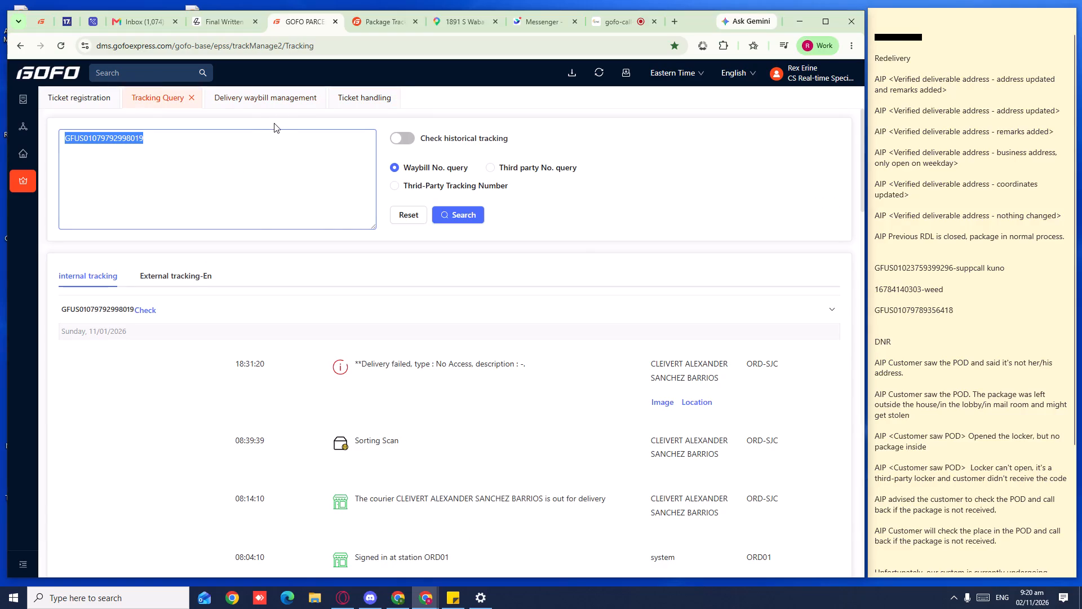
Switch to the call center queue panel and open the choices for the agent's own availability status.
left_click(595, 36)
left_click(602, 25)
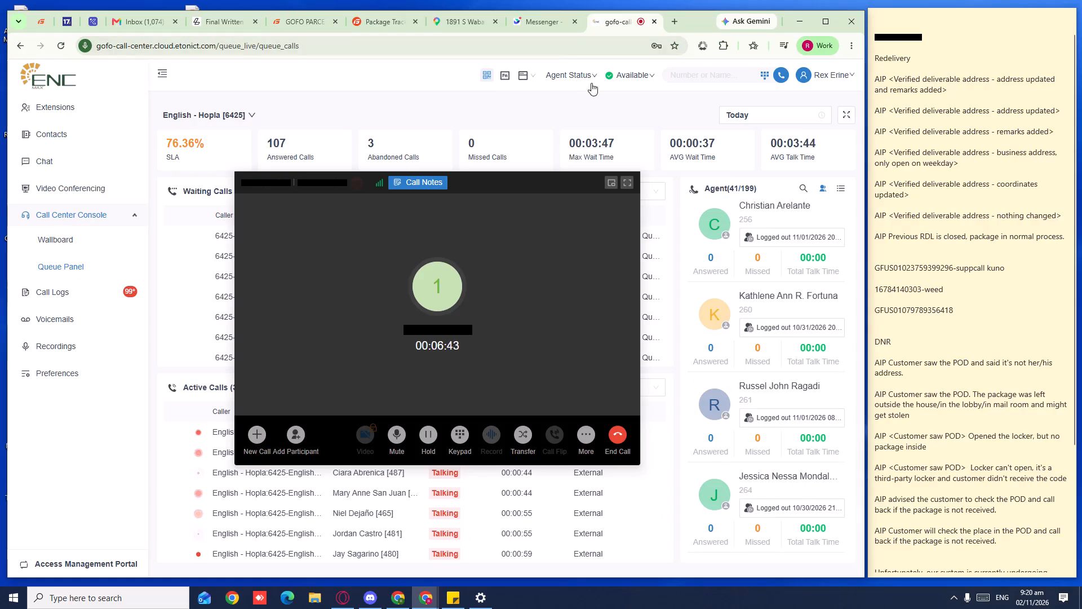
left_click(618, 77)
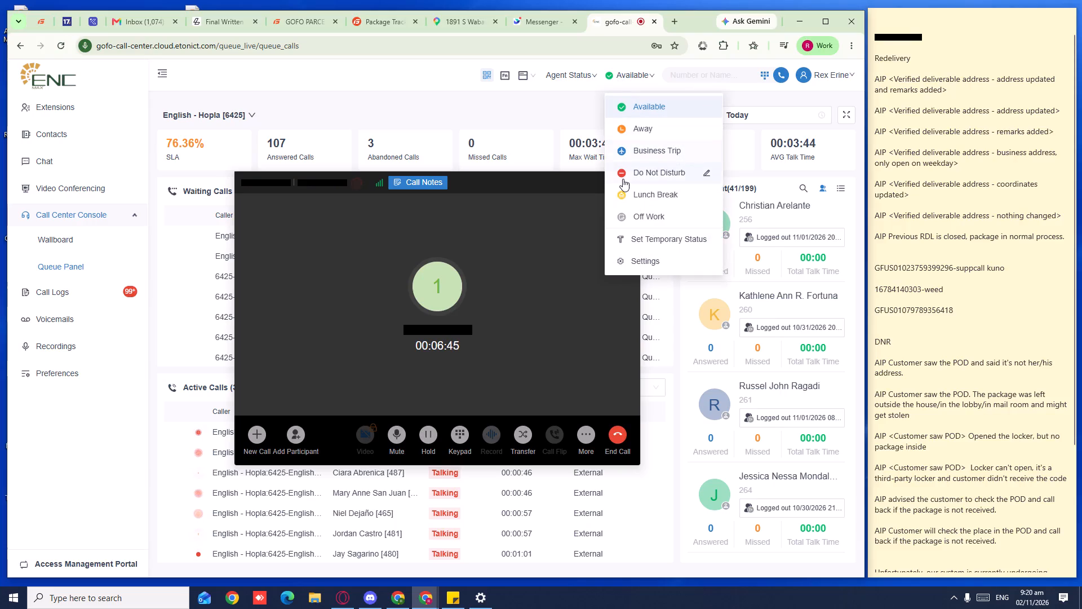
Set the availability status to Do Not Disturb and pause the English - Hopla [6425] queue with the reason Bio break.
left_click(623, 179)
left_click(556, 70)
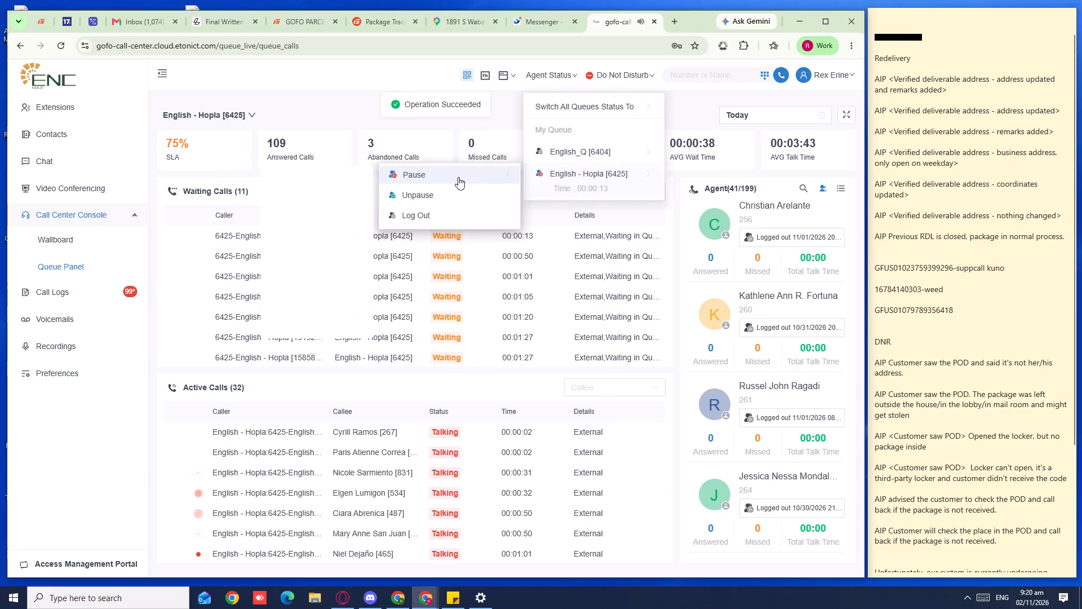
left_click(291, 231)
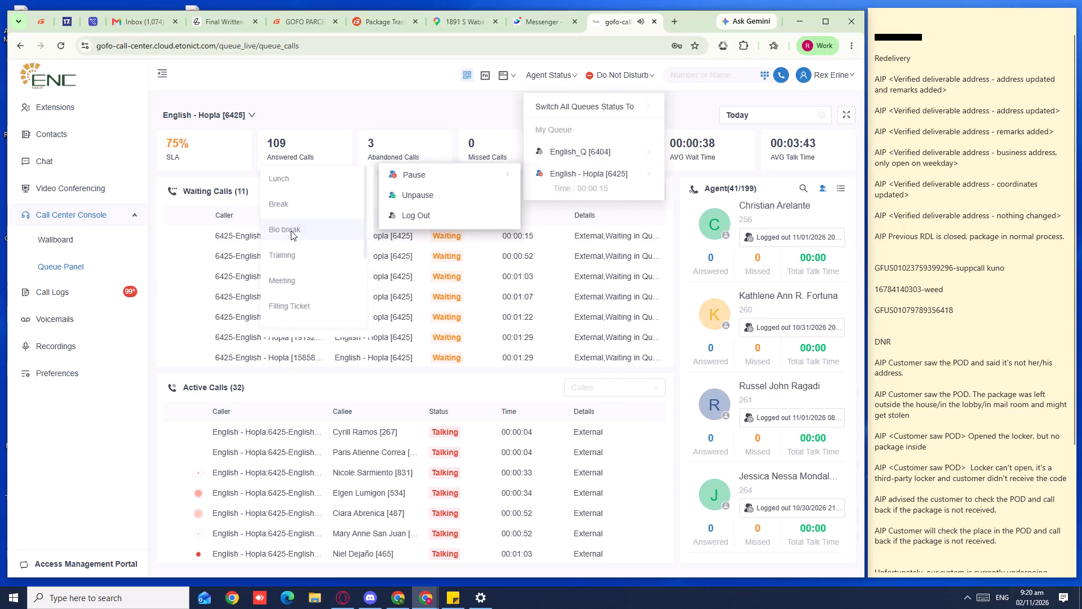
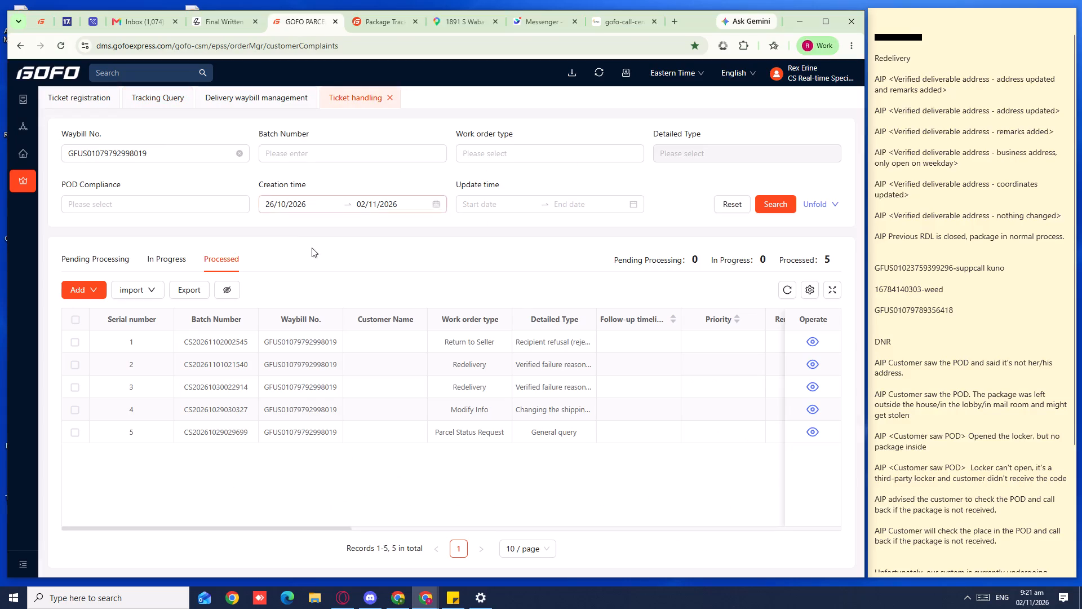
left_click(83, 104)
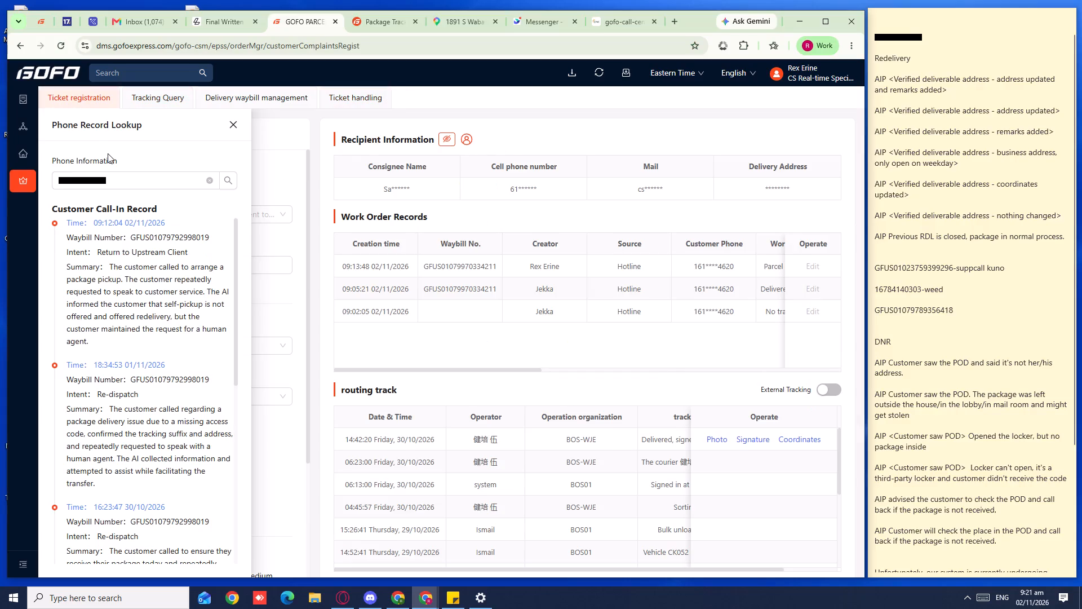
left_click(232, 124)
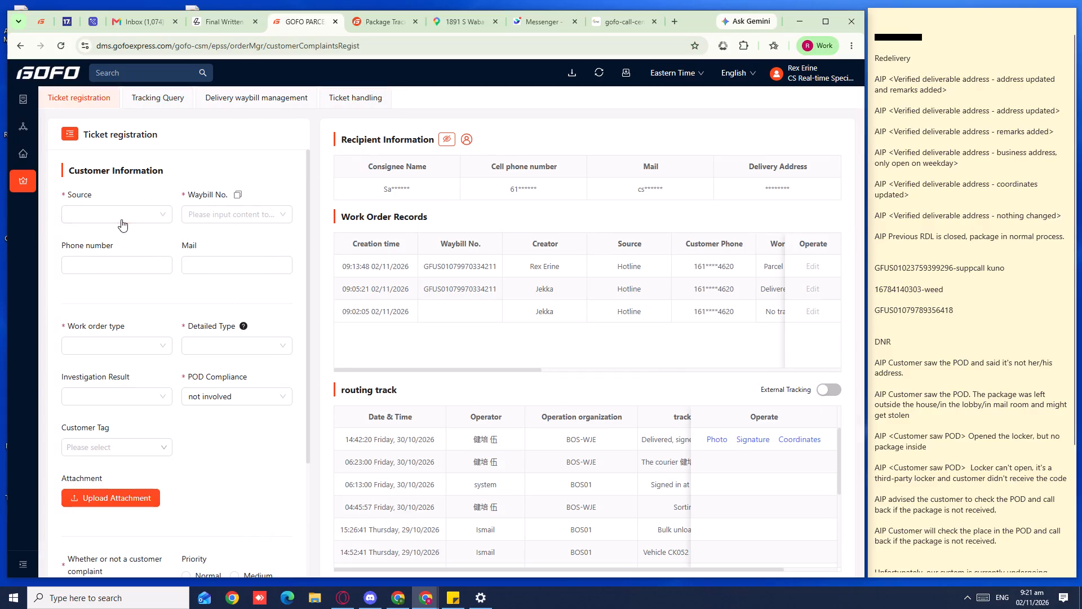
left_click(121, 219)
left_click(108, 239)
left_click(229, 209)
key("ctrl+v")
Copy the caller's phone number from the top of the sticky note into the ticket's Phone number field.
left_click(149, 265)
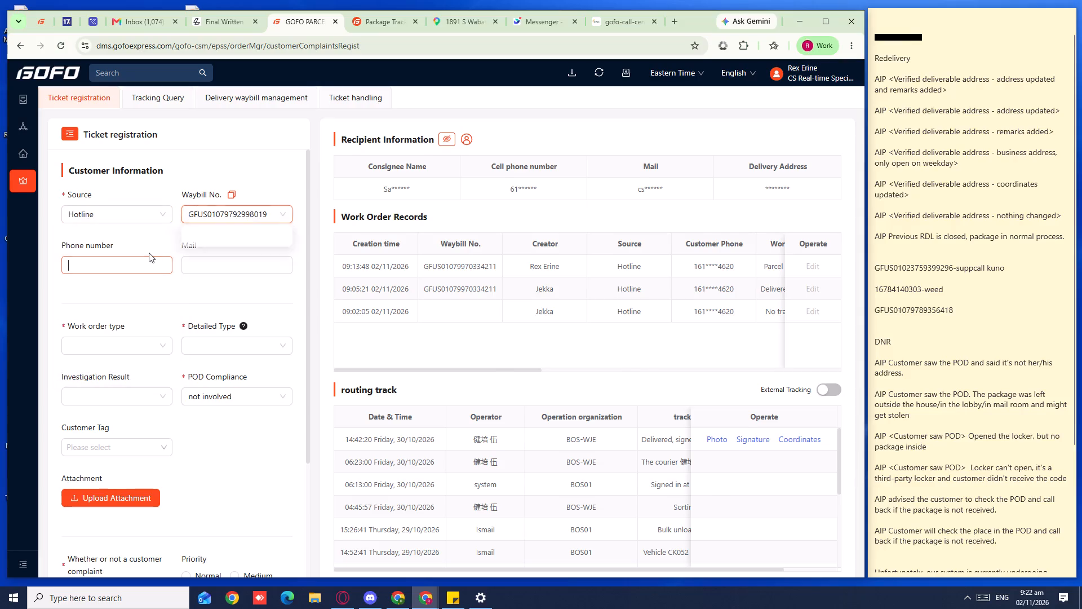
double_click(890, 37)
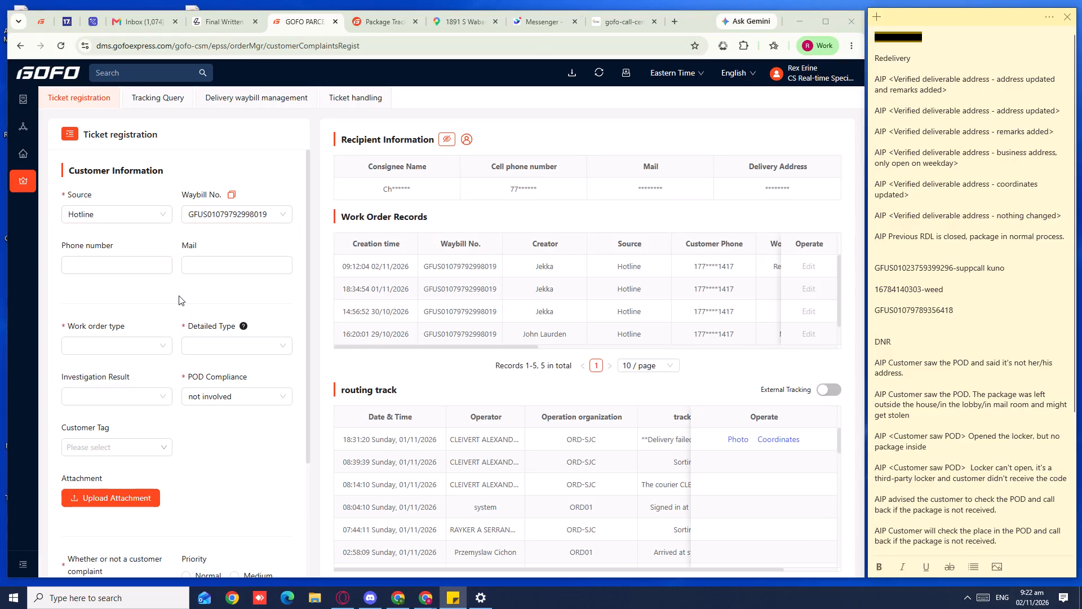
key("ctrl+c")
key("ctrl+c")
key("ctrl+c")
left_click(136, 251)
left_click(136, 261)
key("ctrl+v")
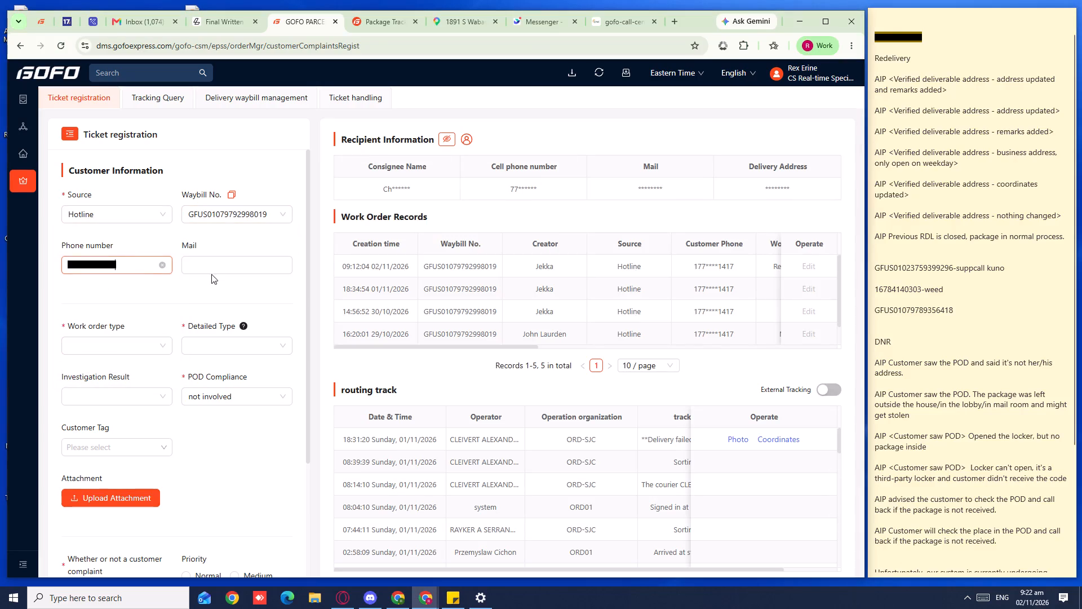
Classify the ticket as Redelivery with the "Verified failure reason" detailed type, and mark it Yes for customer complaint.
left_click(145, 352)
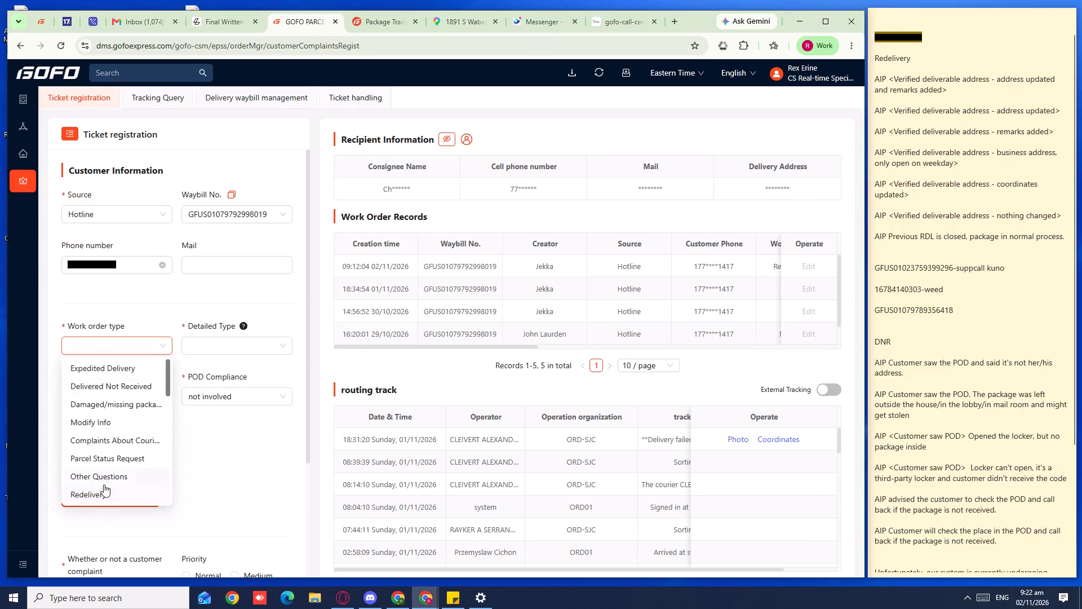
left_click(94, 493)
left_click(268, 336)
left_click(257, 359)
left_click(256, 351)
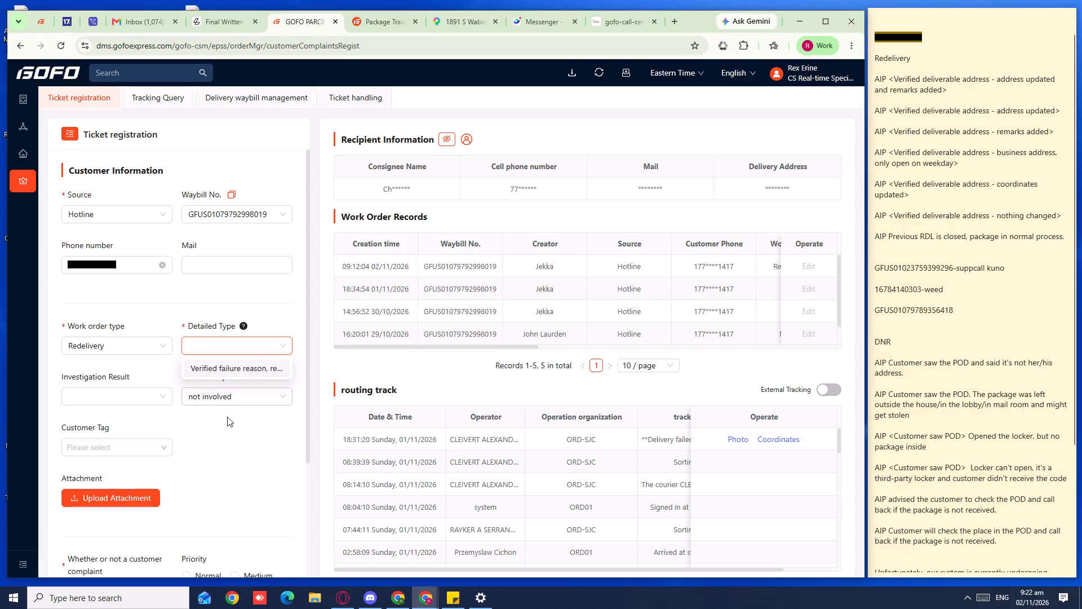
left_click(237, 367)
scroll(147, 457, "down", 3)
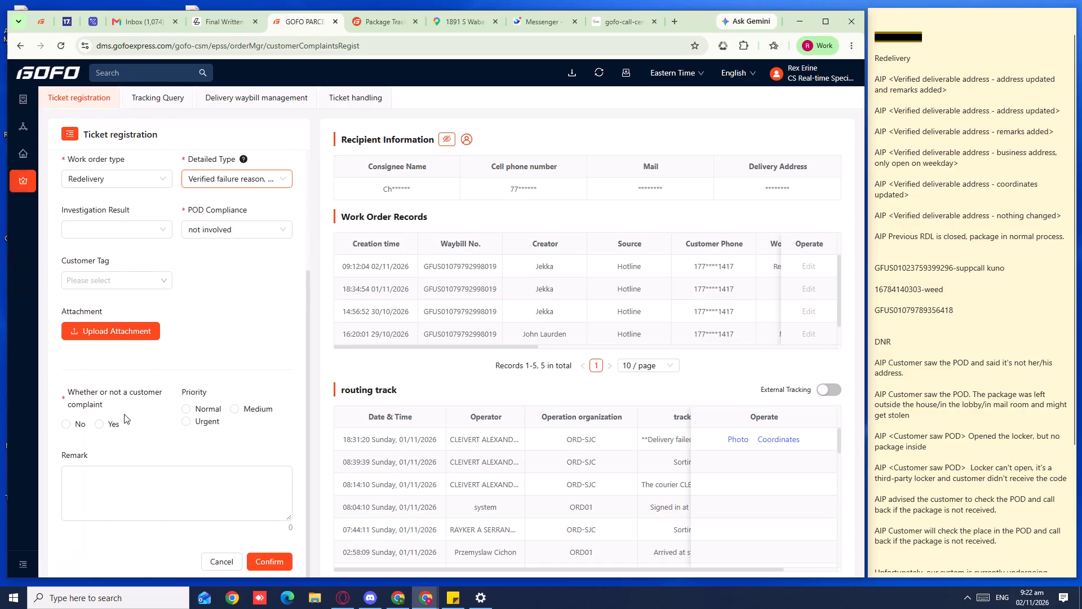
left_click(105, 429)
Fill the ticket's Remark with the sticky-note template "AIP <Verified deliverable address - remarks added>".
left_click(126, 486)
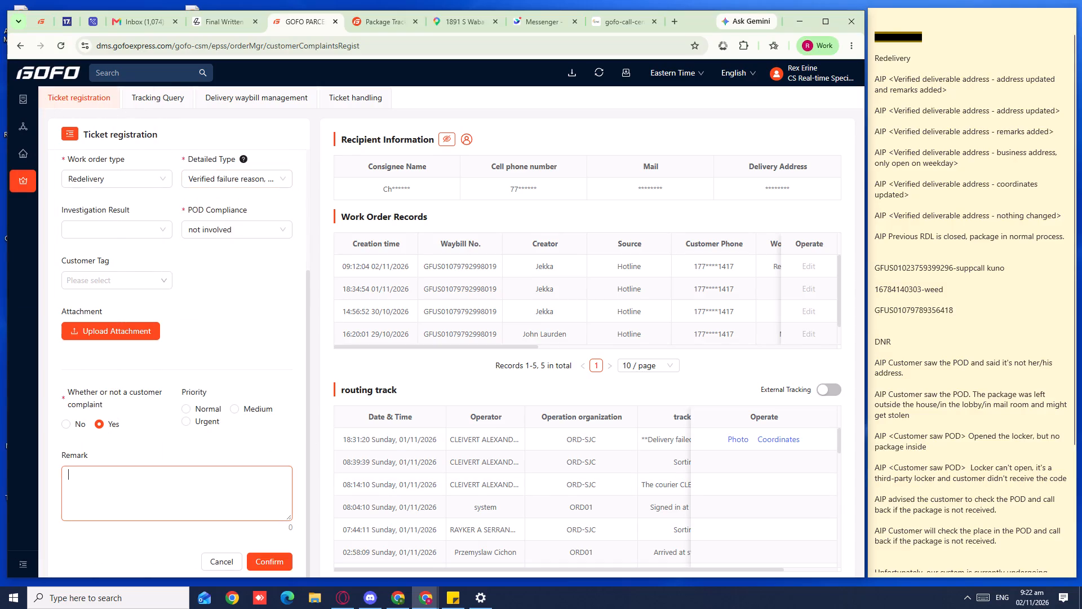
triple_click(996, 132)
key("ctrl+c")
key("ctrl+c")
key("ctrl+c")
left_click(141, 474, "ctrl")
key("ctrl+v")
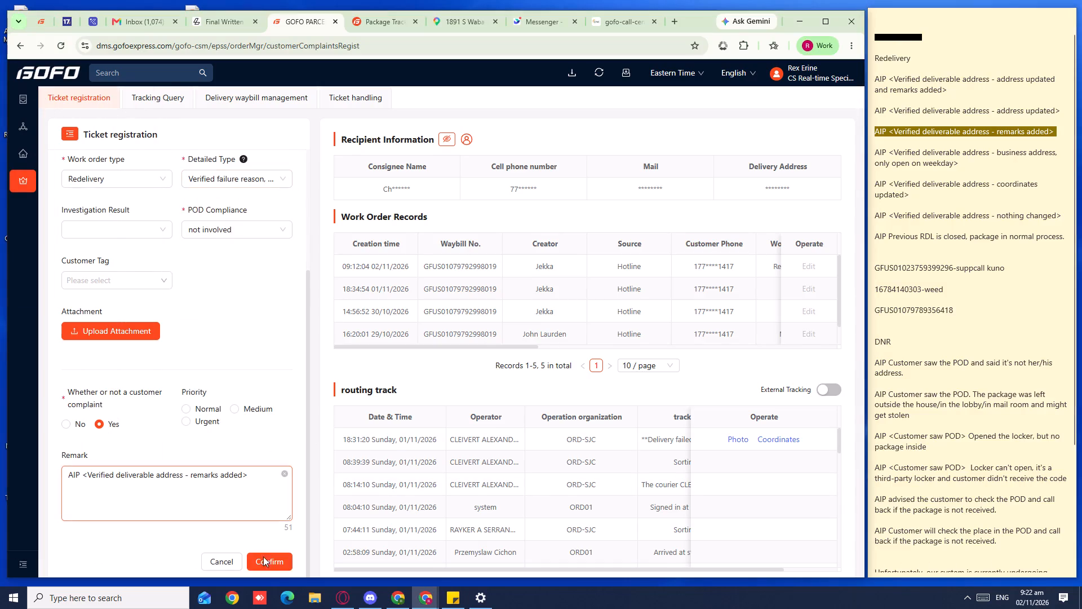
left_click(267, 565)
Switch to the call center queue panel and set the agent's own status to Available.
left_click(610, 27)
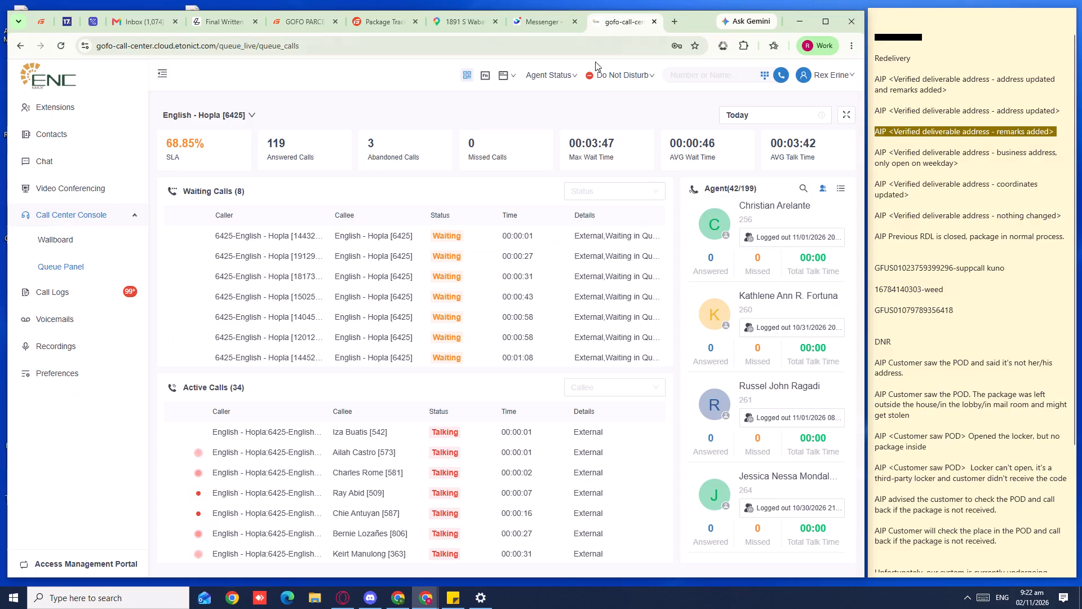
left_click(593, 82)
left_click(610, 98)
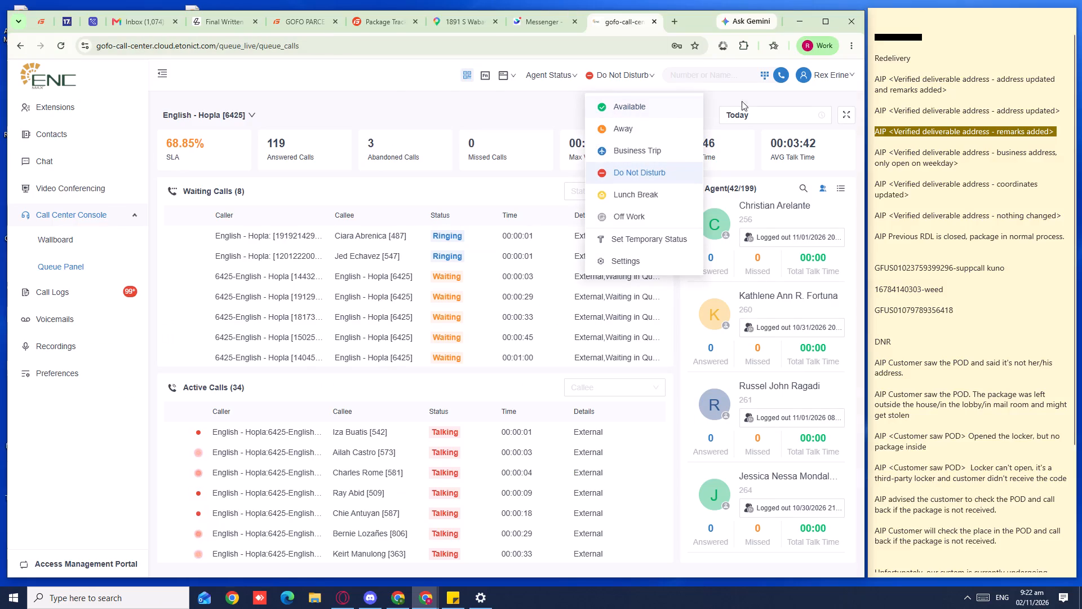
Delete the previous caller's phone number from the top of the sticky note.
double_click(907, 36)
key("Delete")
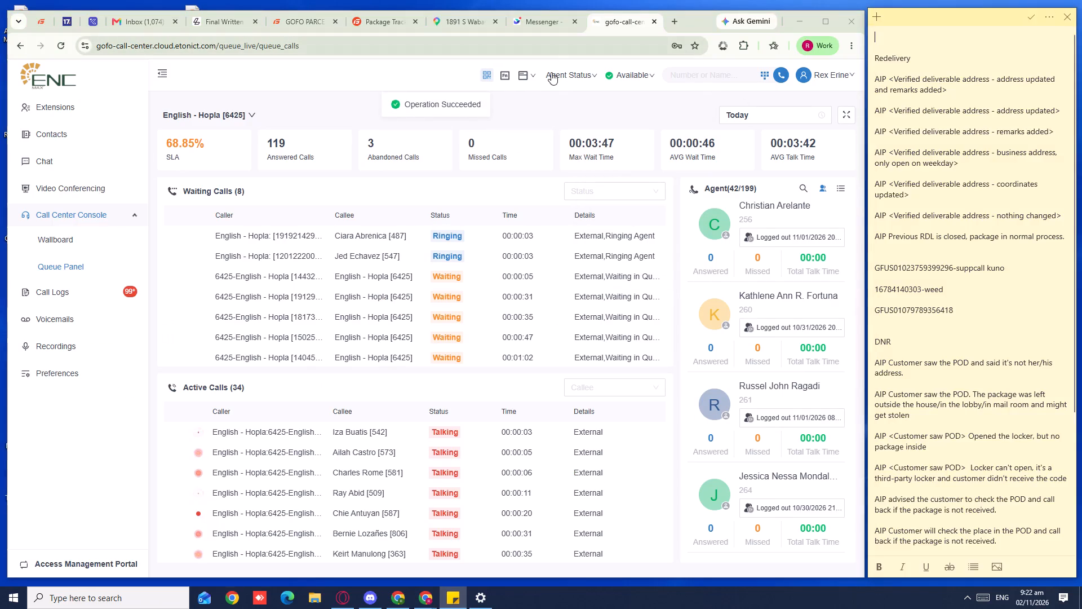
Check the agent's own queue statuses in the call center.
left_click(551, 72)
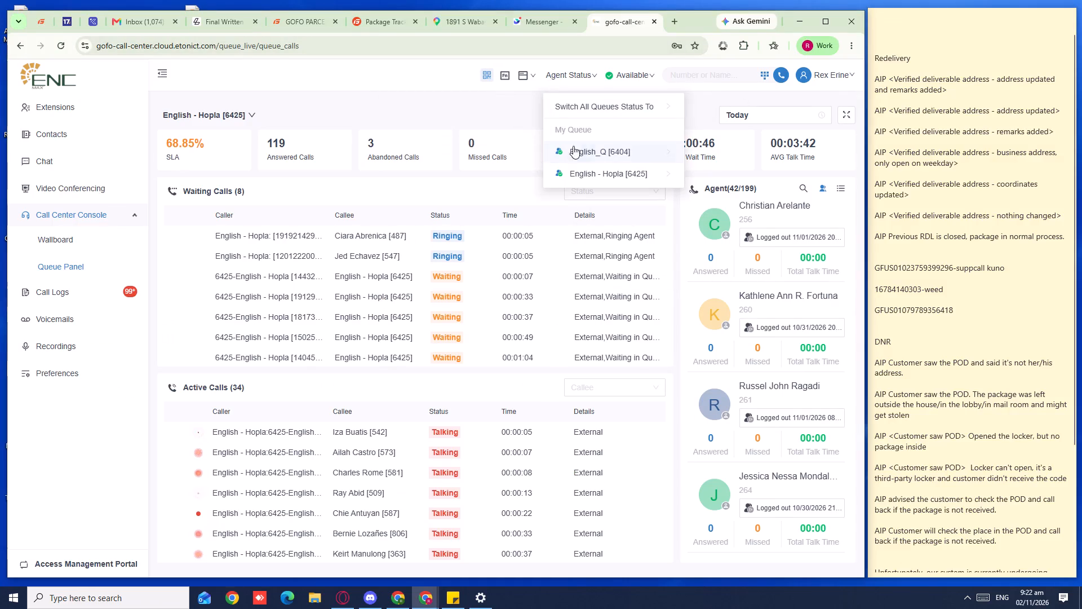
left_click(476, 173)
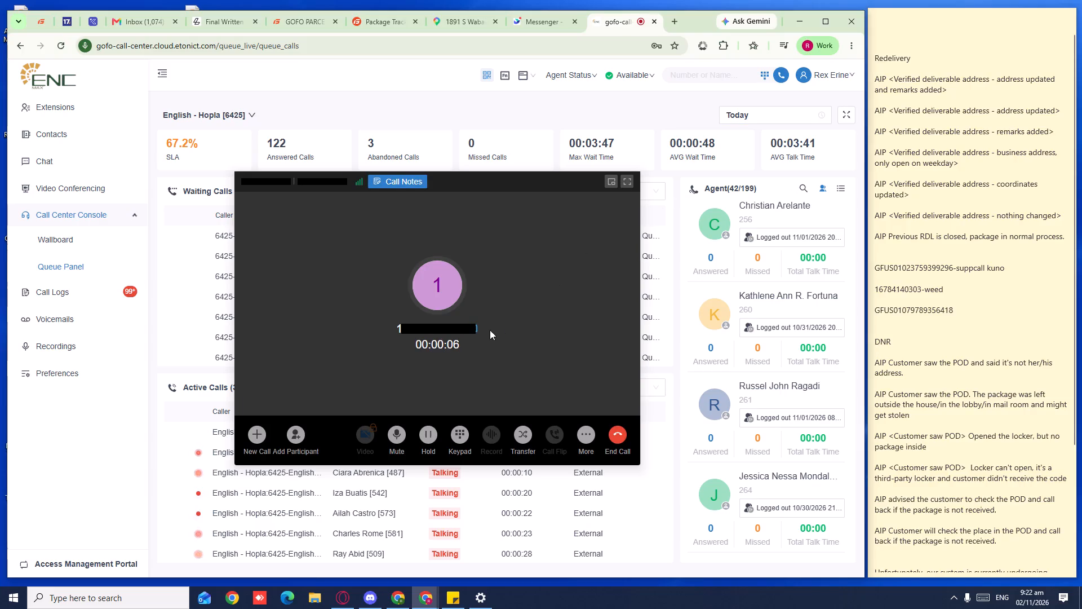
Copy the current caller's phone number from the call window to the top of the sticky note.
left_click(475, 330)
left_click(906, 35)
key("ctrl+v")
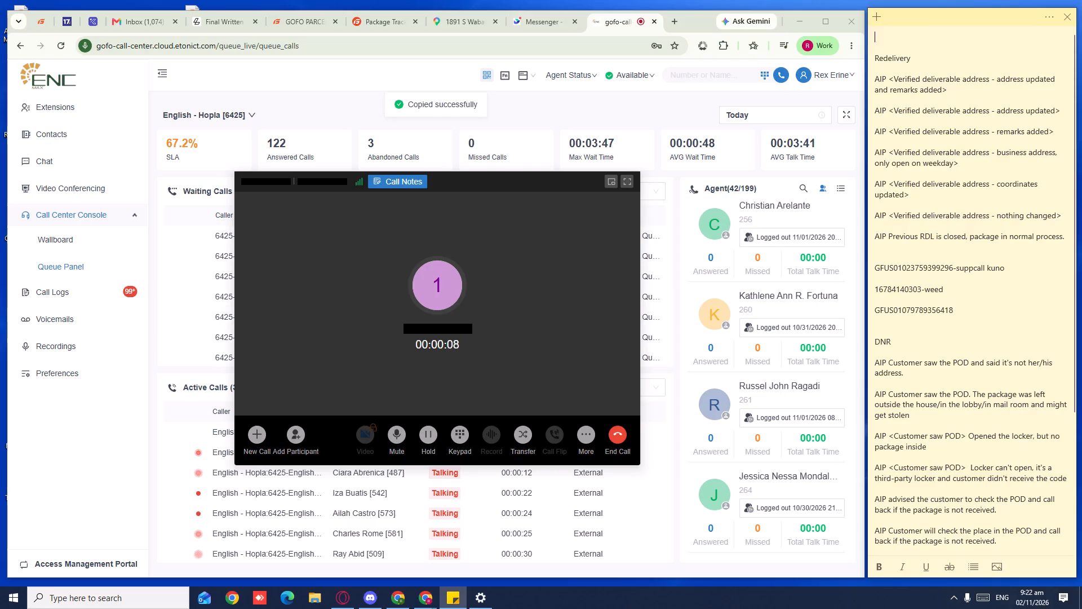
left_click(83, 420)
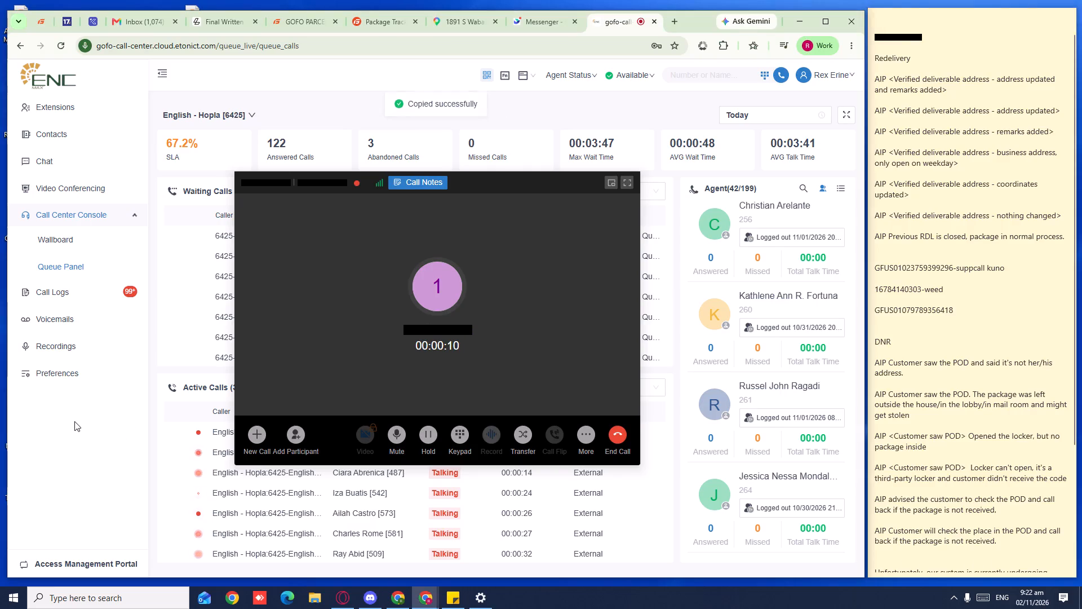
Look up the caller's phone number in Phone Record Lookup on the GOFO Ticket registration page.
left_click(304, 30)
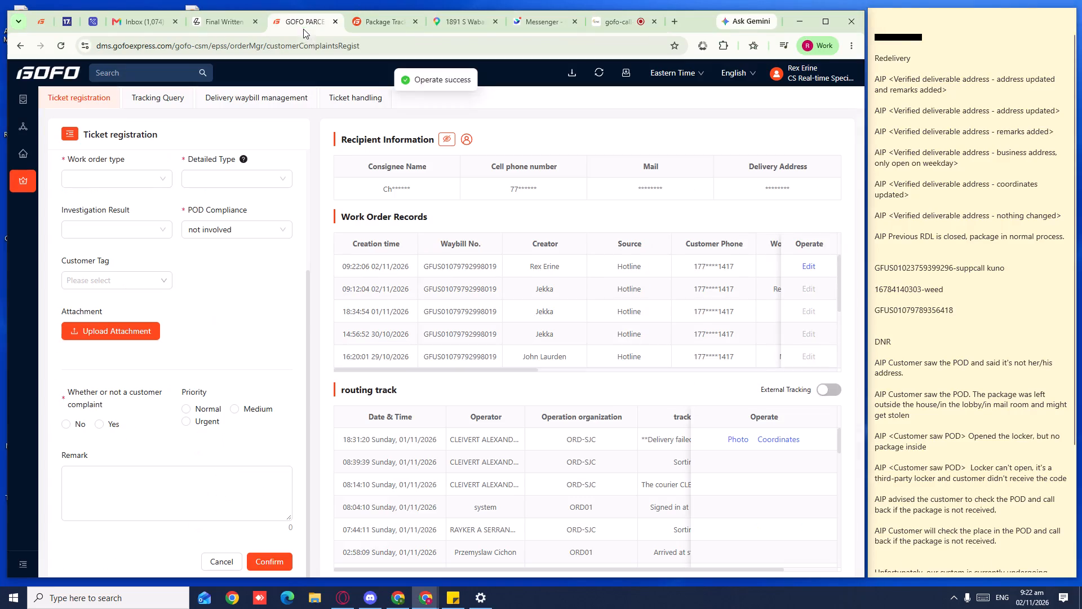
left_click(76, 136)
left_click(104, 182)
key("ctrl+v")
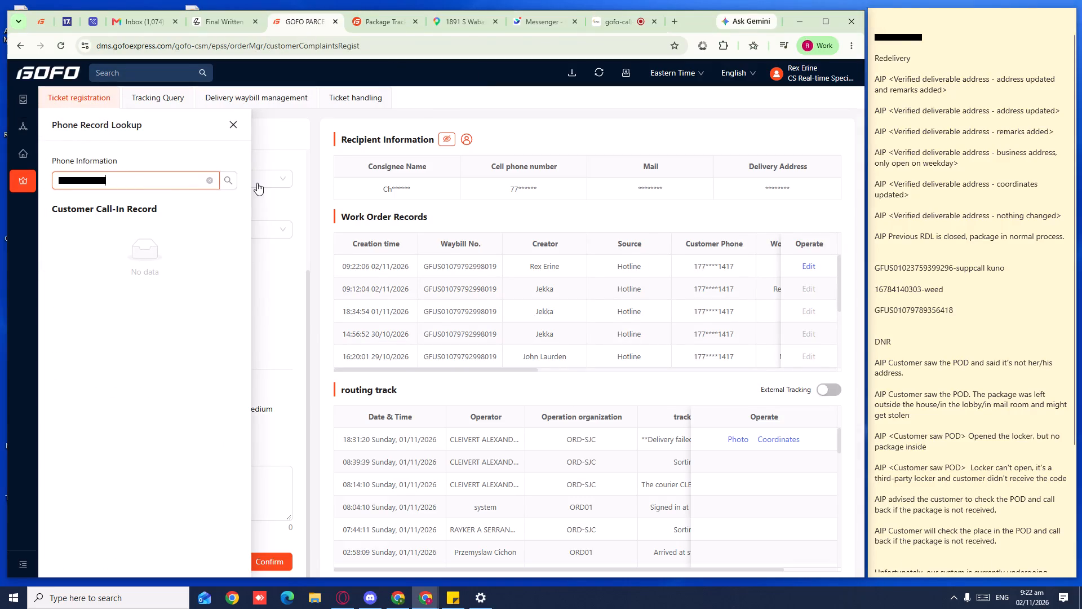
left_click(232, 183)
double_click(185, 238)
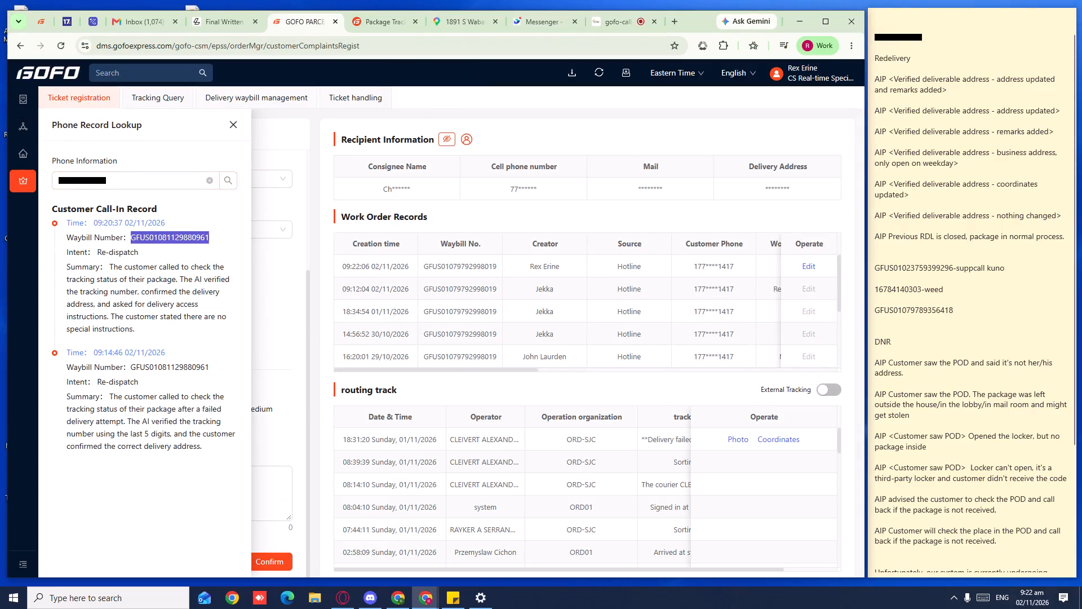
key("ctrl+c")
key("ctrl+c")
key("ctrl+c")
left_click(147, 99, "ctrl")
double_click(132, 143)
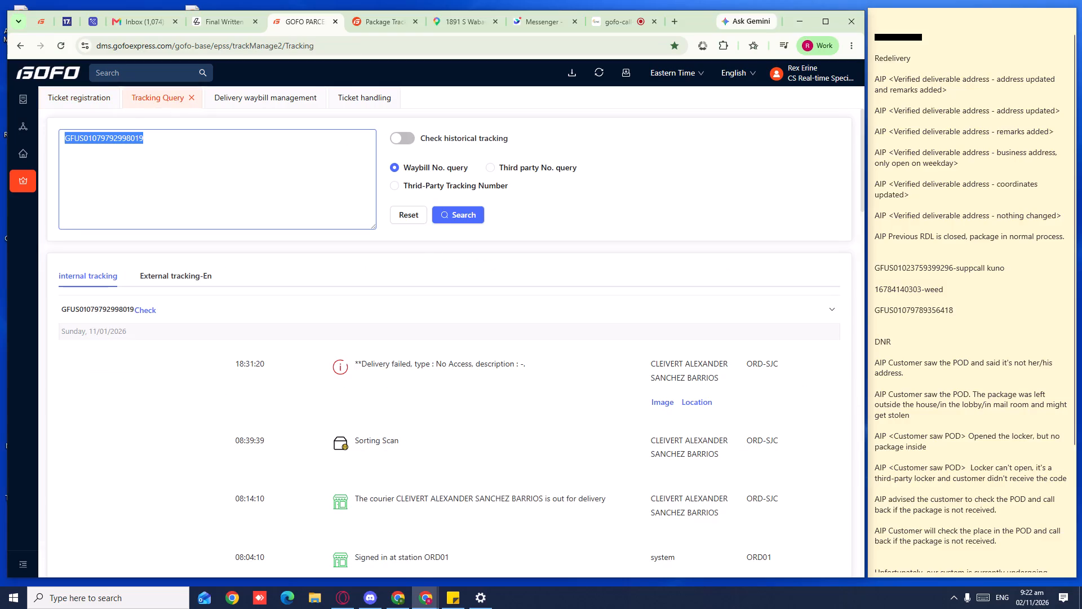
key("Delete")
key("ctrl+v")
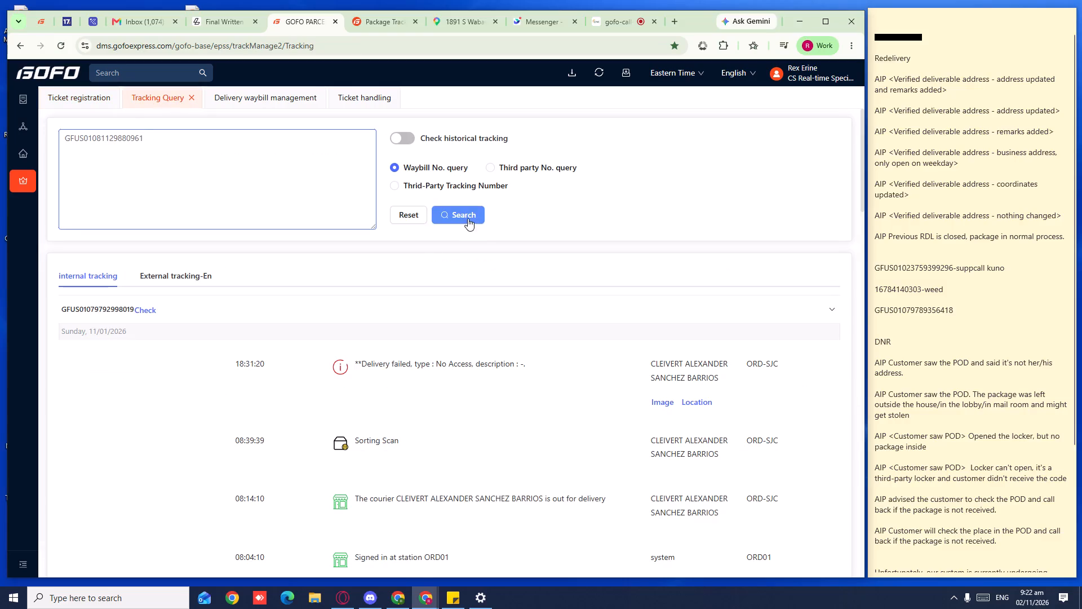
left_click(466, 218)
left_click(137, 307)
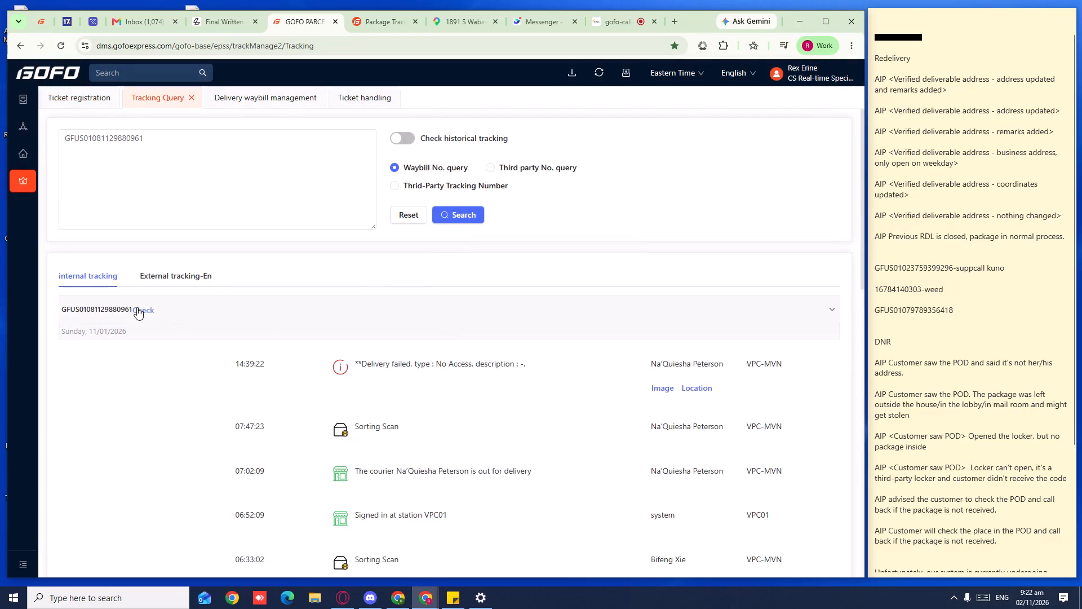
left_click(366, 186)
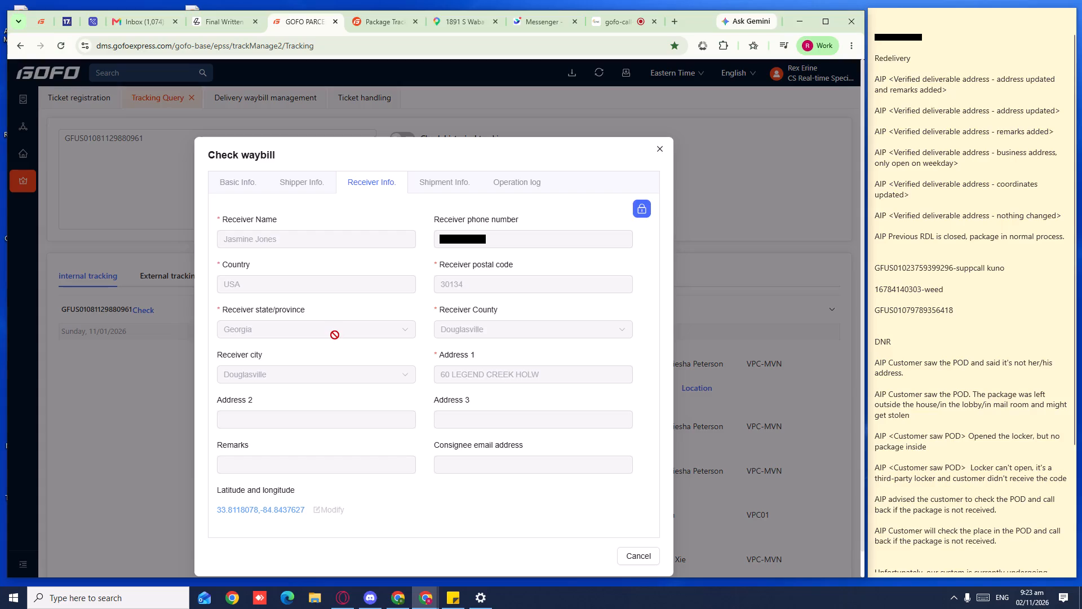
left_click(660, 151)
scroll(345, 319, "down", 4)
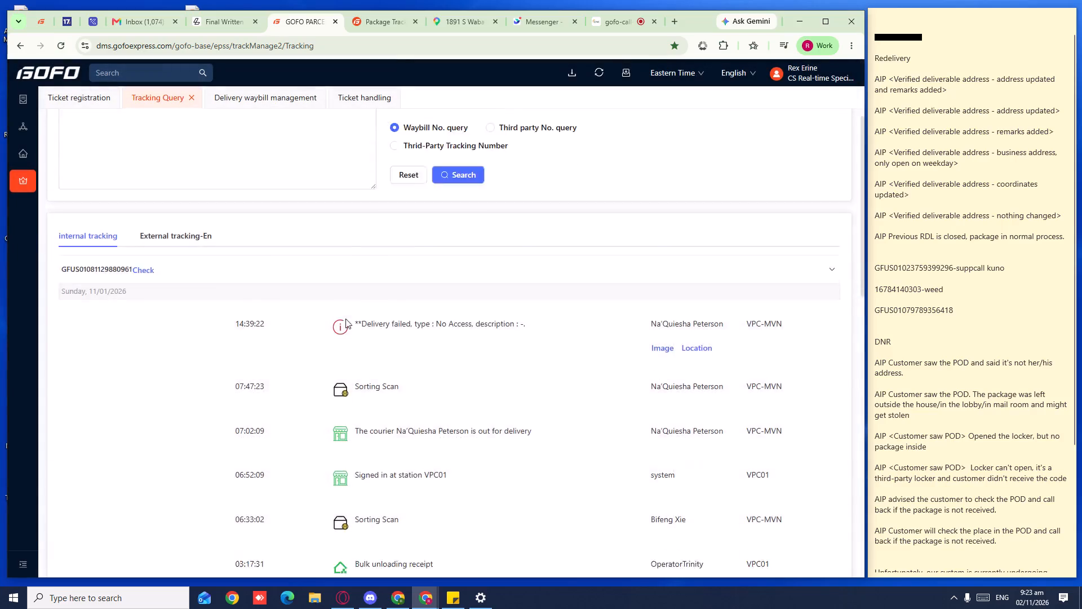
scroll(344, 319, "down", 5)
scroll(344, 319, "up", 1)
scroll(343, 319, "down", 16)
scroll(343, 319, "up", 6)
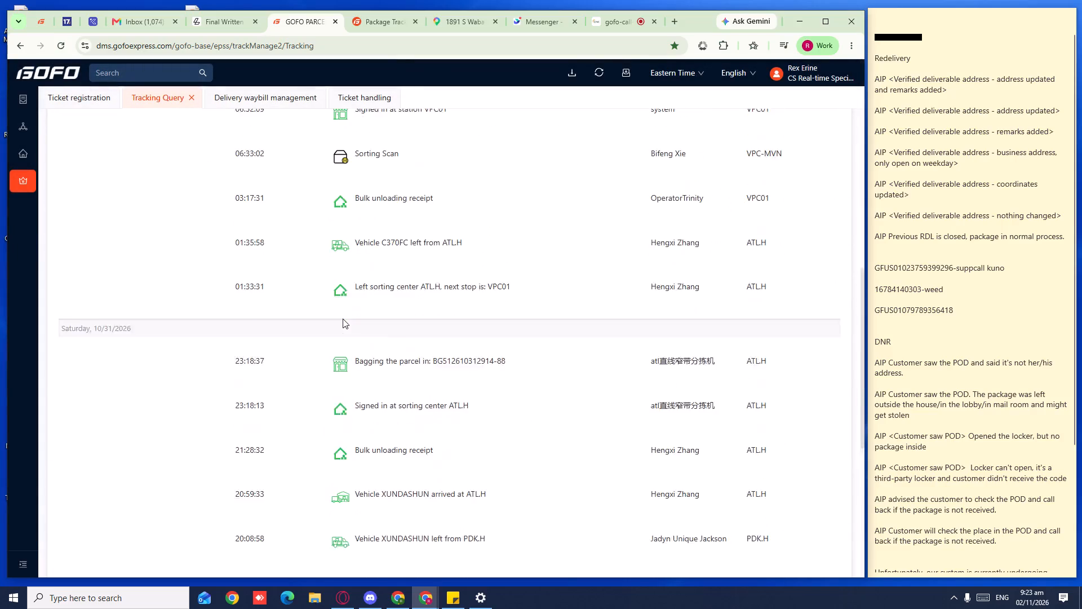
scroll(343, 319, "up", 8)
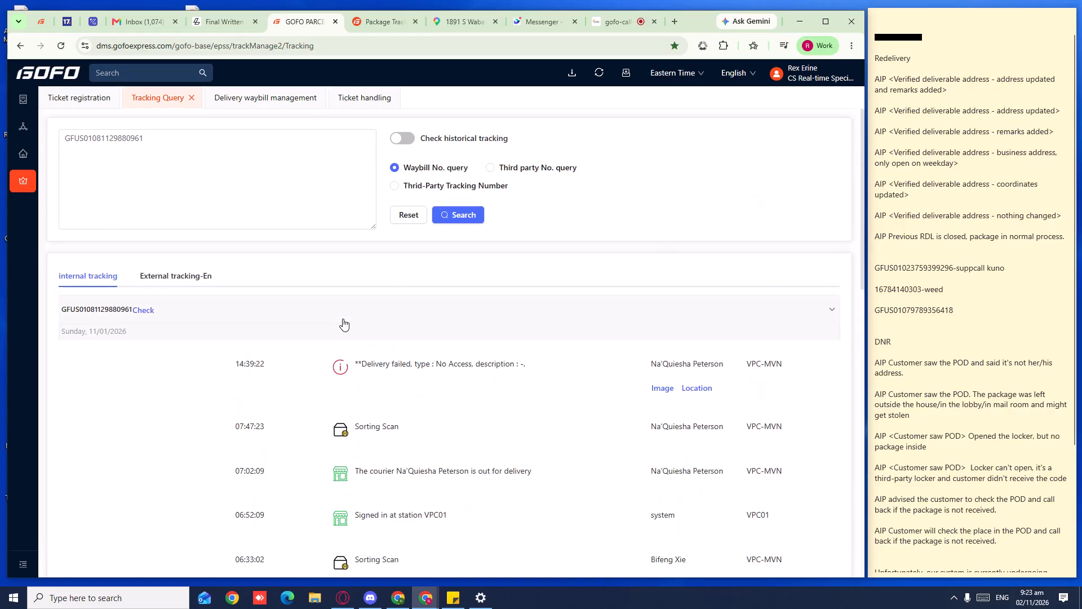
scroll(343, 319, "down", 4)
scroll(343, 319, "up", 4)
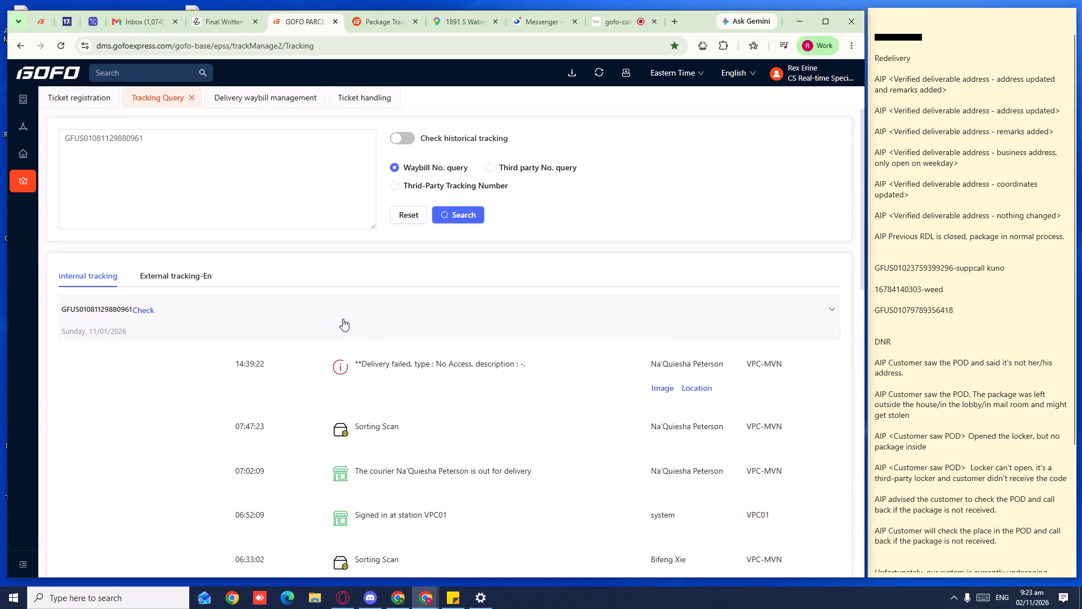
scroll(343, 319, "up", 3)
double_click(214, 149)
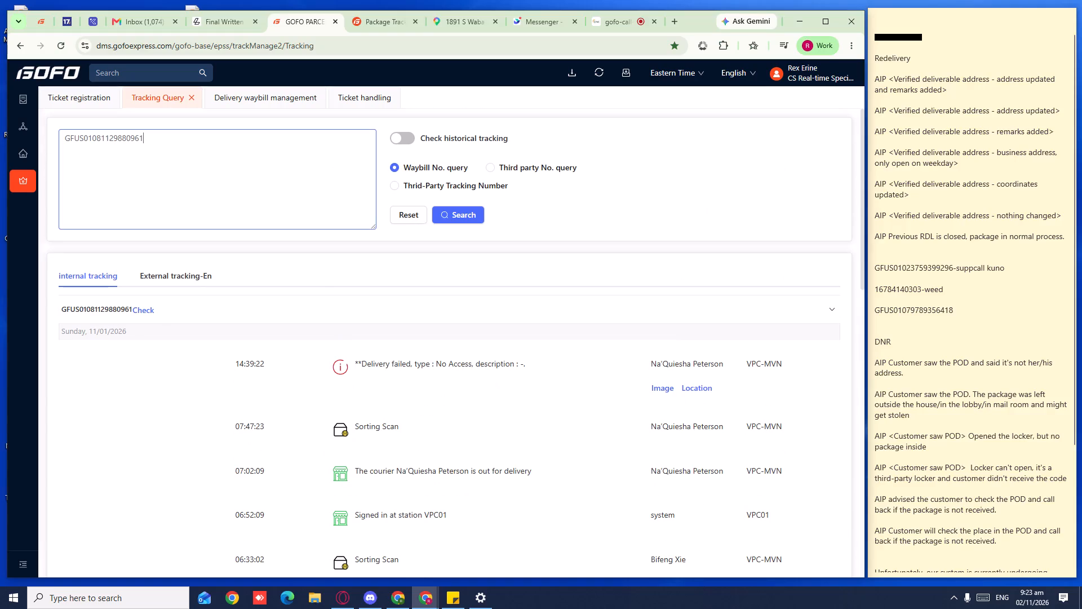
key("ctrl+c")
key("ctrl+c")
key("ctrl+c")
key("ctrl+c")
left_click(241, 104)
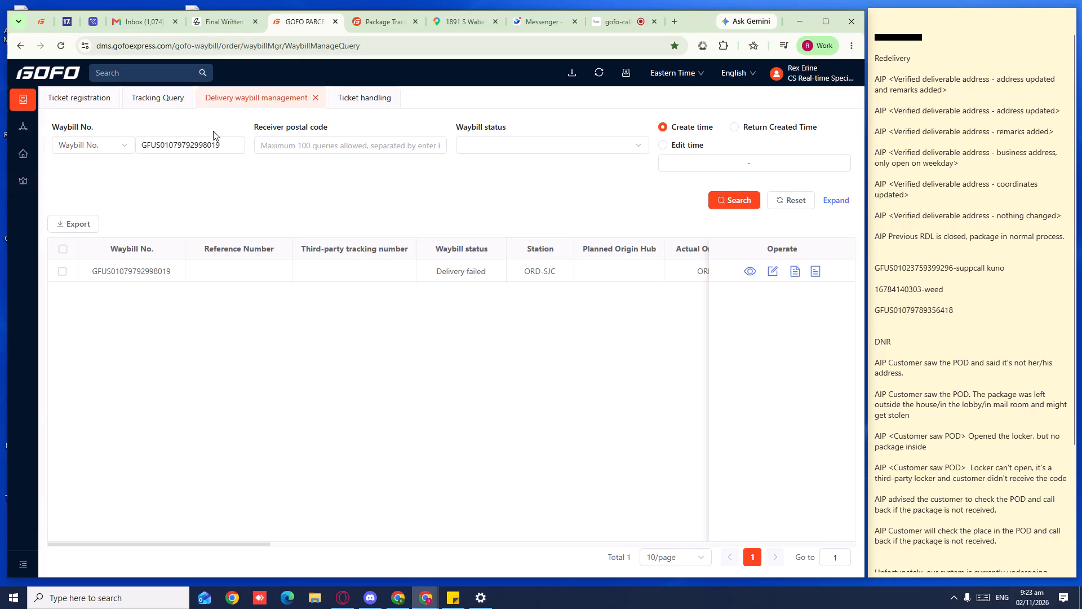
left_click(237, 147)
key("ctrl+v")
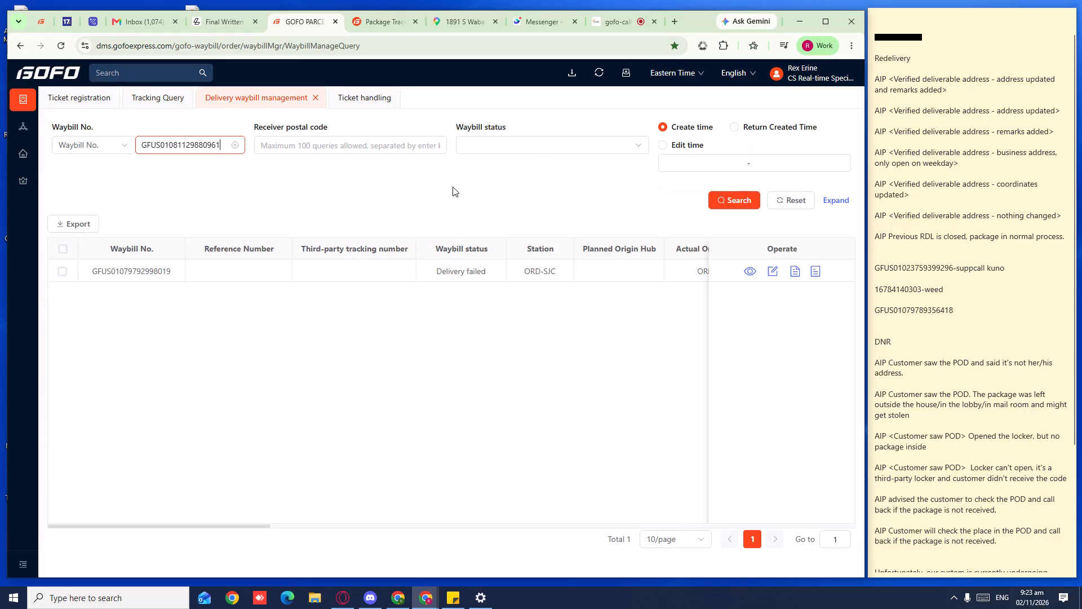
left_click(744, 202)
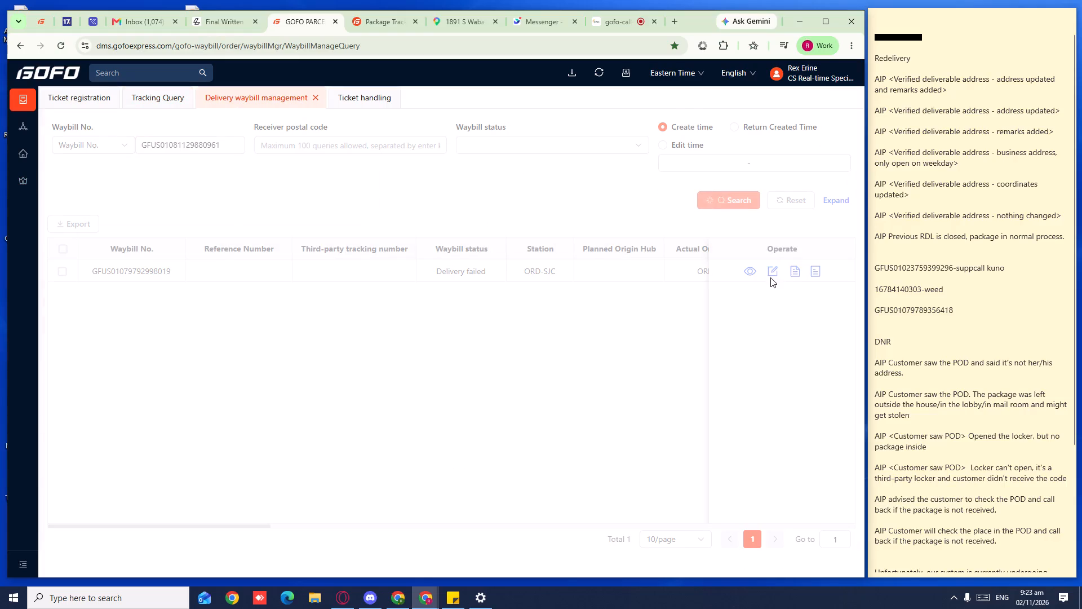
left_click(770, 272)
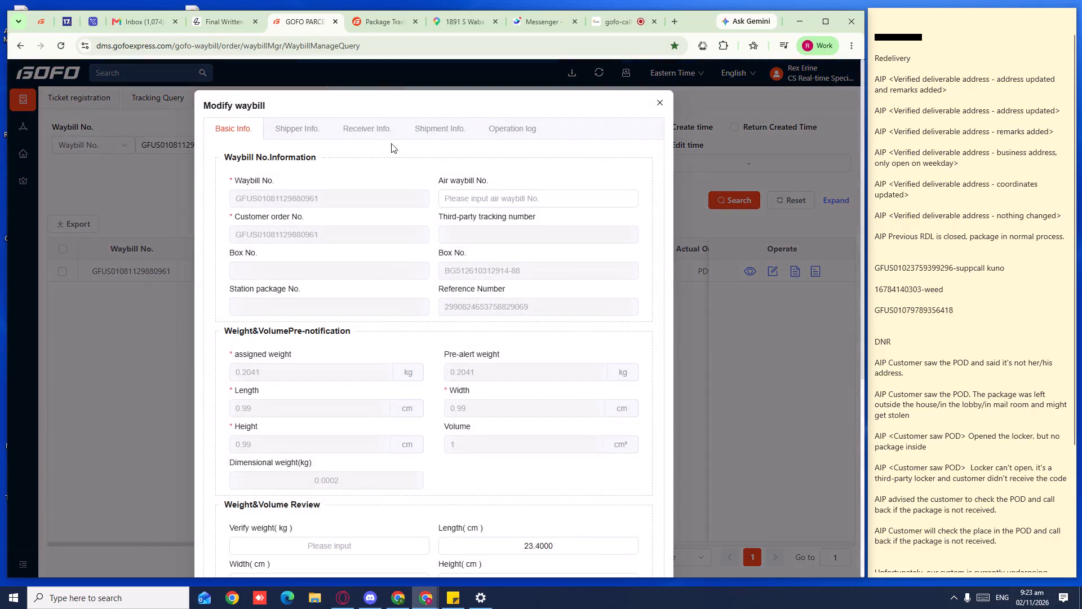
left_click(375, 129)
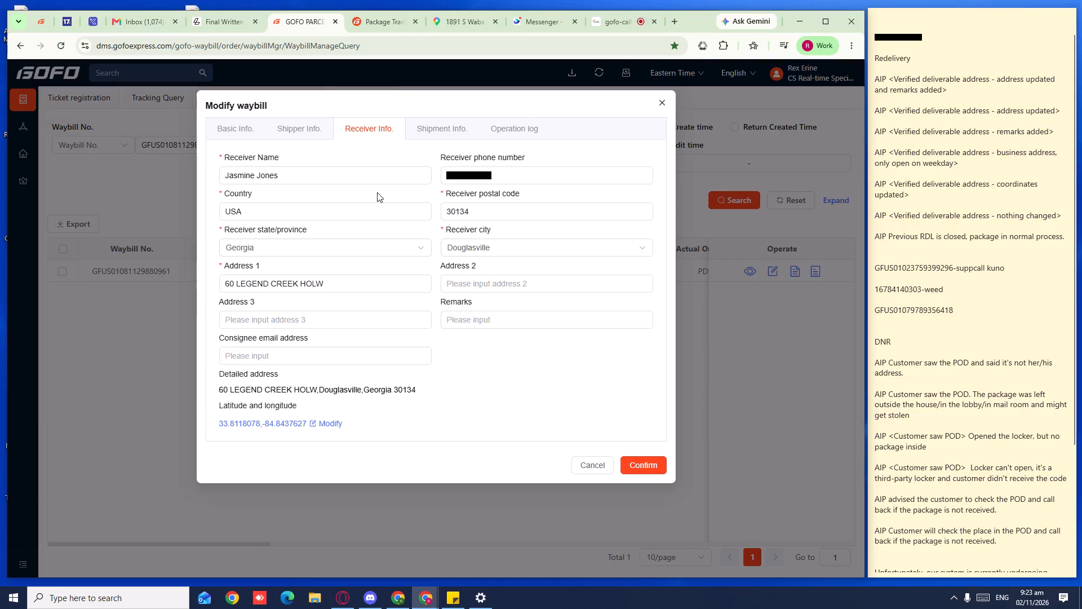
Copy the receiver's detailed address from the waybill and search for it in Google Maps.
left_click(364, 396)
key("ctrl+c")
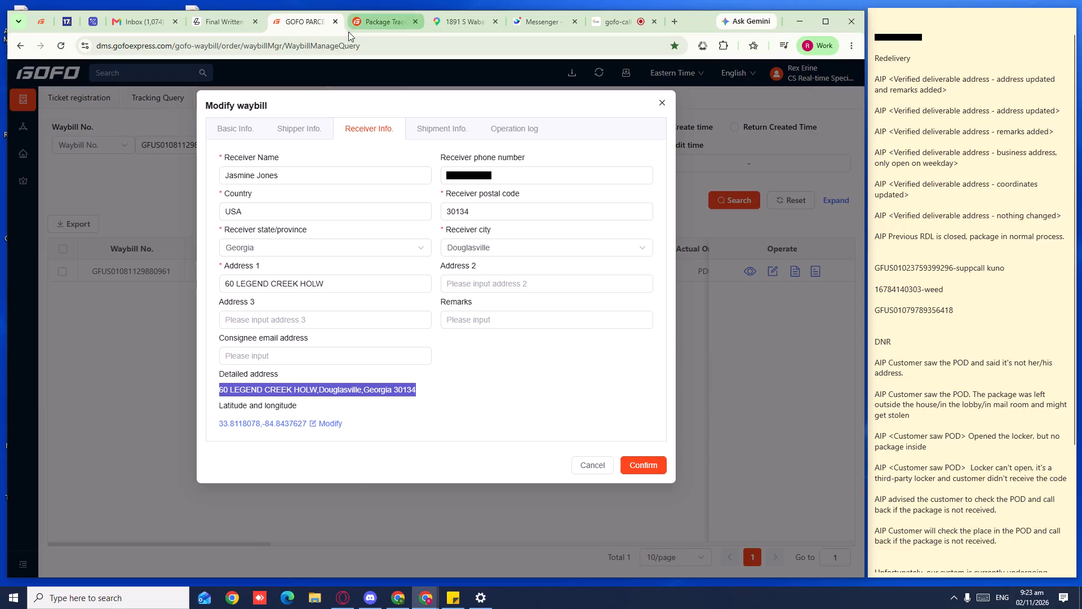
key("ctrl+c")
key("ctrl+c")
key("ctrl+c")
left_click(455, 23)
left_click(221, 76)
key("ctrl+v")
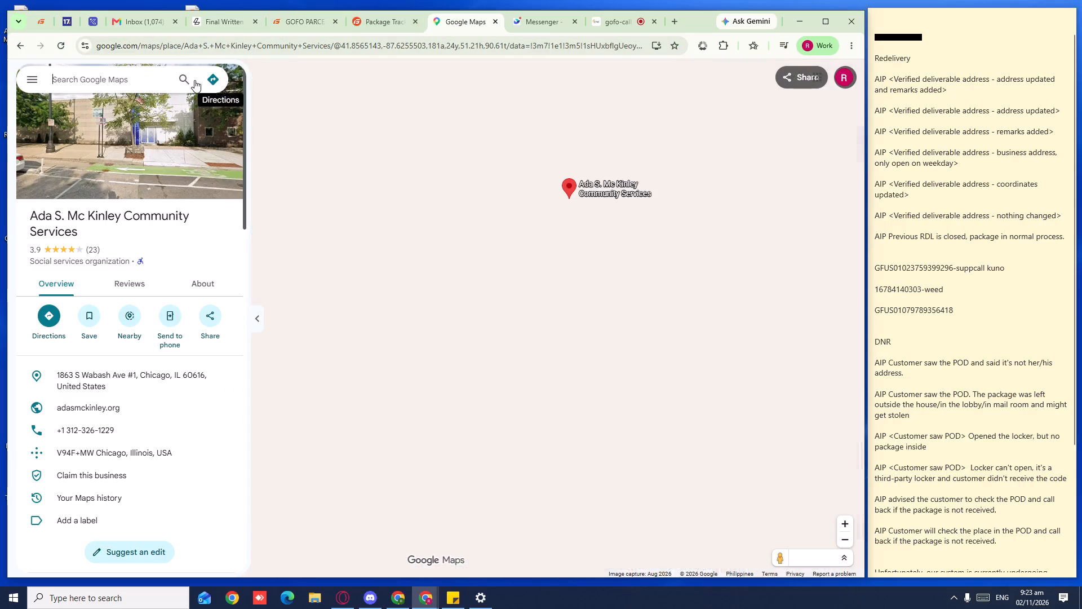
left_click(190, 80)
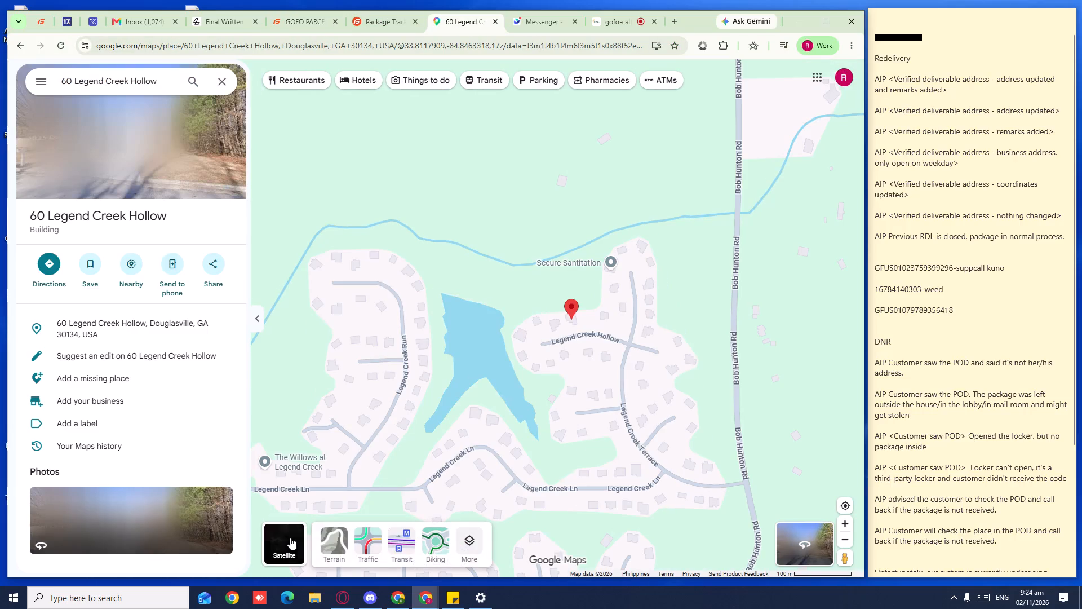
Switch the map to satellite imagery and zoom in on the pinned house of the receiver.
left_click(290, 537)
scroll(579, 331, "up", 4, "ctrl")
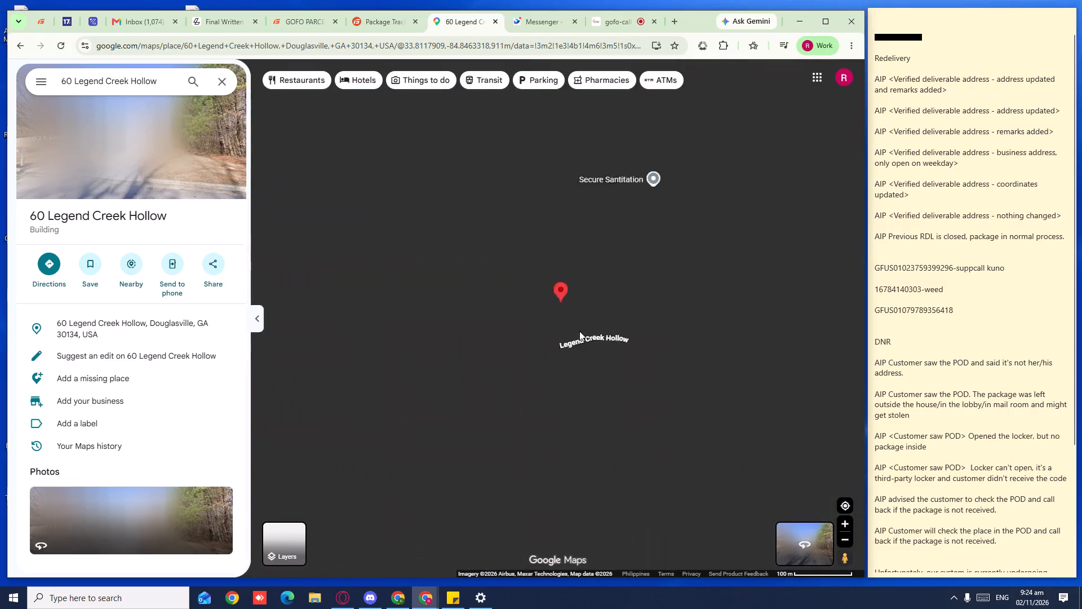
scroll(471, 290, "down", 1, "ctrl")
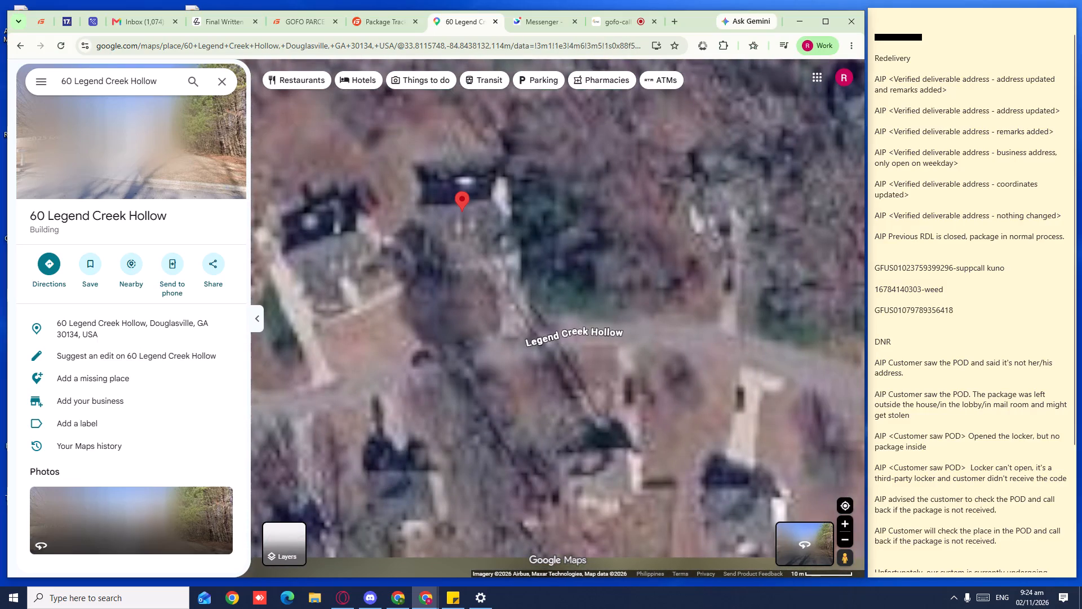
Inspect the receiver's house and its street frontage in Street View, and close Street View.
left_click_drag(848, 558, 551, 314)
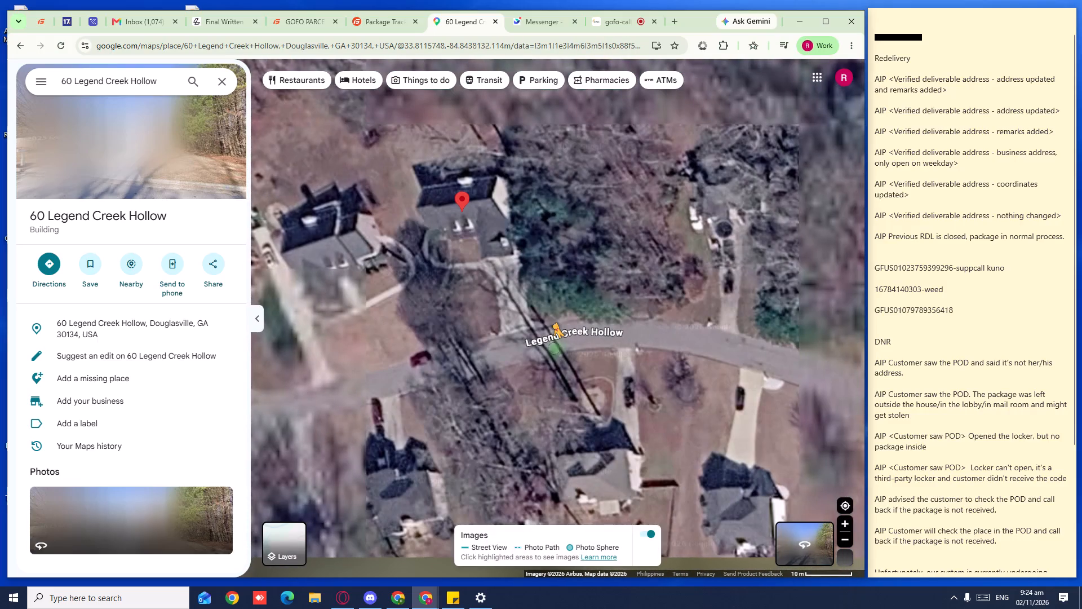
left_click_drag(551, 314, 529, 296)
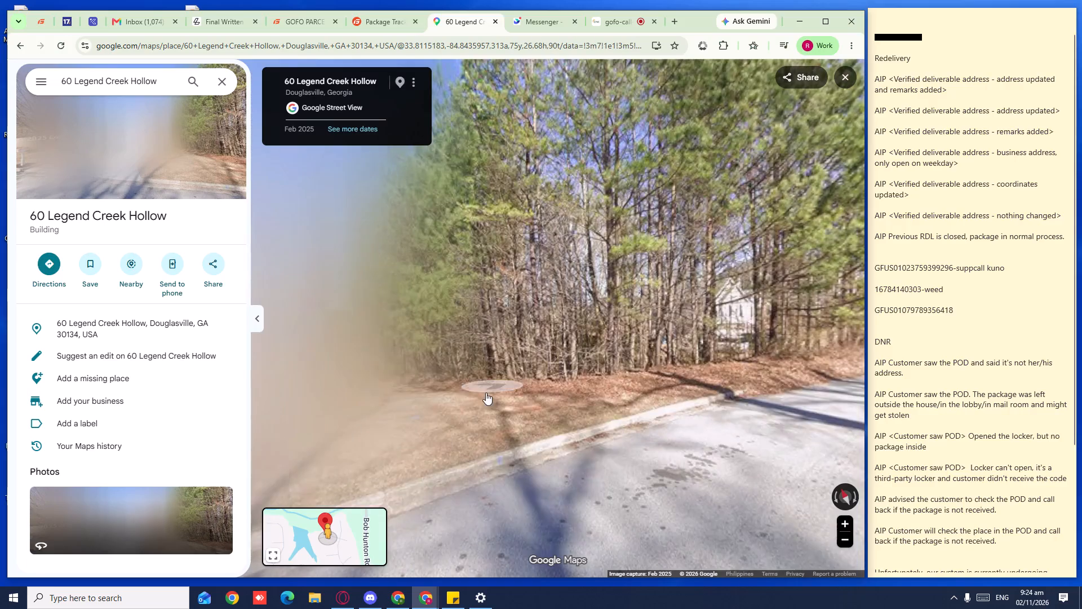
left_click_drag(486, 392, 833, 394)
left_click_drag(581, 411, 777, 371)
left_click_drag(631, 405, 700, 384)
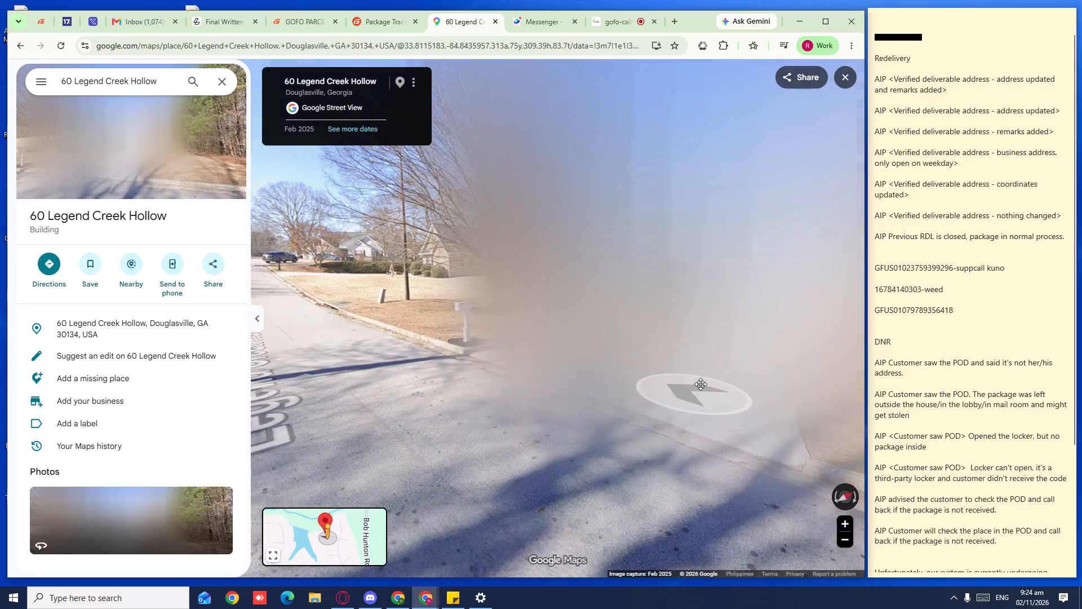
left_click_drag(700, 384, 697, 385)
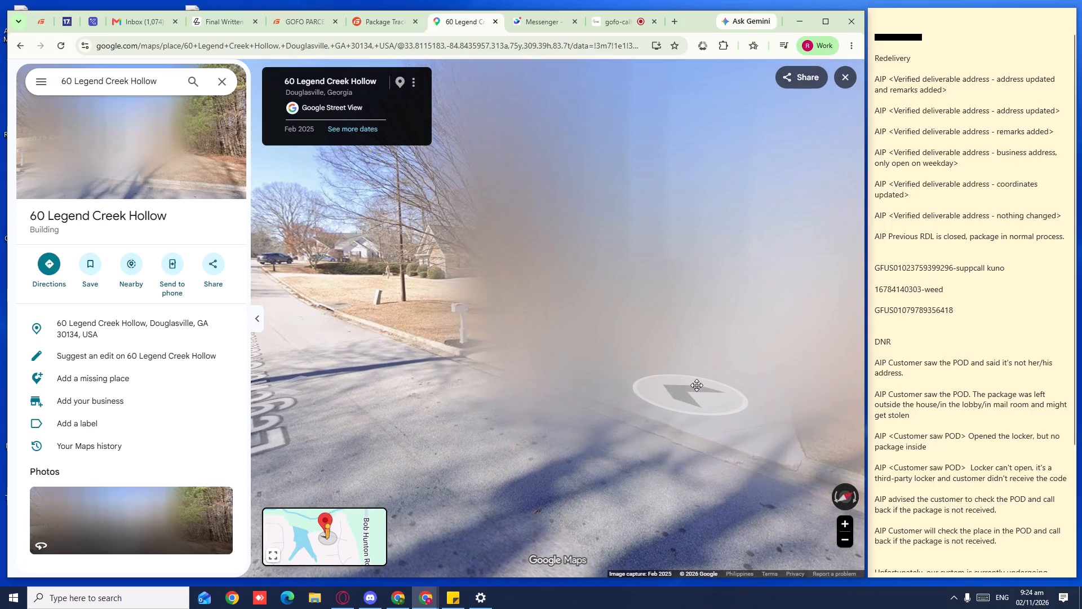
left_click_drag(697, 385, 642, 384)
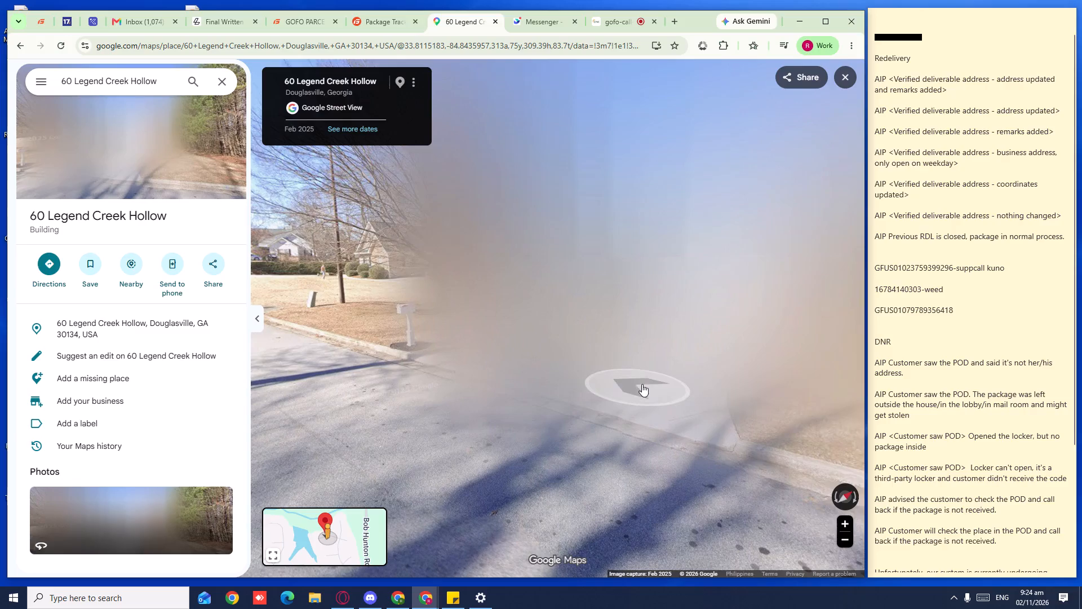
left_click_drag(671, 378, 797, 320)
left_click(430, 298)
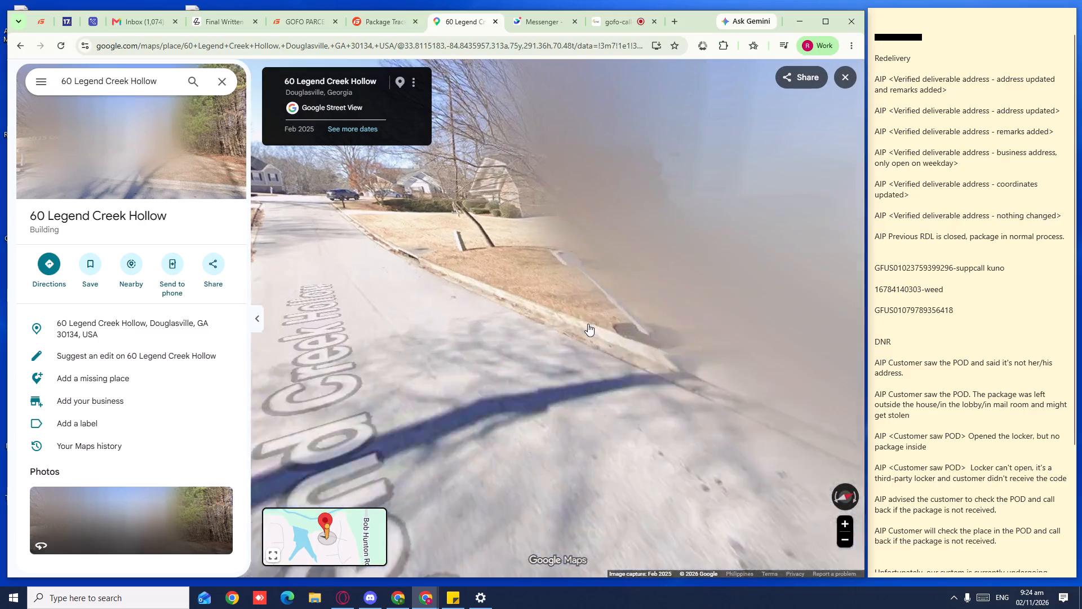
left_click_drag(588, 324, 296, 254)
left_click_drag(644, 301, 315, 308)
left_click(453, 297)
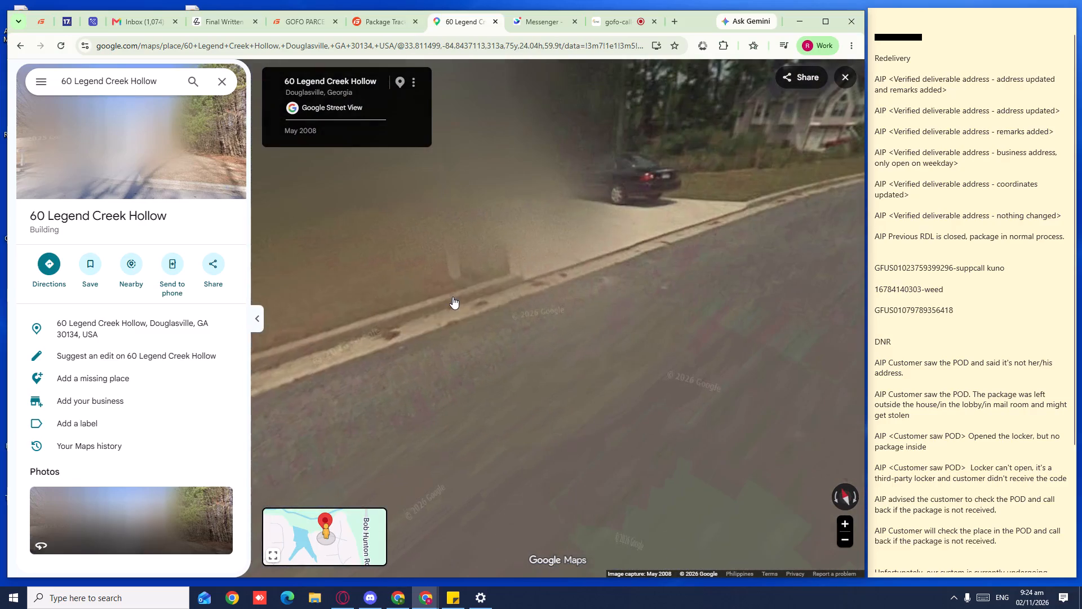
left_click_drag(370, 307, 573, 311)
left_click_drag(280, 325, 474, 316)
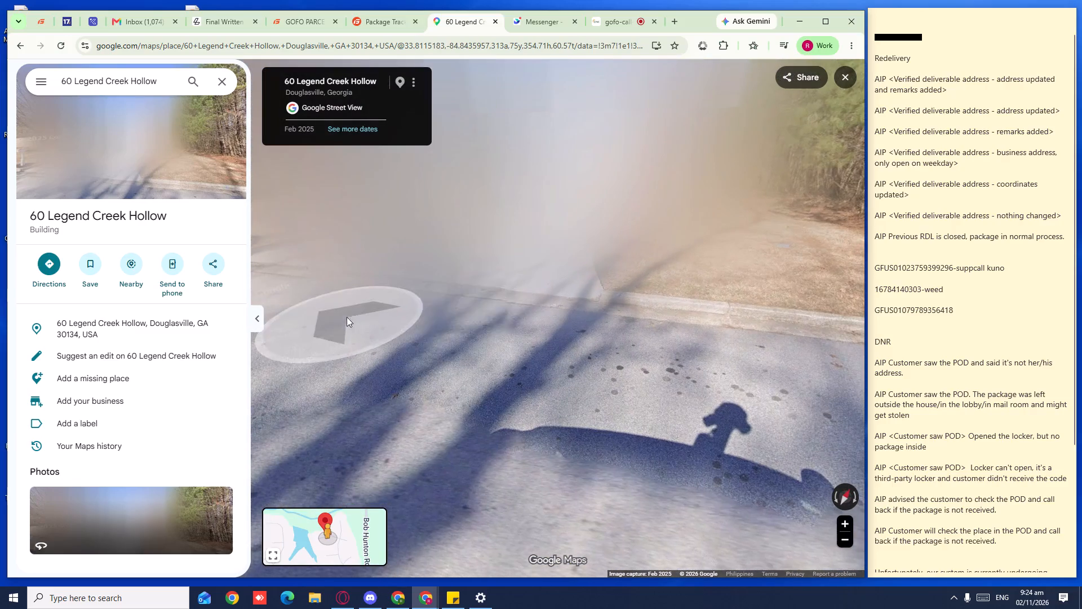
left_click_drag(347, 317, 469, 317)
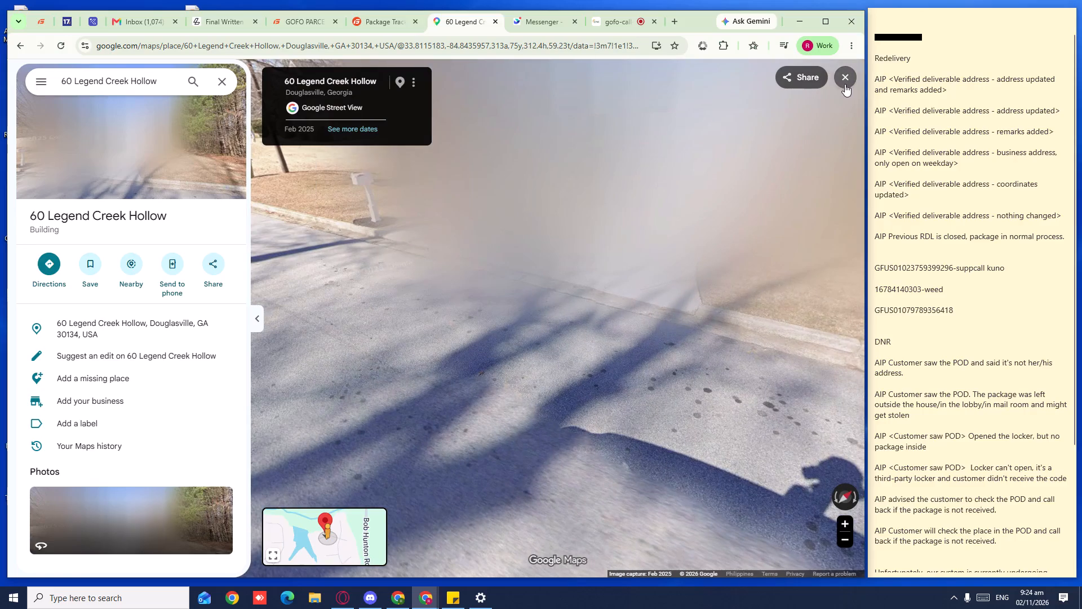
left_click(845, 84)
Examine the satellite imagery around the receiver's pin, including the neighbouring houses, house numbers and connecting streets.
scroll(691, 296, "down", 2, "ctrl")
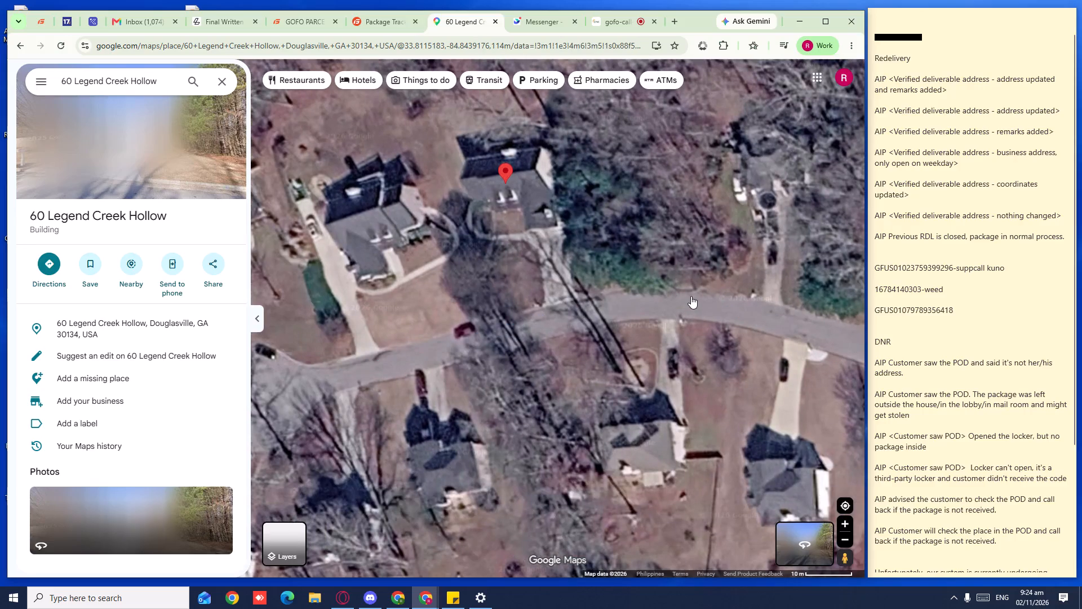
scroll(691, 296, "down", 1, "ctrl")
left_click_drag(748, 319, 568, 306)
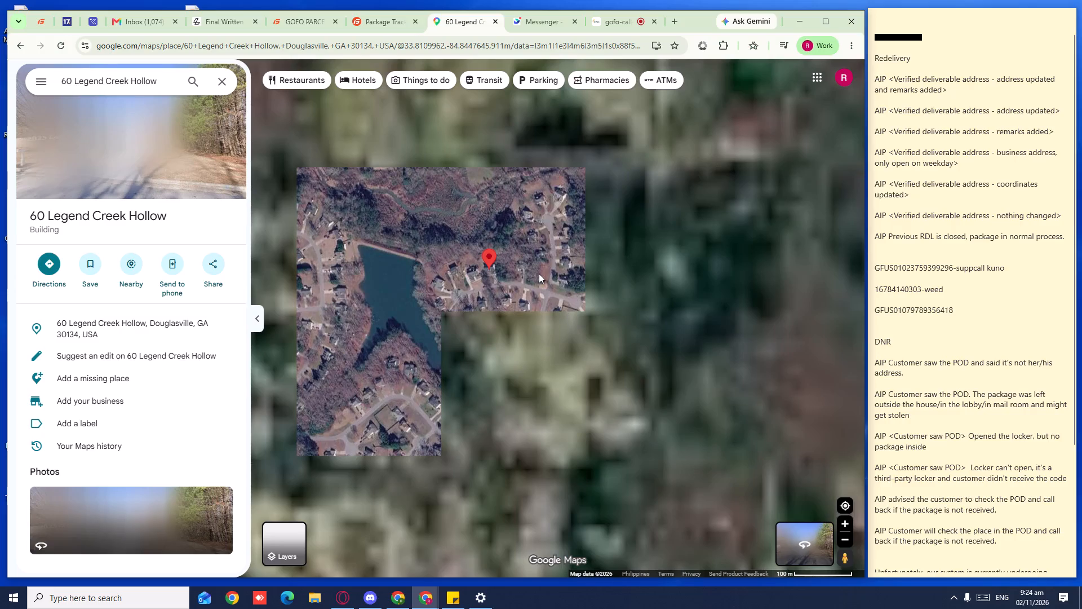
scroll(539, 273, "down", 2, "ctrl")
scroll(530, 282, "up", 2, "ctrl")
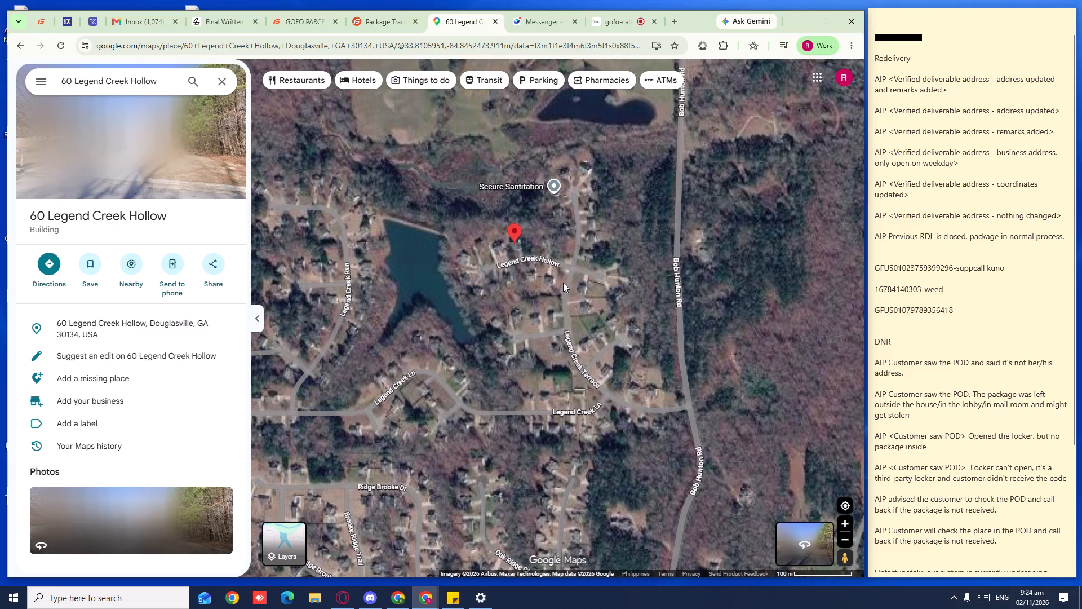
scroll(557, 281, "up", 2, "ctrl")
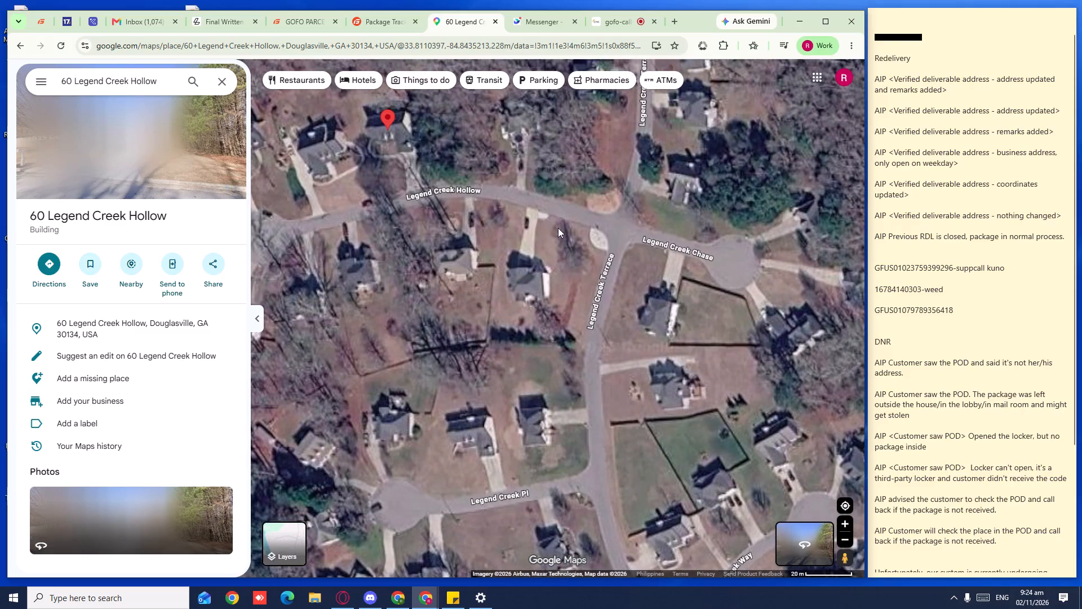
left_click_drag(560, 218, 553, 229)
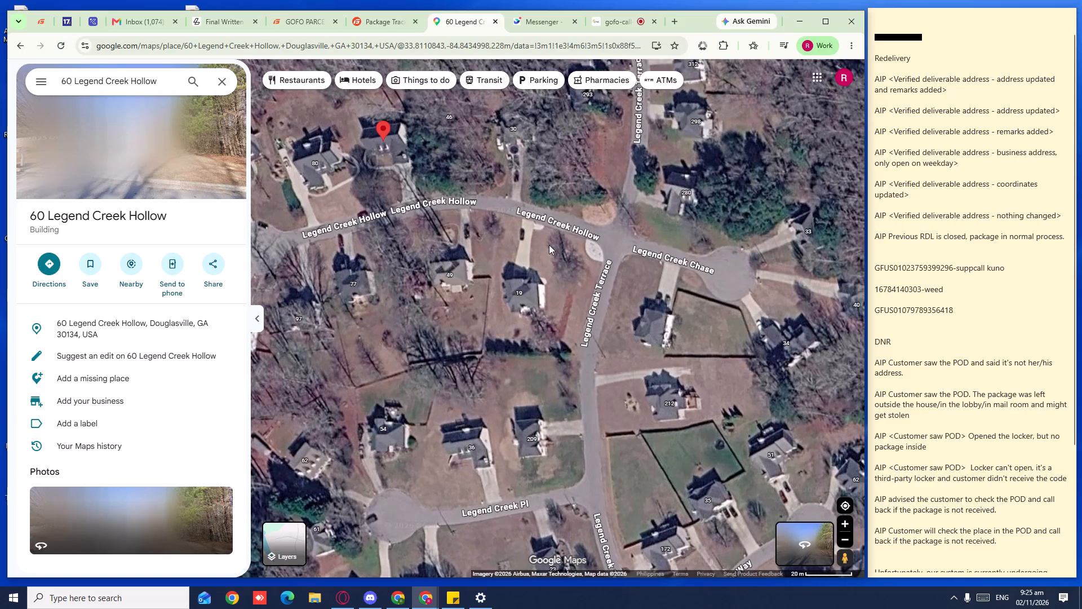
left_click_drag(549, 245, 548, 266)
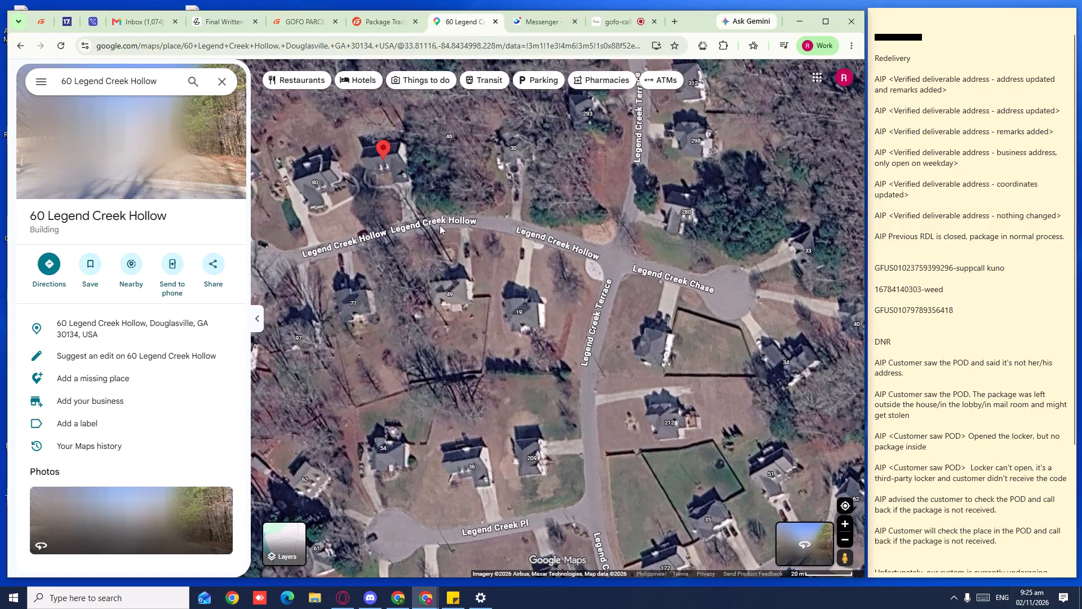
scroll(440, 225, "up", 1, "ctrl")
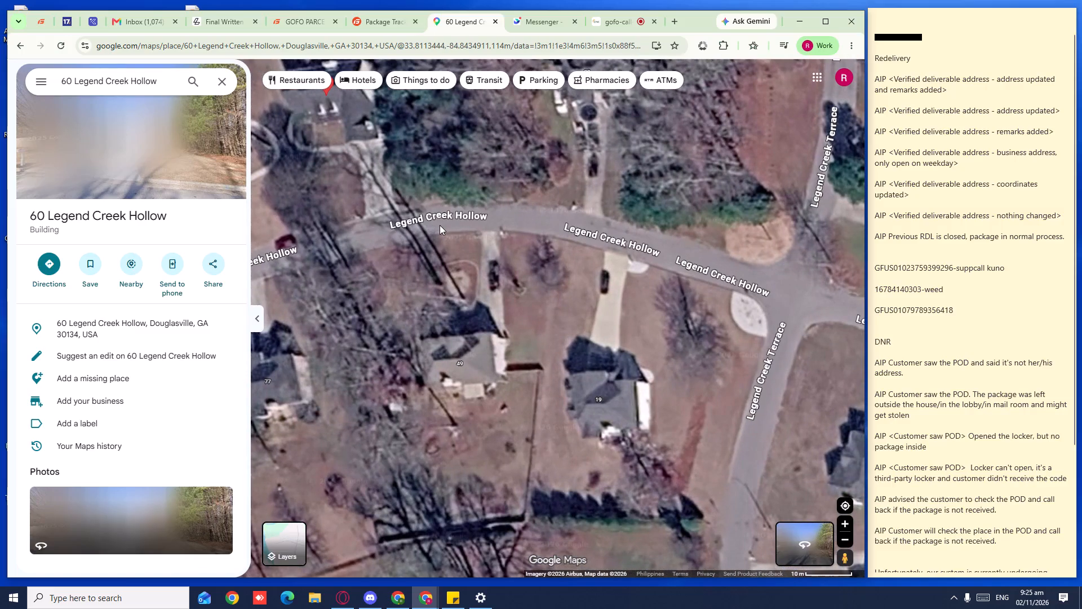
scroll(440, 225, "down", 1, "ctrl")
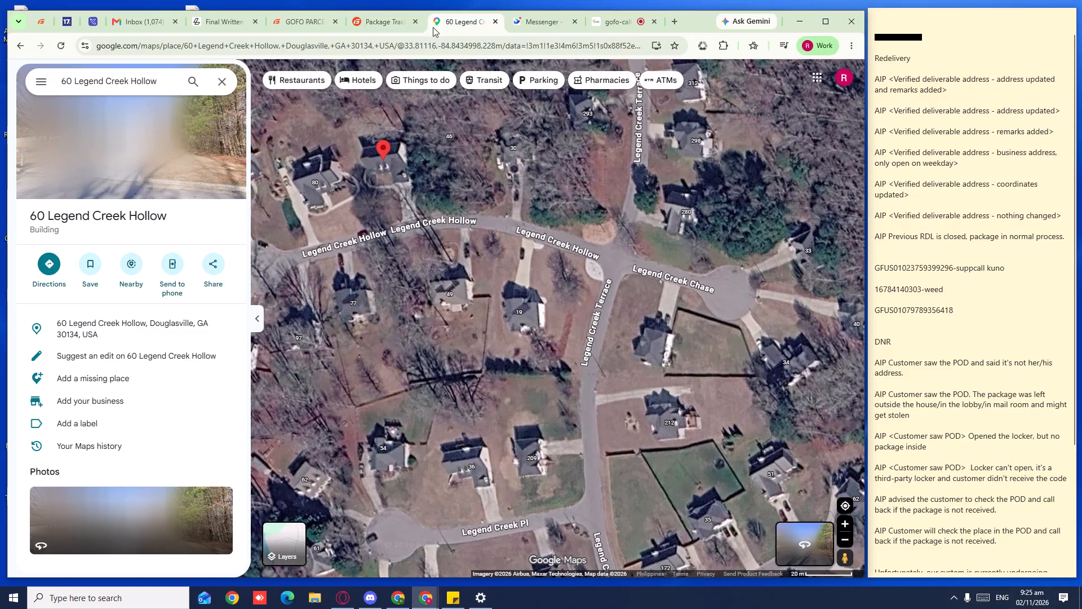
left_click(383, 16)
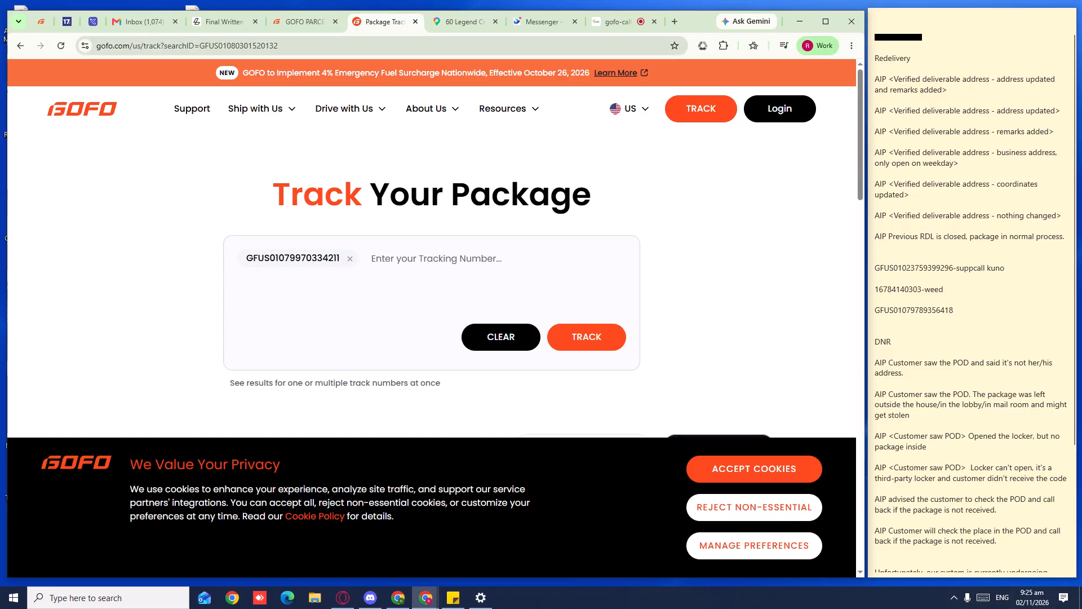
left_click(447, 32)
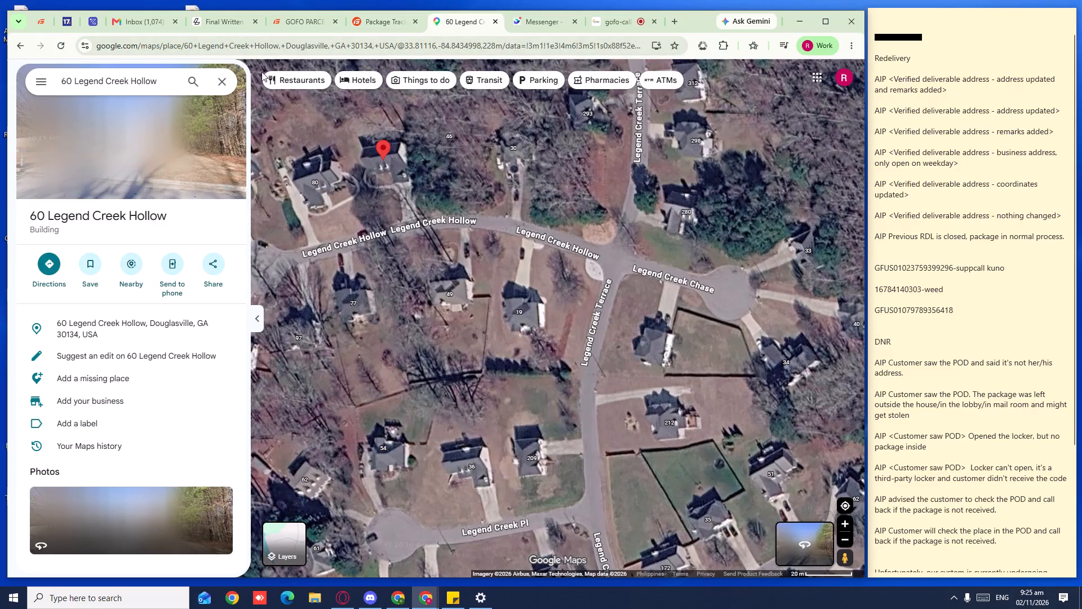
left_click(300, 29)
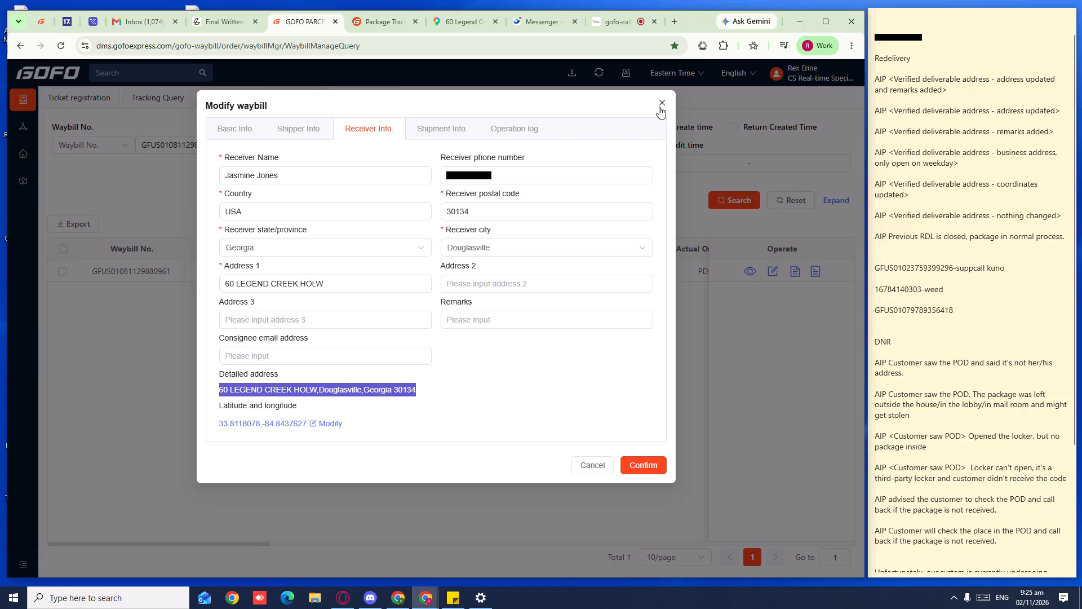
left_click(507, 314)
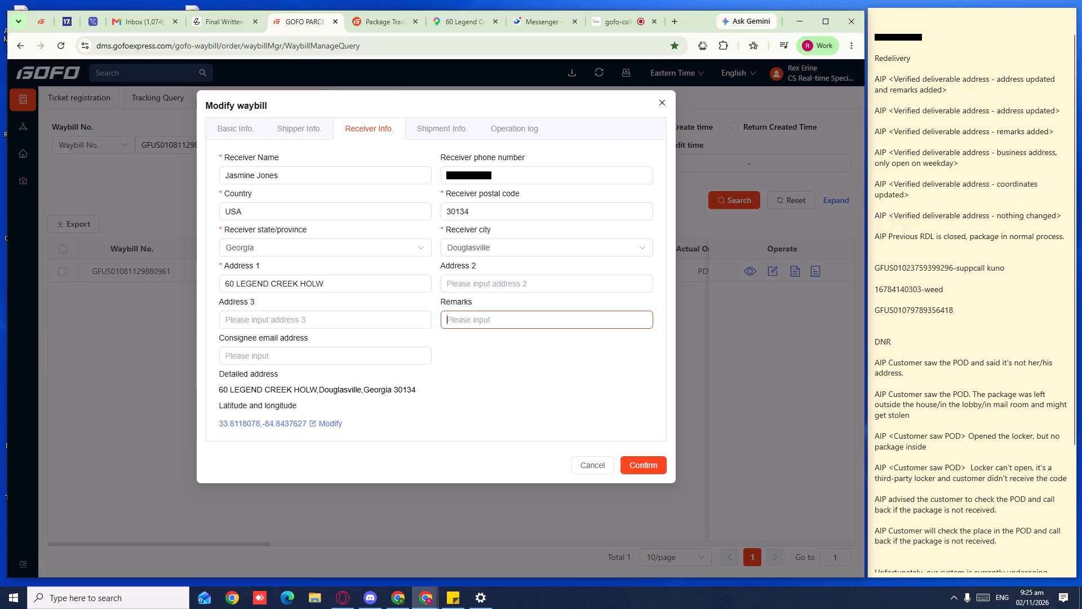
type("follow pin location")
left_click(630, 456)
left_click(630, 462)
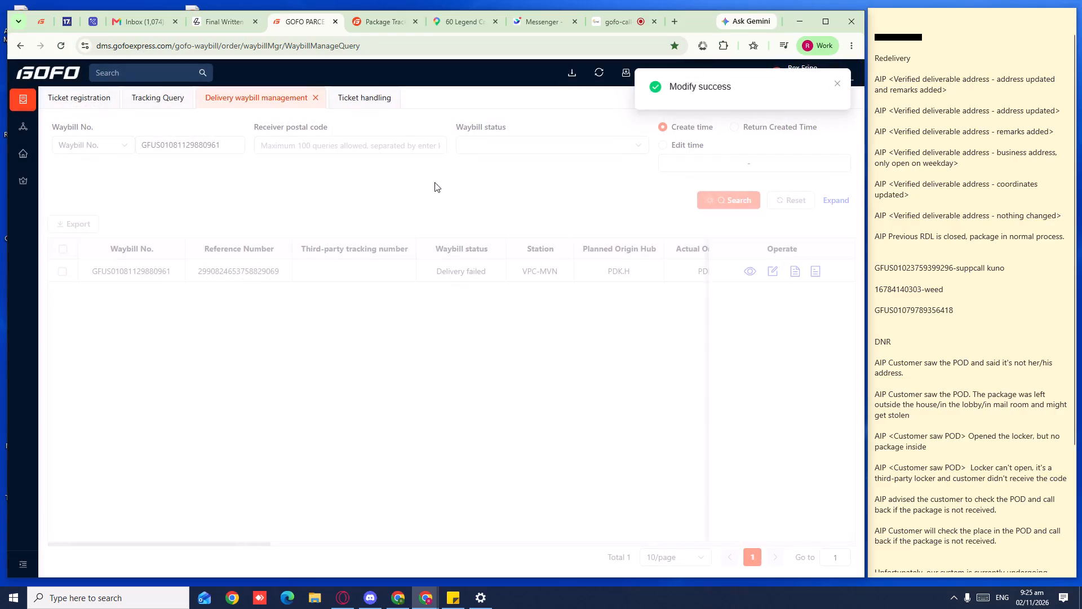
double_click(209, 149)
key("ctrl+c")
key("ctrl+c")
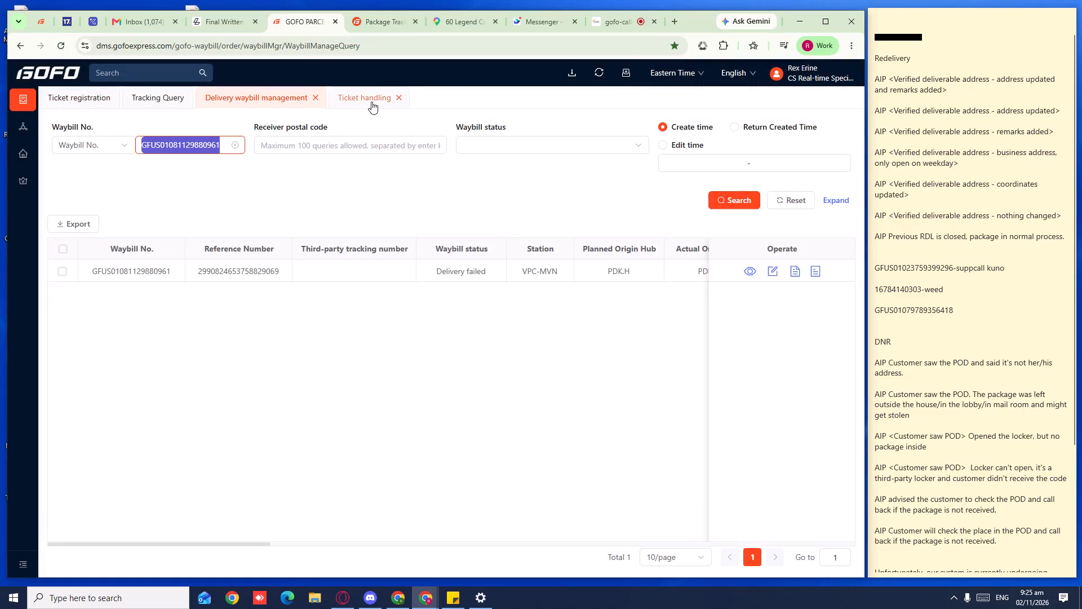
key("ctrl+c")
left_click(371, 101)
left_click(238, 151)
key("ctrl+v")
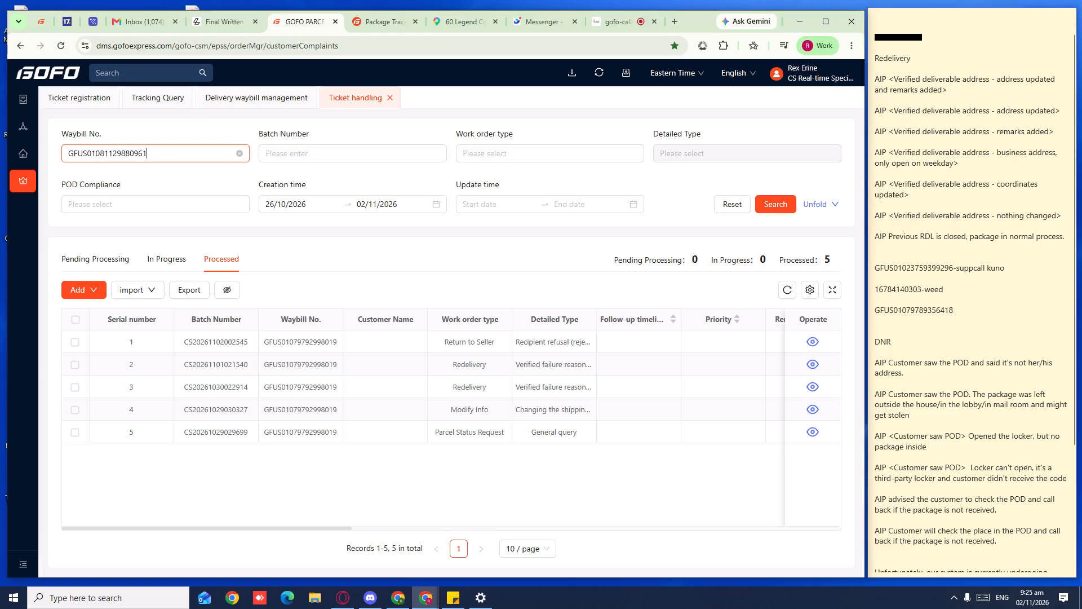
left_click(782, 197)
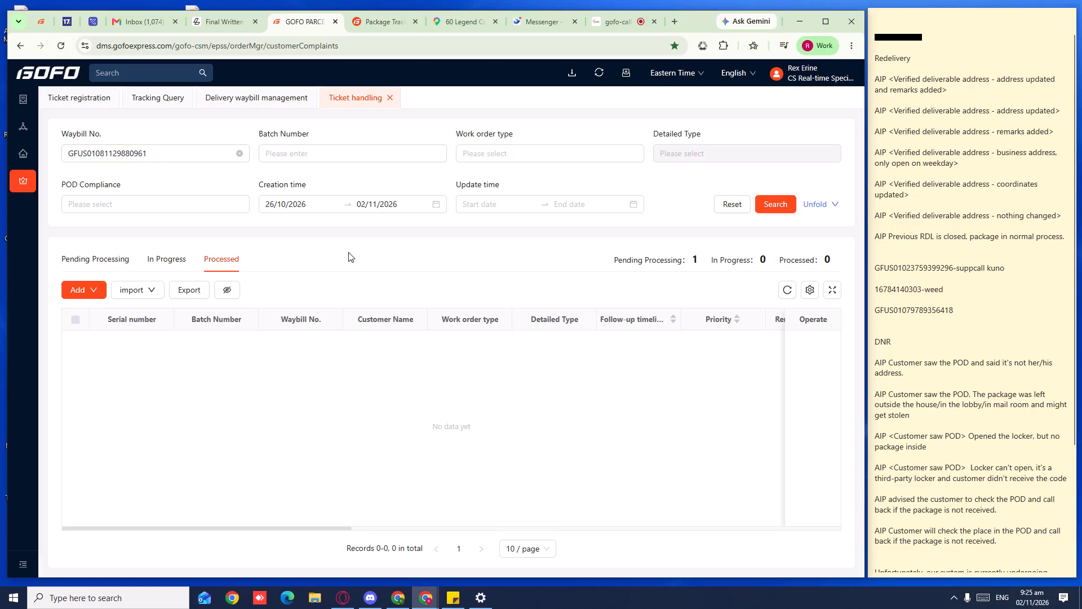
left_click(90, 257)
left_click(819, 340)
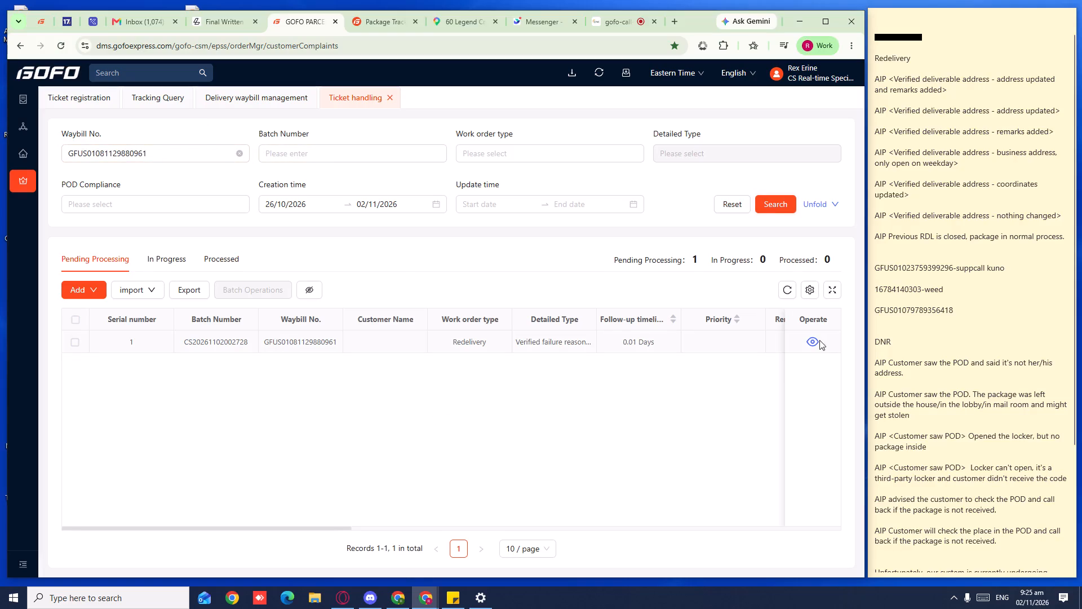
left_click(806, 343)
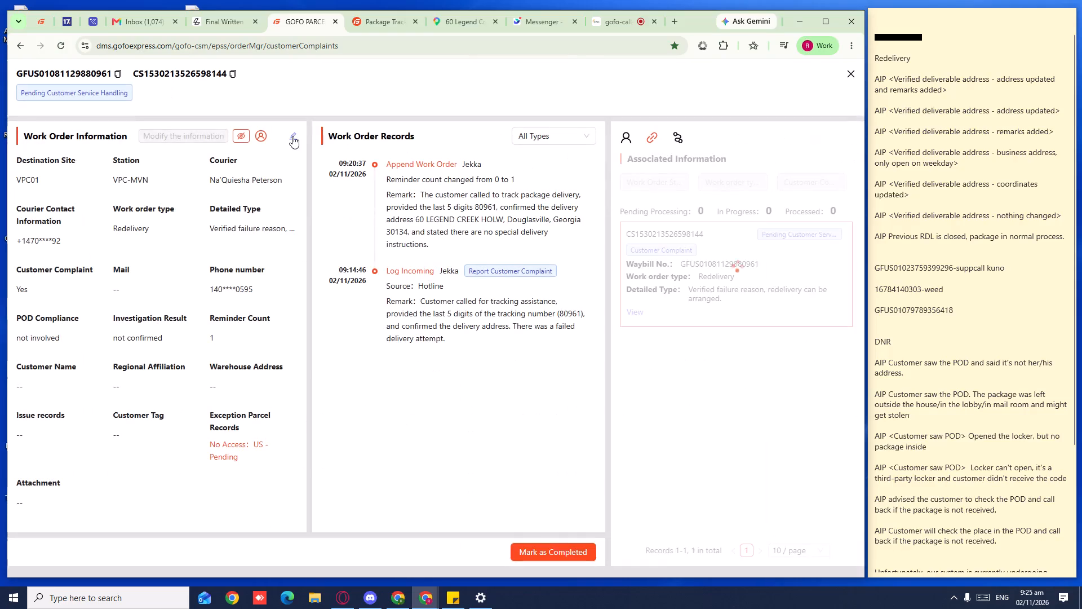
Replace the work order's remark with the sticky-note template "AIP <Verified deliverable address - remarks added>" and submit the edit.
left_click(292, 136)
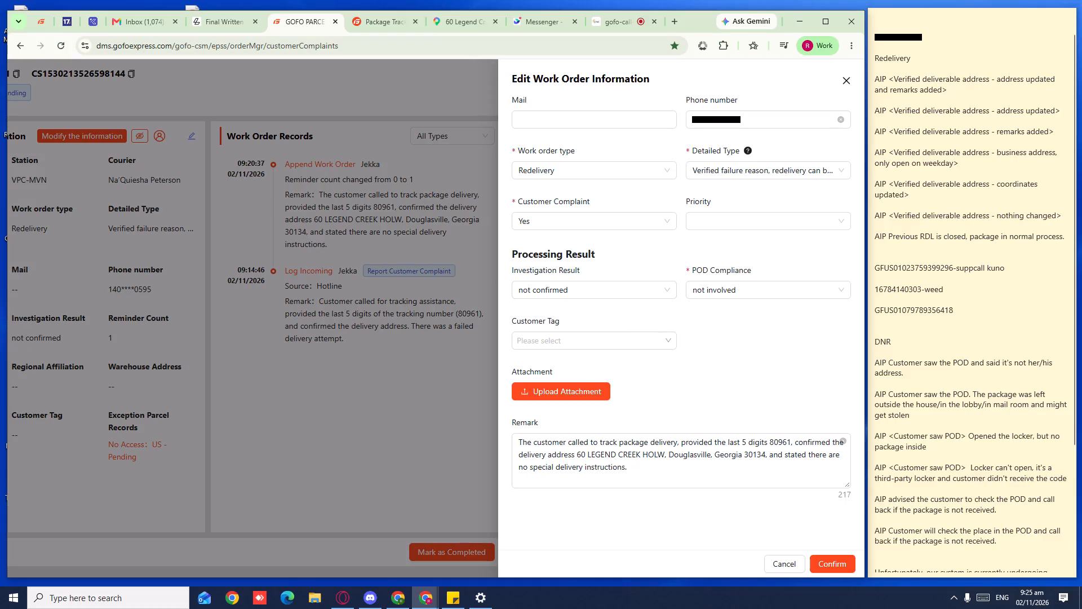
left_click(845, 440)
left_click(765, 444)
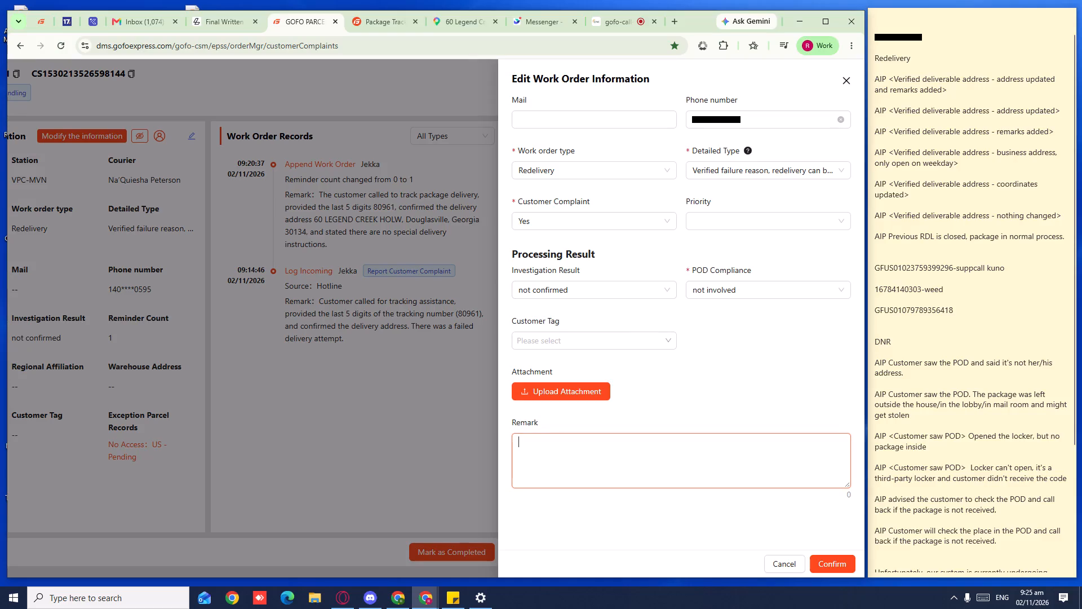
triple_click(979, 135)
left_click(978, 135)
key("ctrl+c")
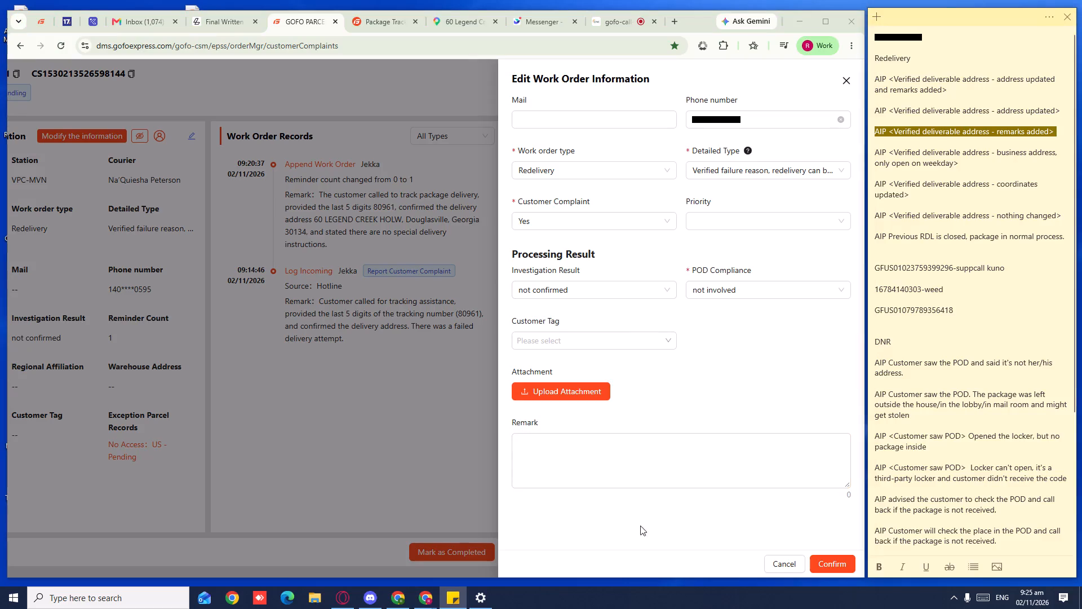
key("ctrl+c")
left_click(615, 459)
key("ctrl+v")
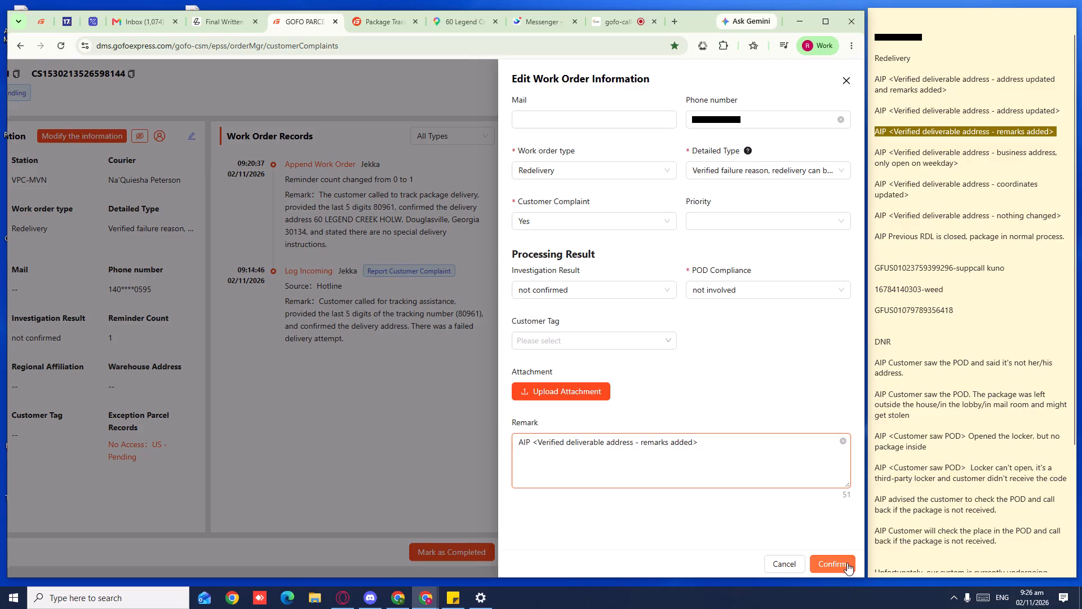
left_click(847, 562)
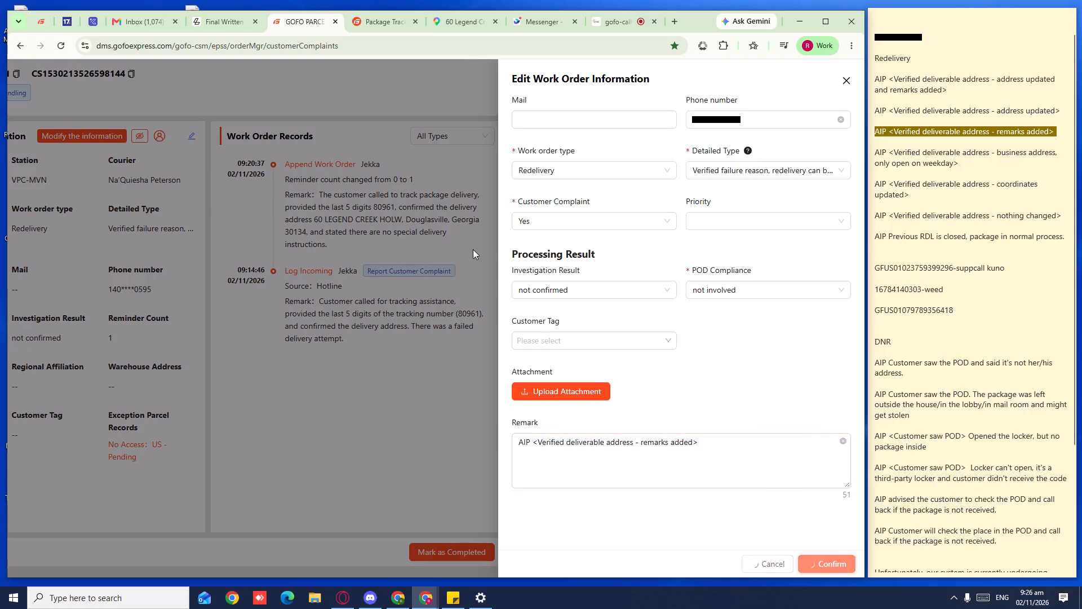
Return to the call center console and end the ongoing call.
left_click(605, 24)
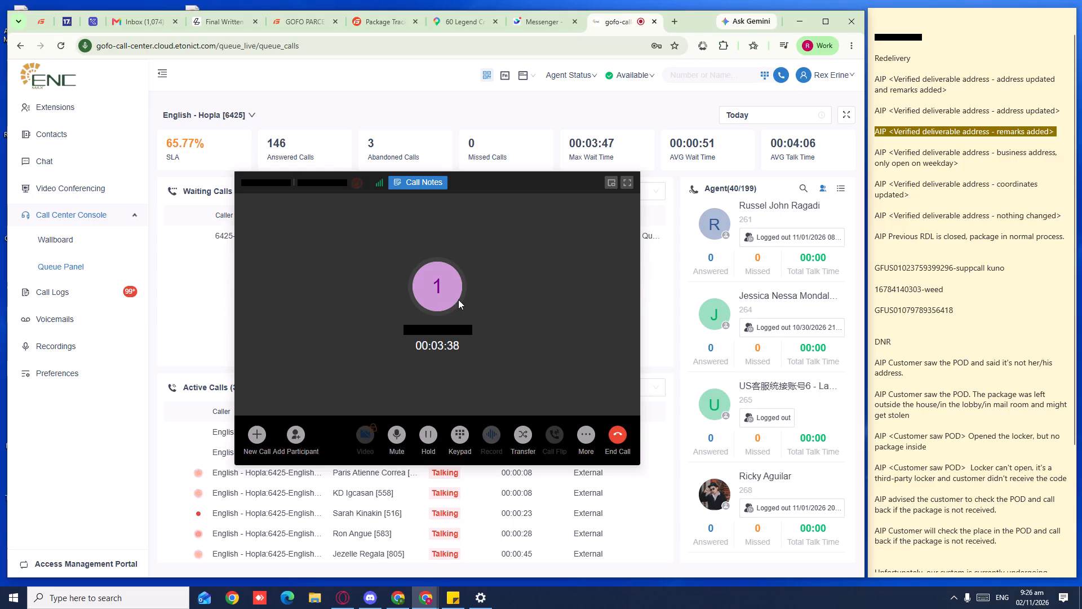
left_click(617, 436)
Clear the previous caller's phone number from the top of the sticky note.
left_click(873, 41)
double_click(891, 42)
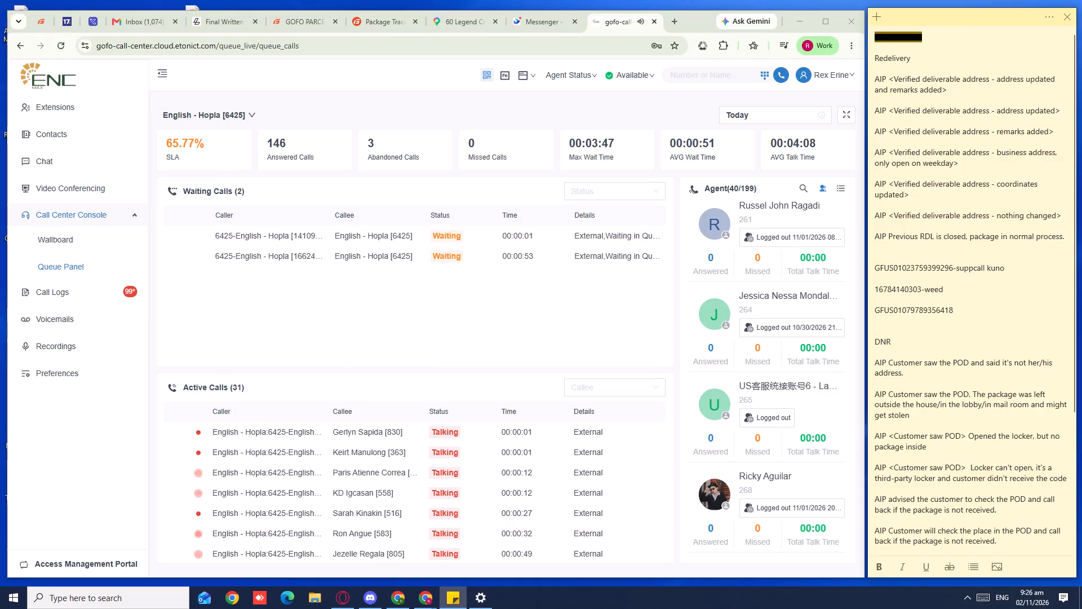
key("Delete")
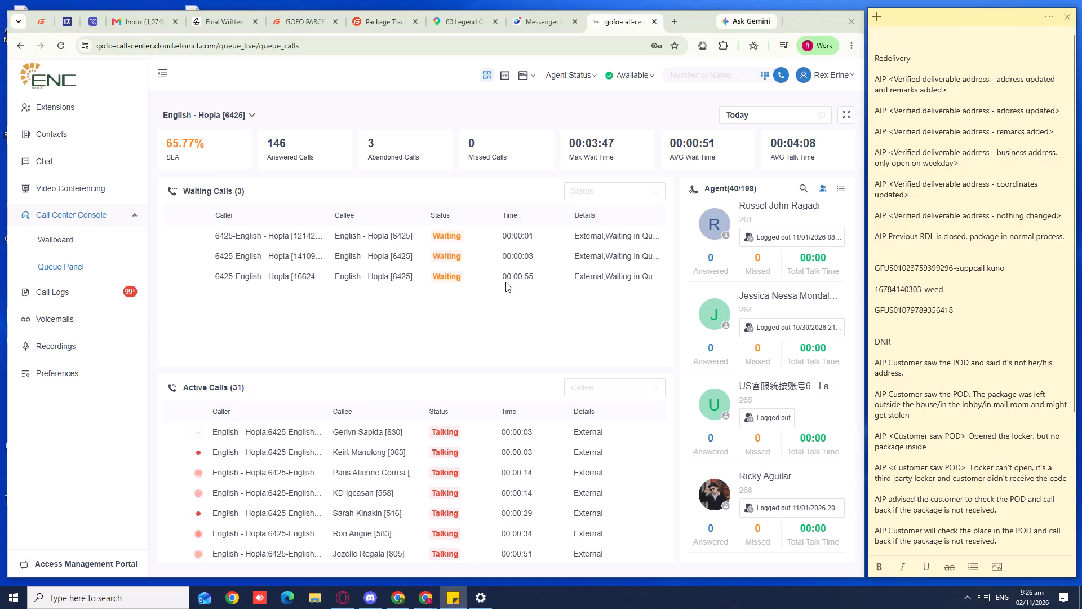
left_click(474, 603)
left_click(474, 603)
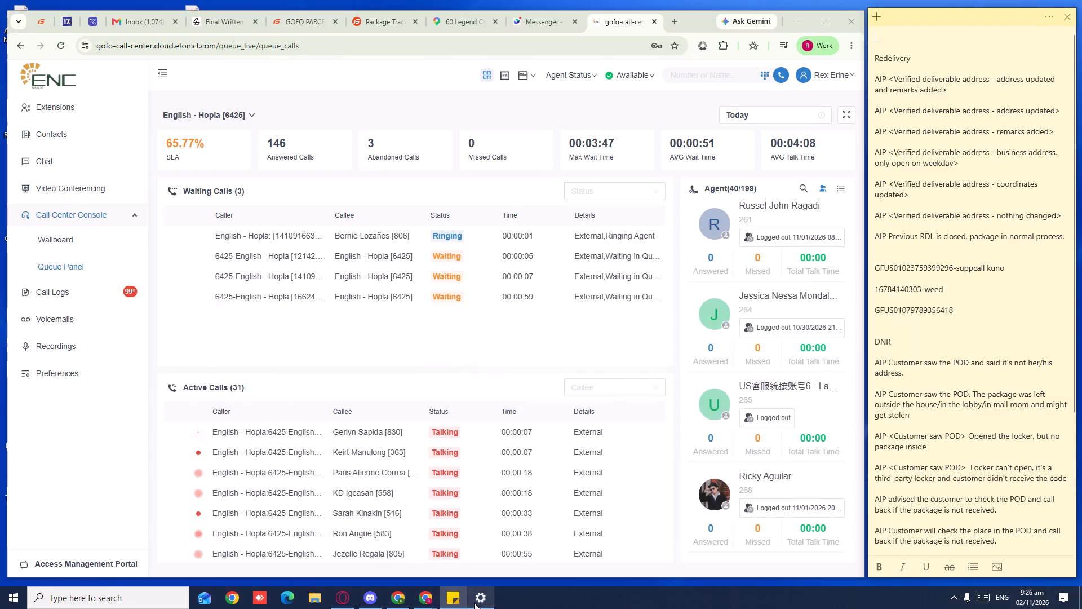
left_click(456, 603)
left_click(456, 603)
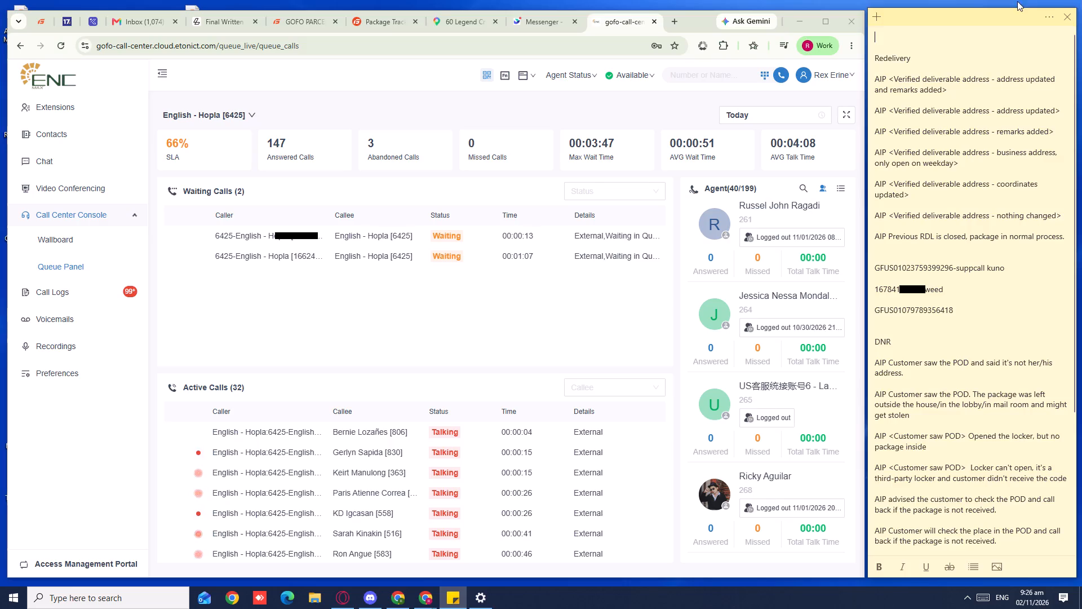
Search the queue's agent list for "rex" to check the agent's own entry, and clear the search.
left_click(800, 190)
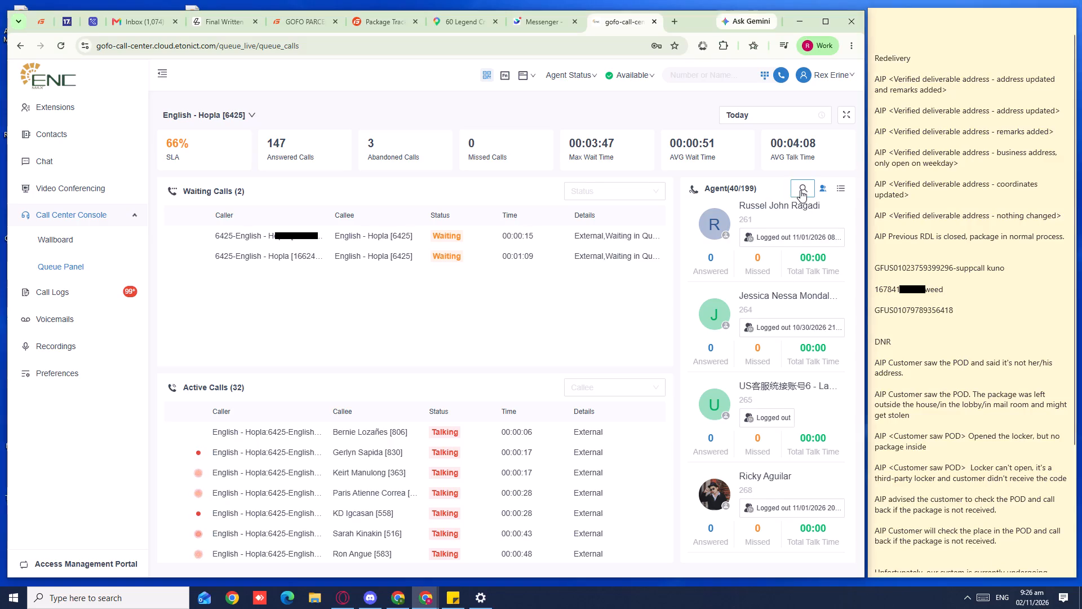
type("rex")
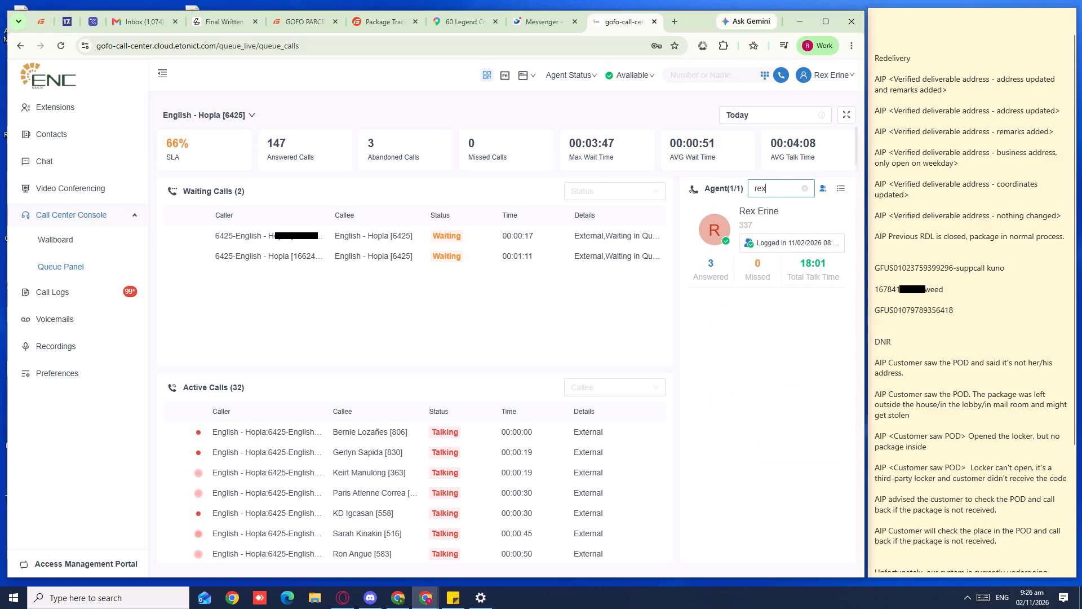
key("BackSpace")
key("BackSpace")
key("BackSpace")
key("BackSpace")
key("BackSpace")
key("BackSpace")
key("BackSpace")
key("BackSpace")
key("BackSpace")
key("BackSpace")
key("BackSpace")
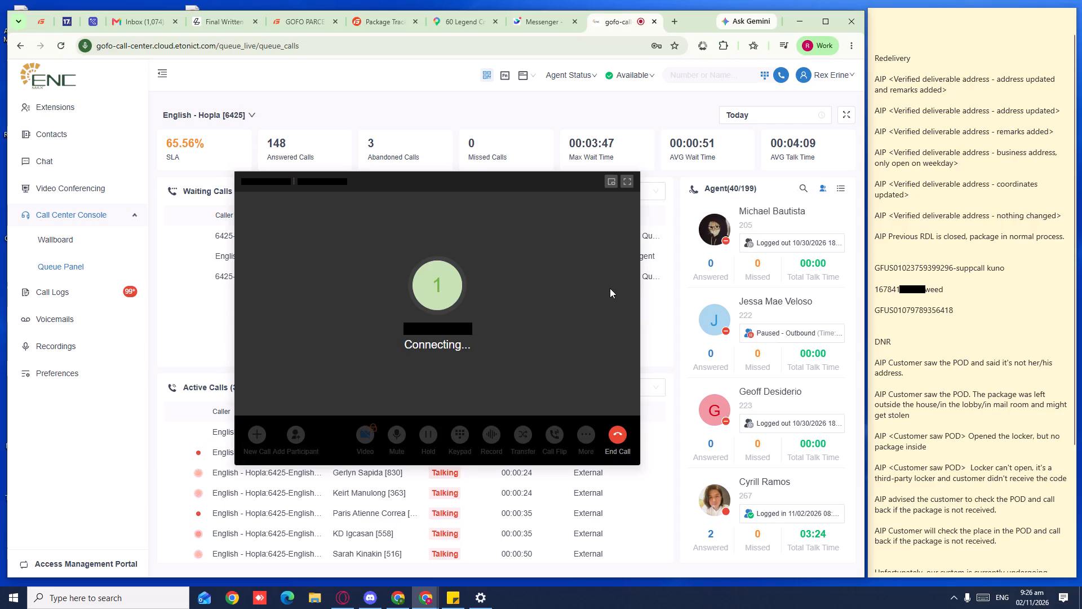
Copy the new incoming caller's phone number to the top line of the sticky note.
left_click(473, 329)
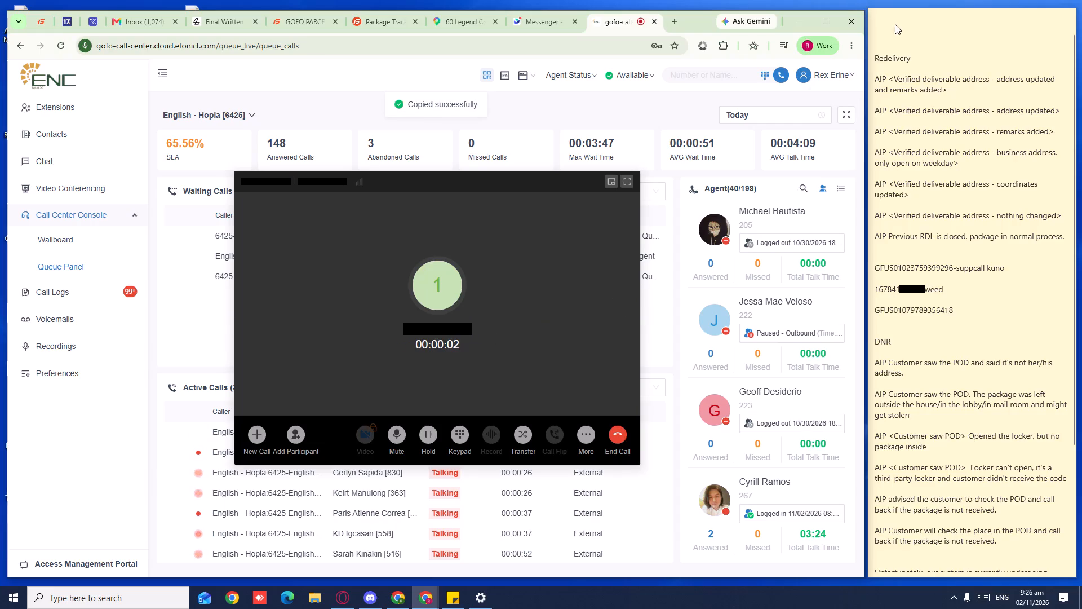
left_click(893, 24)
left_click(888, 35, "ctrl")
key("ctrl+v")
Close the open work order and look up the new caller's call-in records by phone number in Ticket registration.
left_click(303, 28)
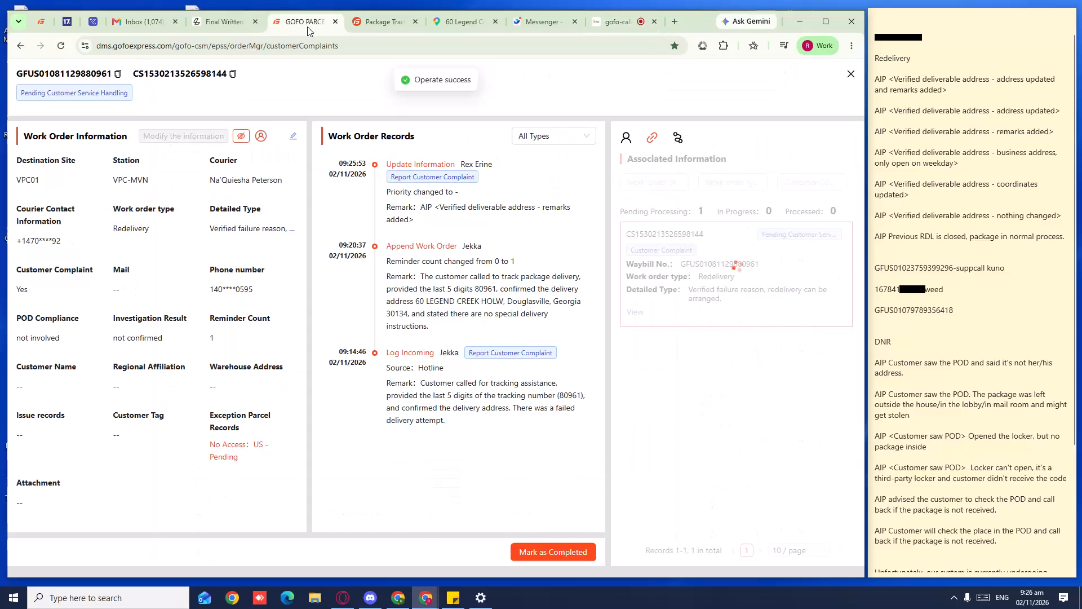
left_click(854, 72)
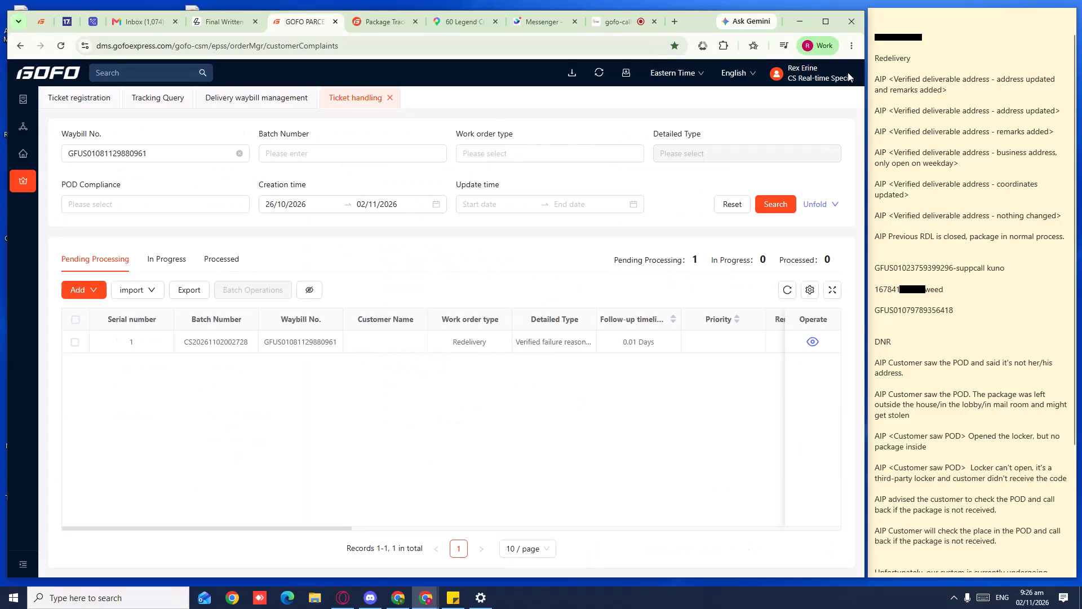
left_click(96, 97)
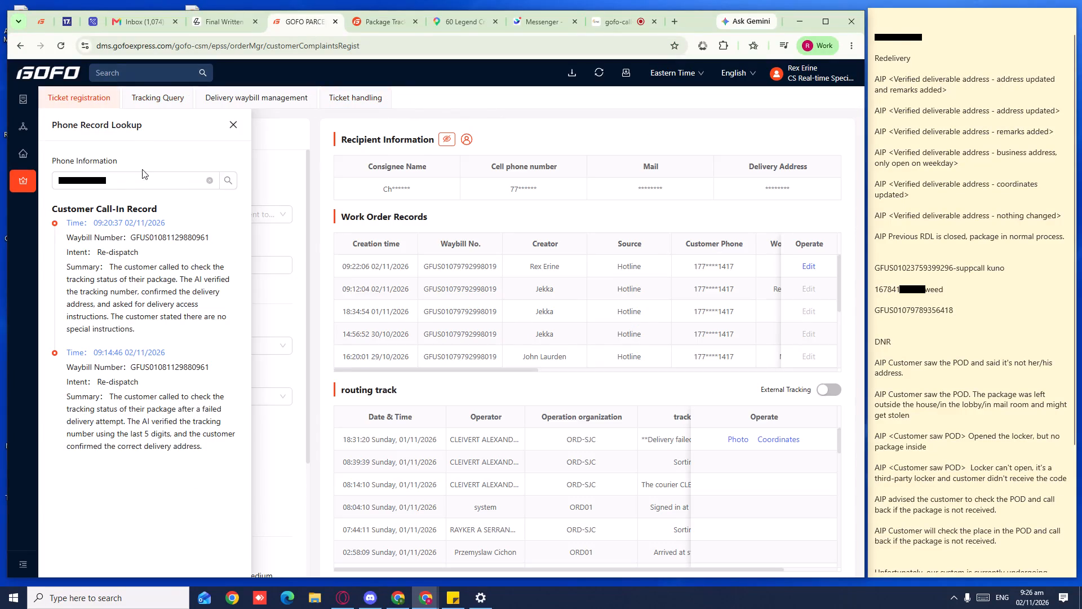
double_click(203, 178)
left_click(211, 179)
key("ctrl+v")
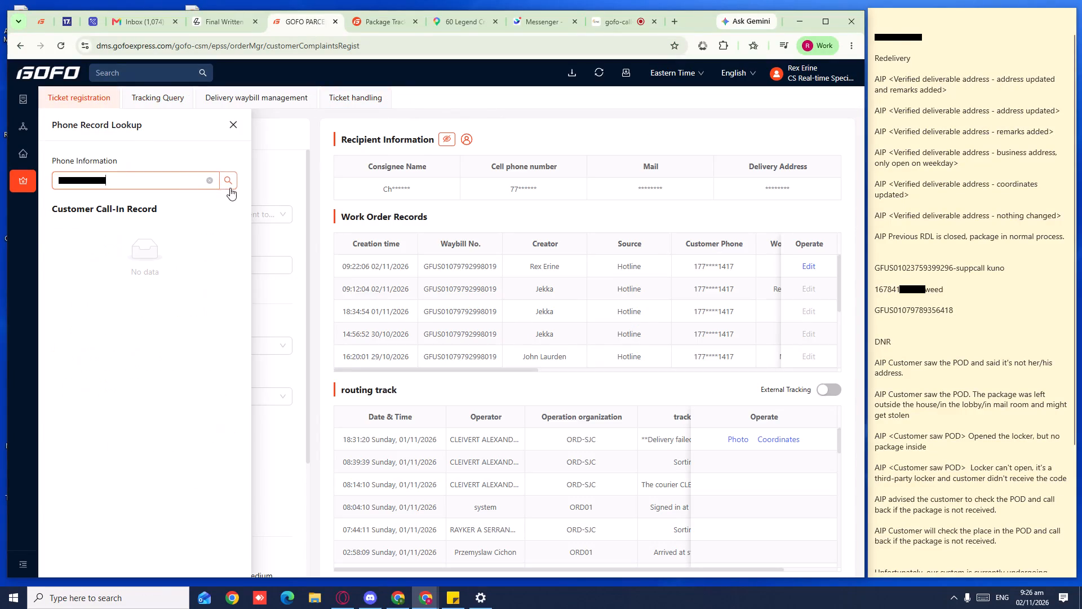
left_click(230, 188)
double_click(184, 239)
key("ctrl+c")
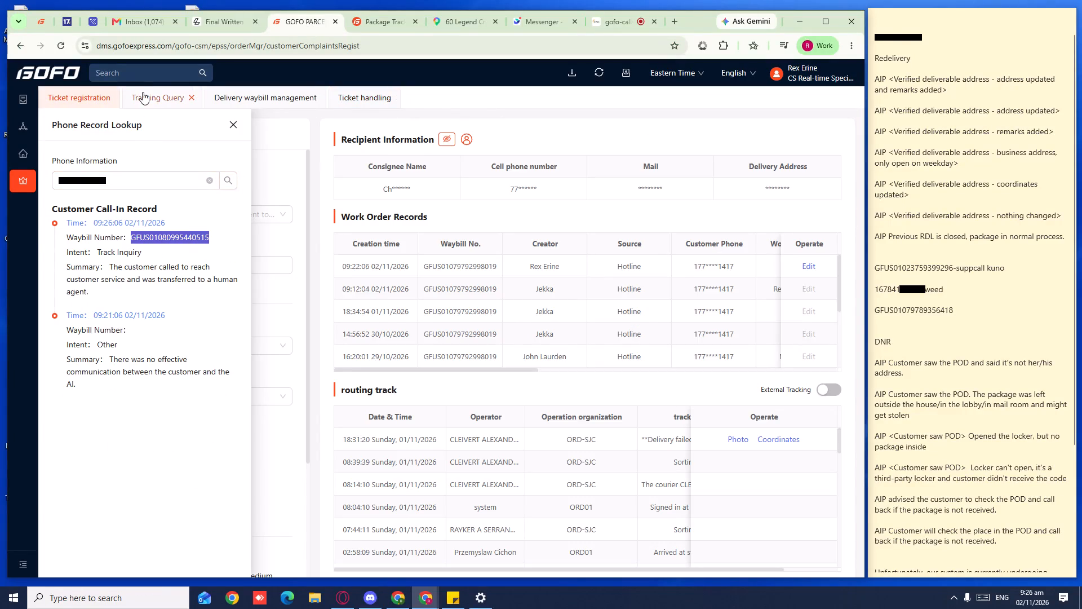
key("ctrl+c")
key("ctrl+c")
left_click(145, 94)
double_click(143, 144)
key("Delete")
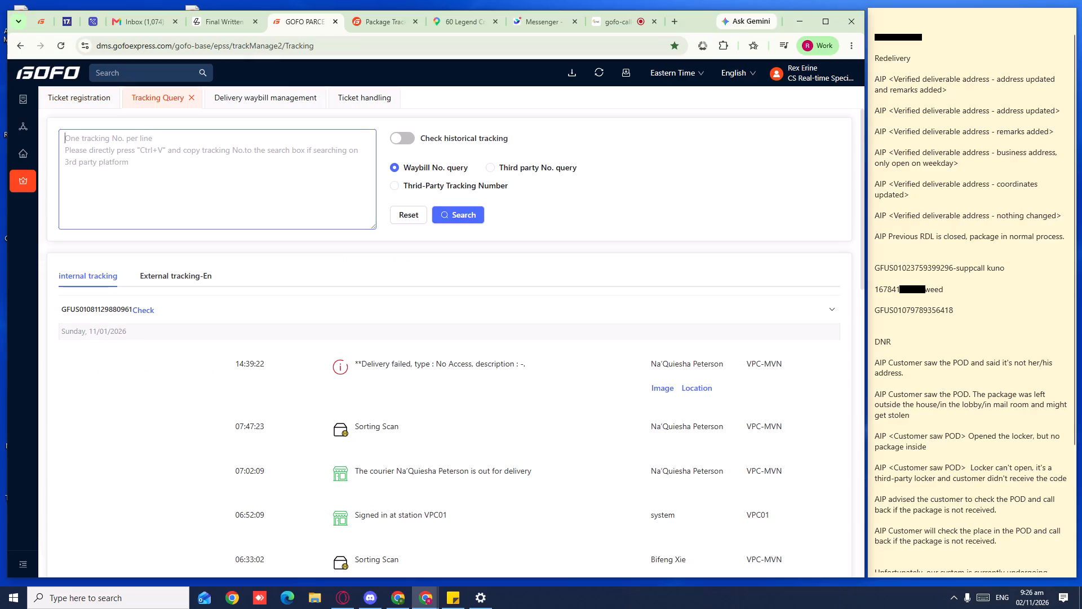
key("ctrl+v")
left_click(460, 210)
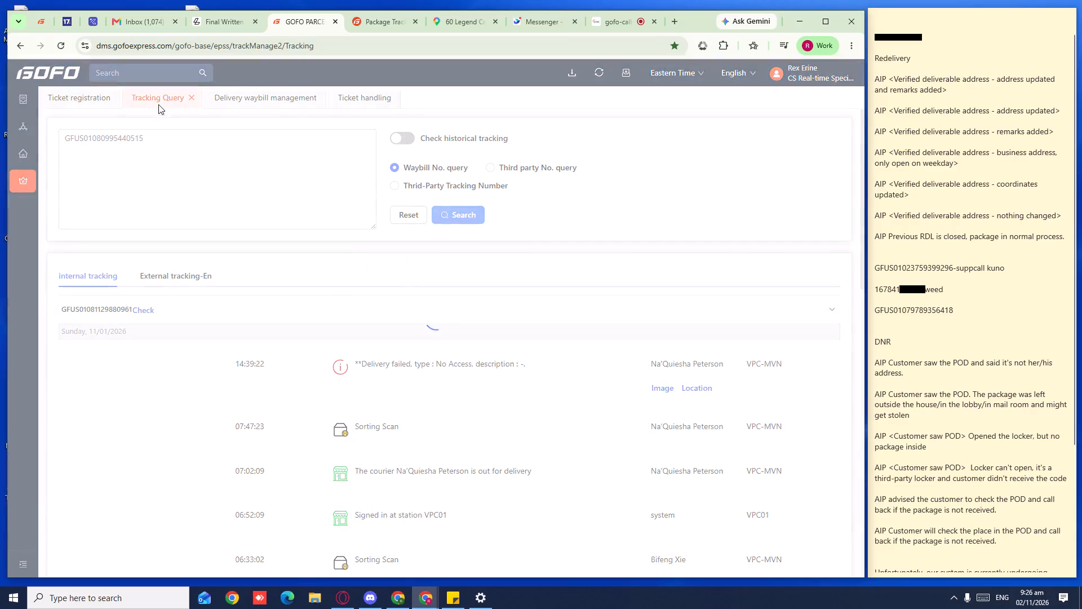
left_click(152, 311)
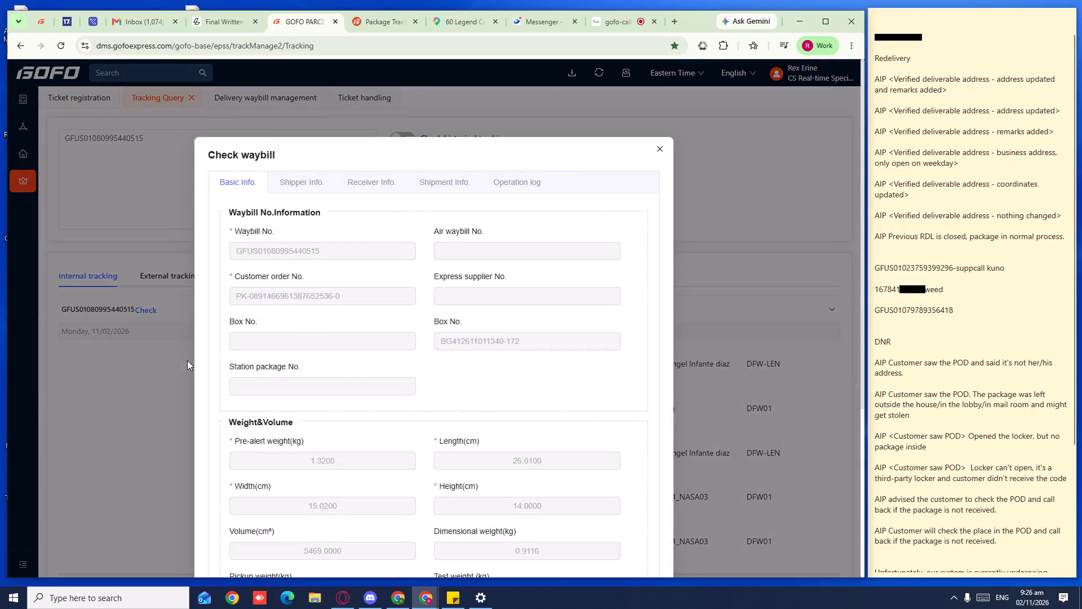
left_click(370, 189)
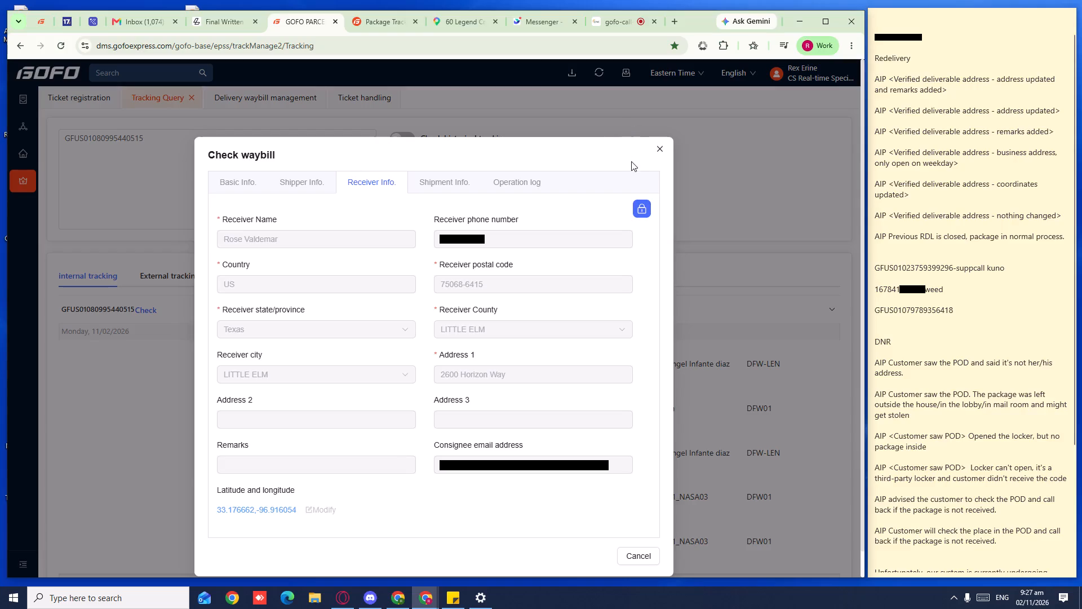
left_click(664, 149)
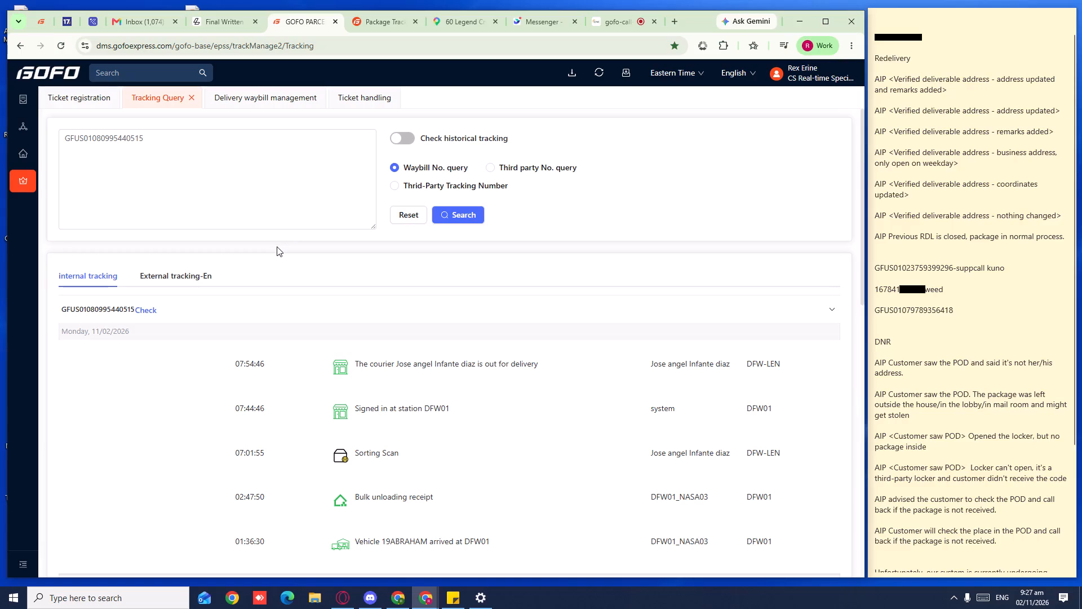
scroll(277, 246, "down", 7)
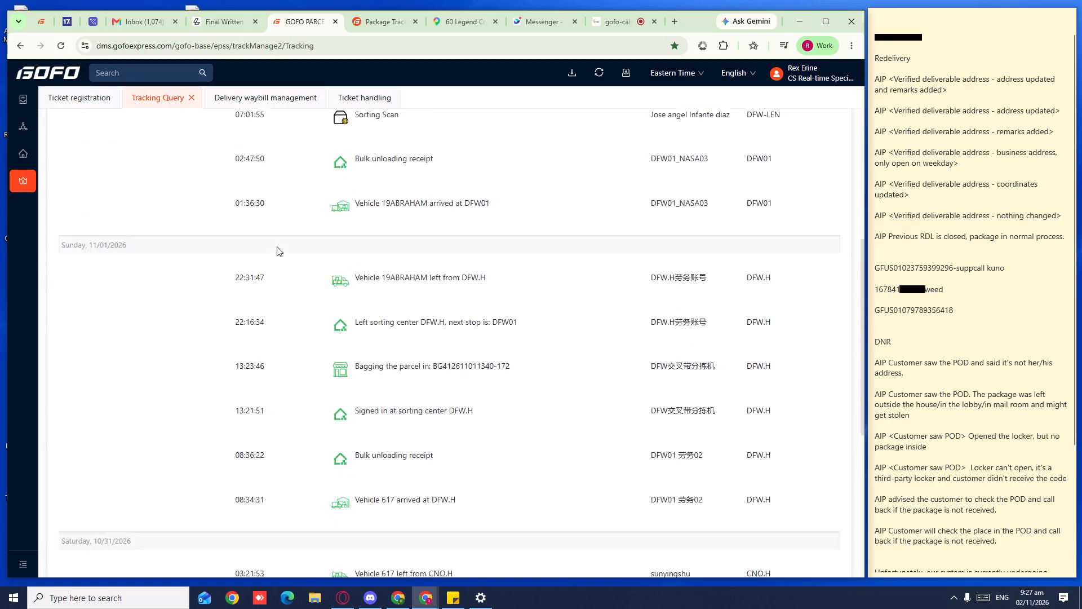
scroll(277, 246, "down", 5)
scroll(277, 246, "up", 10)
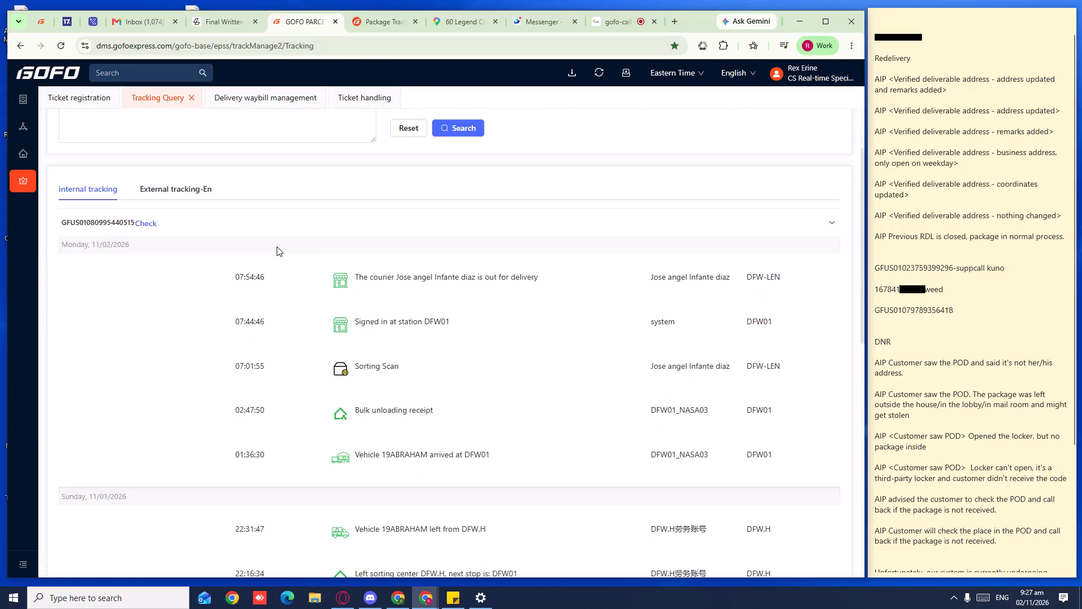
scroll(277, 246, "up", 3)
double_click(238, 148)
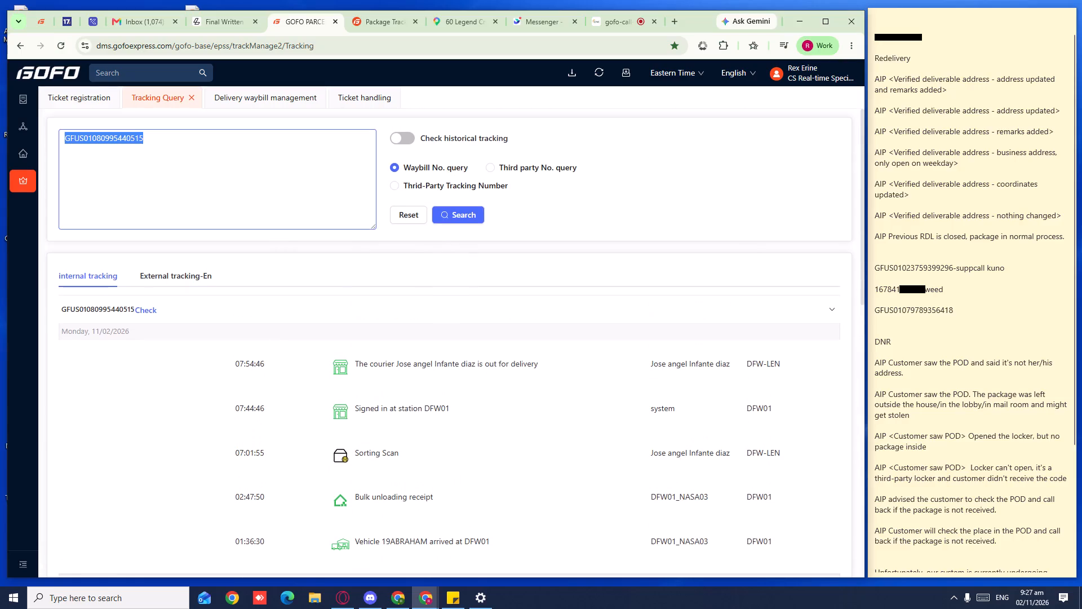
key("ctrl+c")
key("ctrl+c")
key("ctrl+c")
key("ctrl+c")
left_click(267, 104)
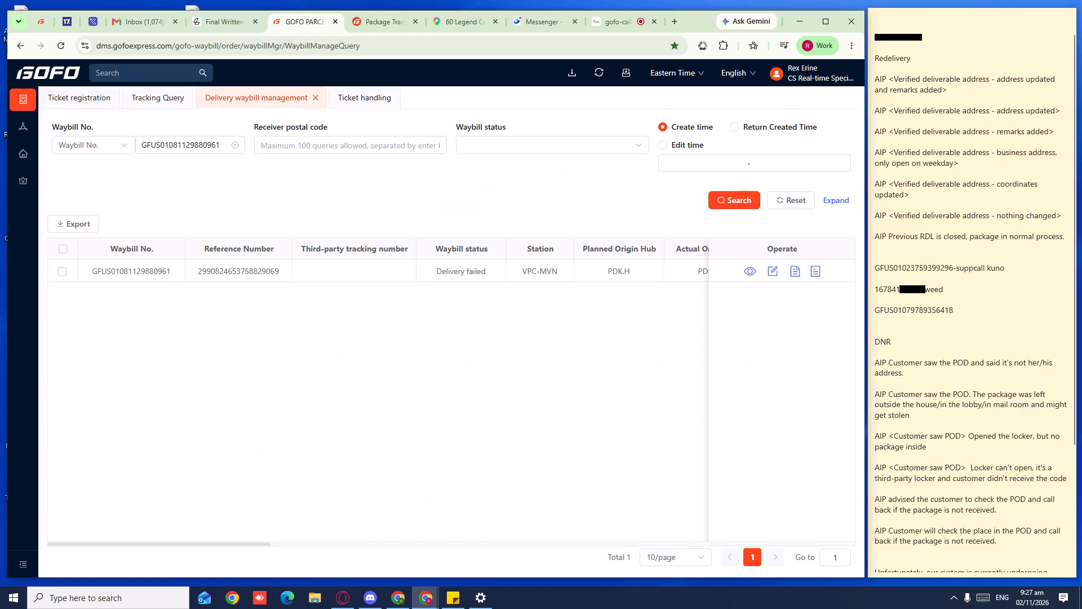
left_click(236, 147)
key("ctrl+v")
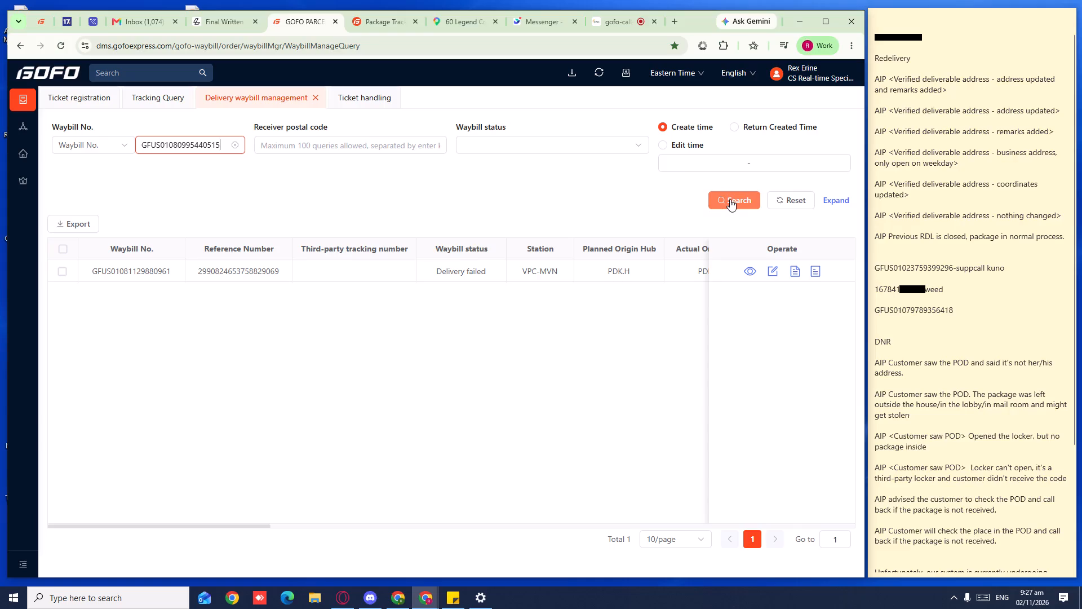
left_click(730, 199)
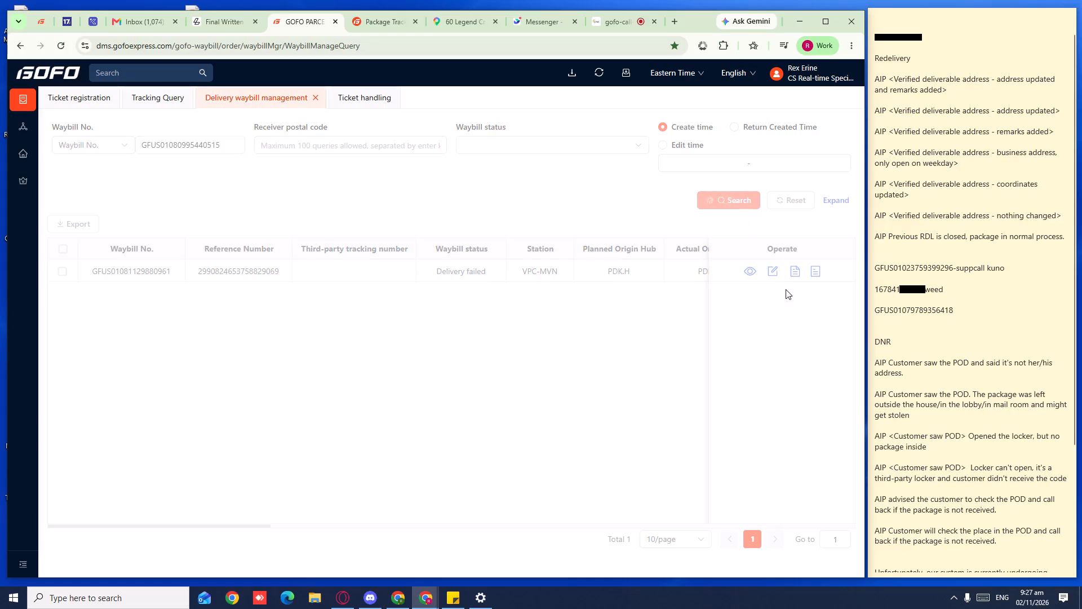
left_click(774, 271)
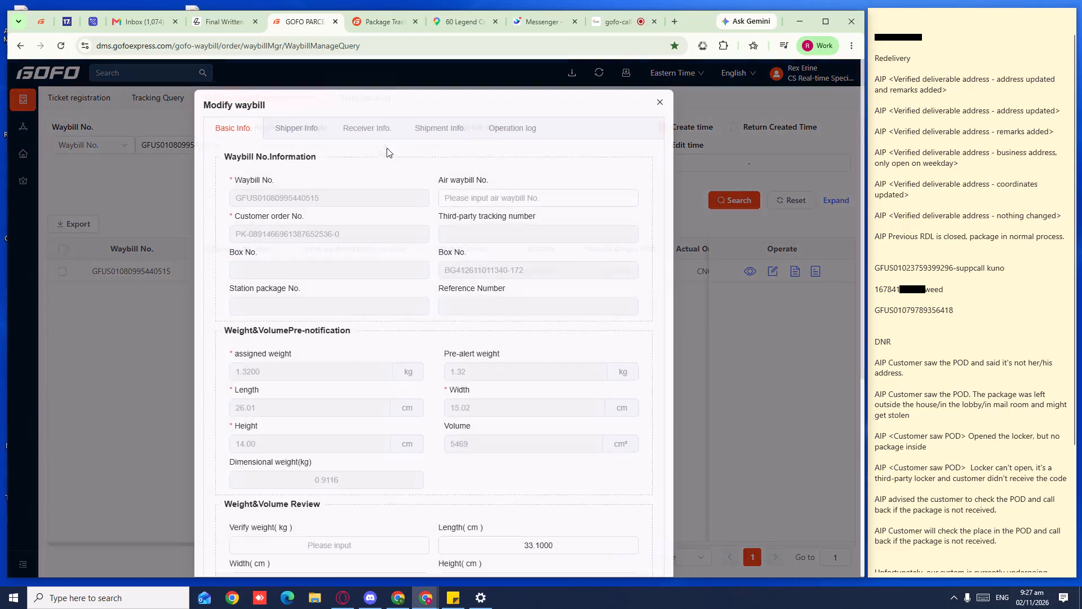
left_click(385, 131)
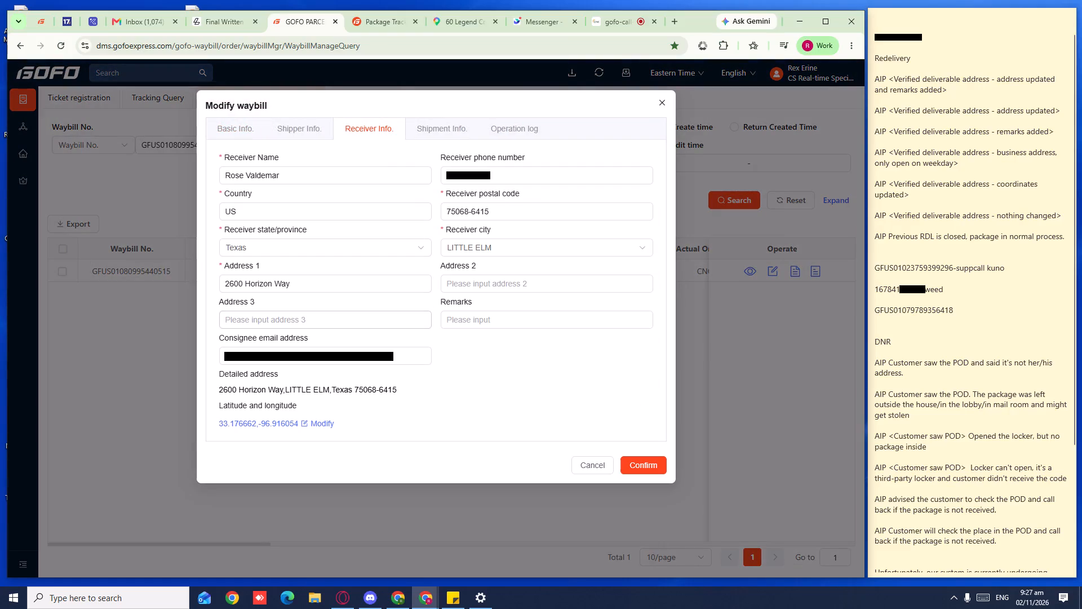
Change the last digit of the Address 1 house number to 1, copy the detailed address and save the waybill modification.
left_click(409, 325)
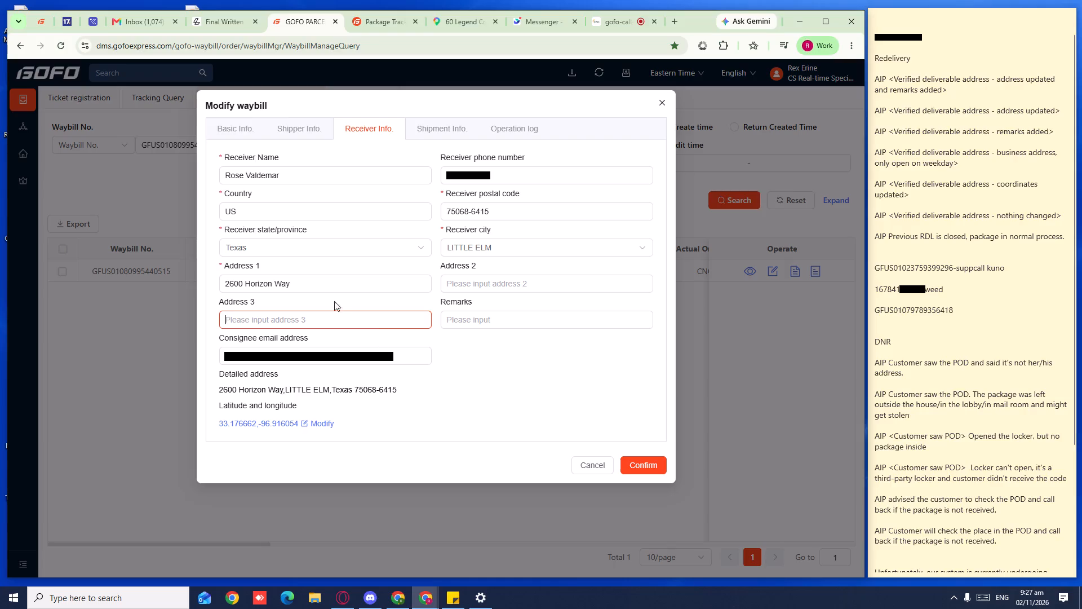
left_click(242, 286)
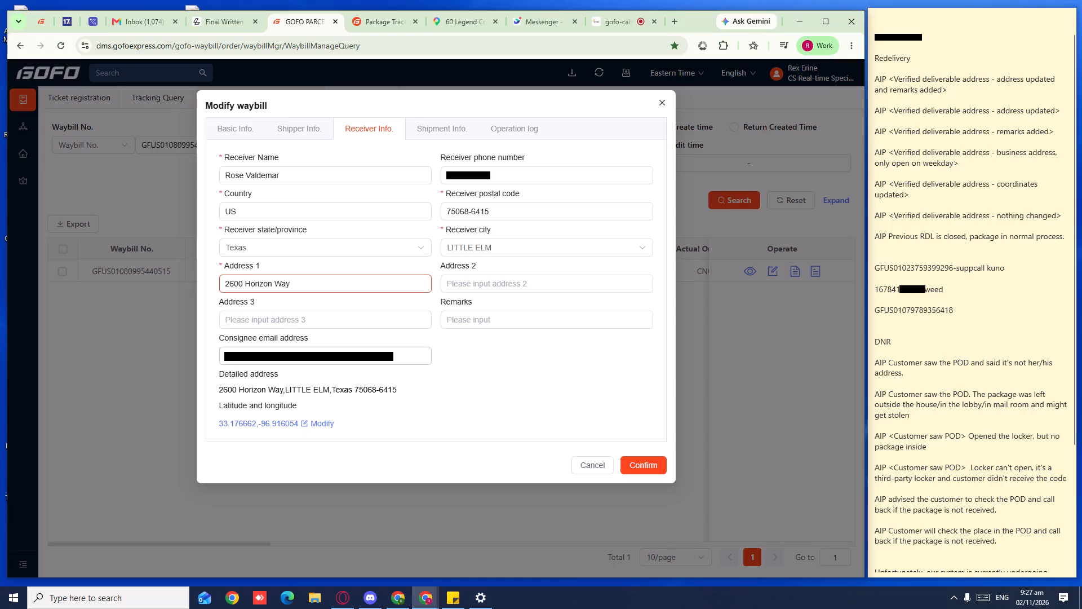
key("BackSpace")
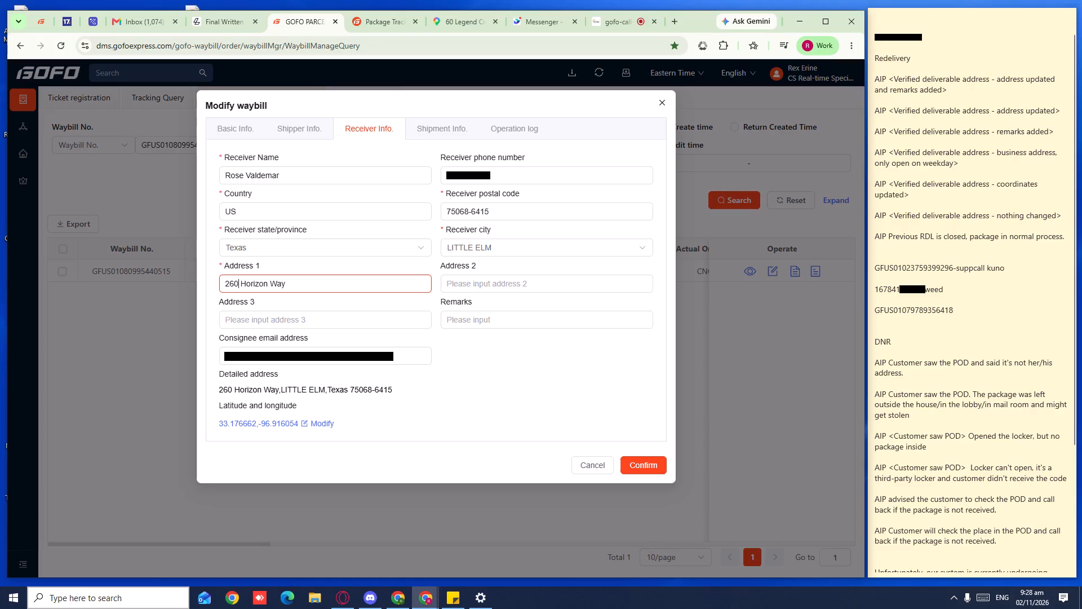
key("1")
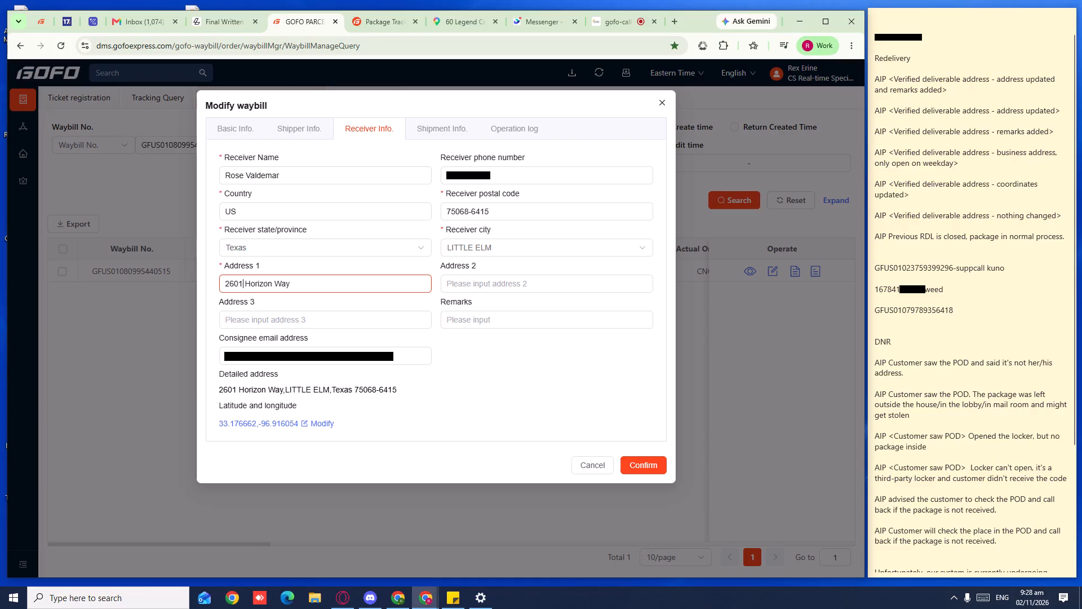
left_click(268, 385)
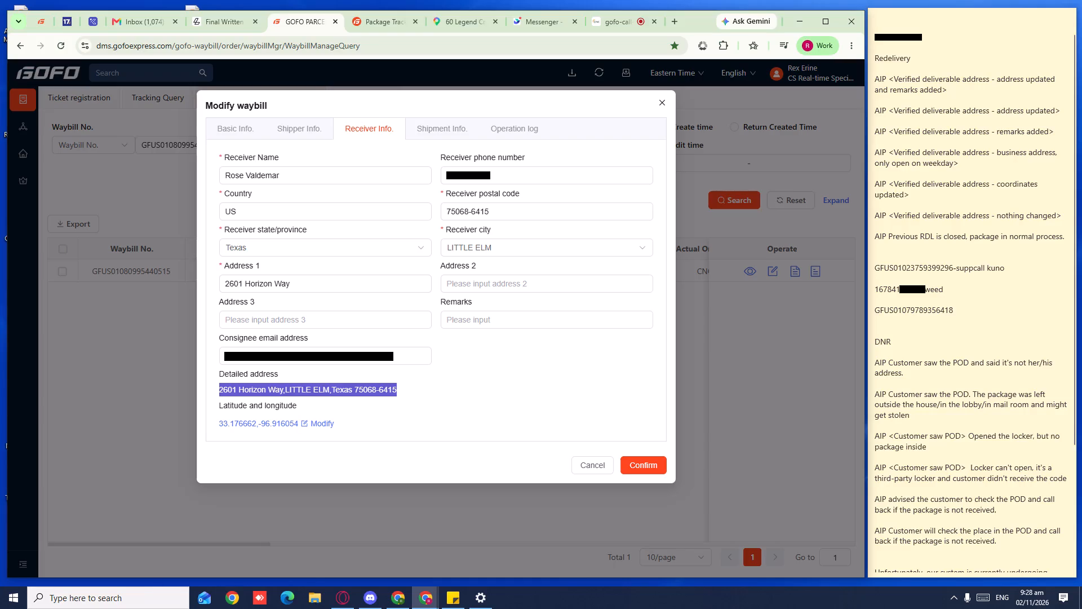
key("ctrl+c")
key("ctrl+c")
key("ctrl+c")
key("ctrl+c")
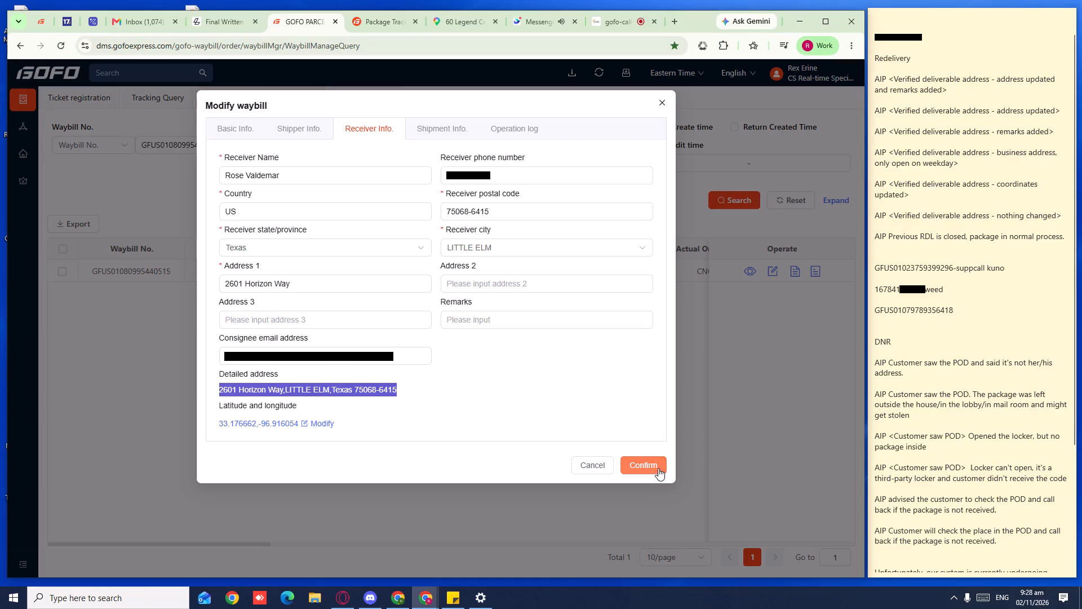
left_click(658, 468)
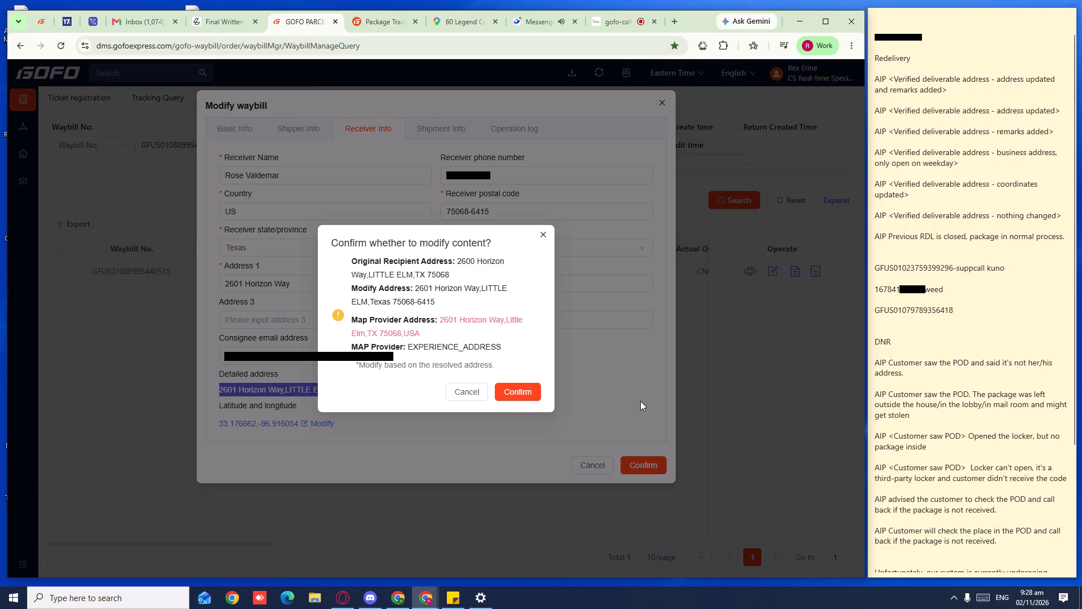
left_click(503, 394)
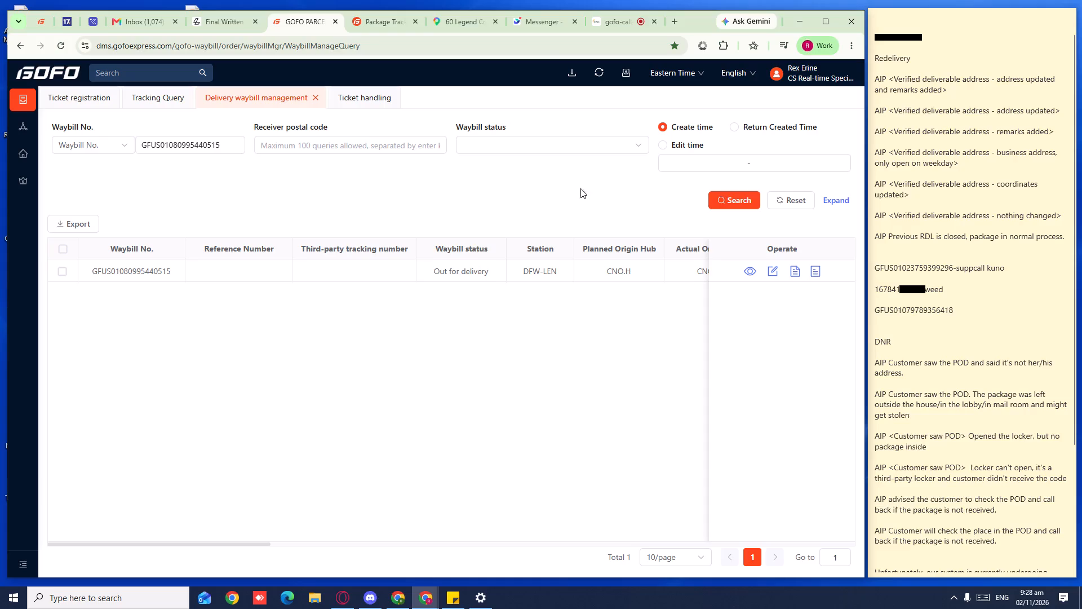
Search Google Maps for the copied detailed address in place of the previous search.
left_click(463, 31)
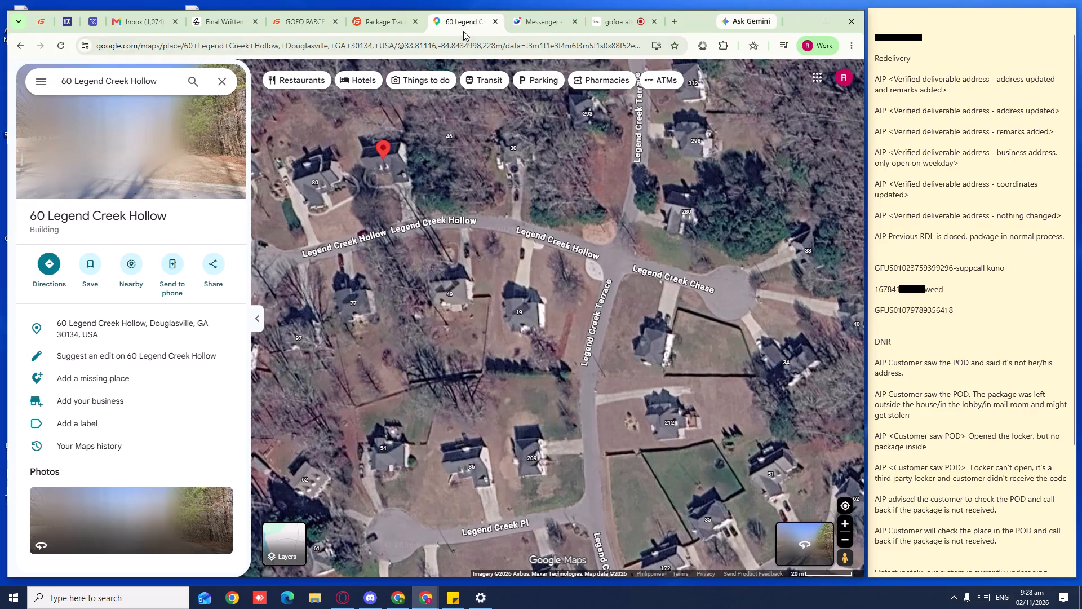
left_click(227, 83)
left_click(164, 79)
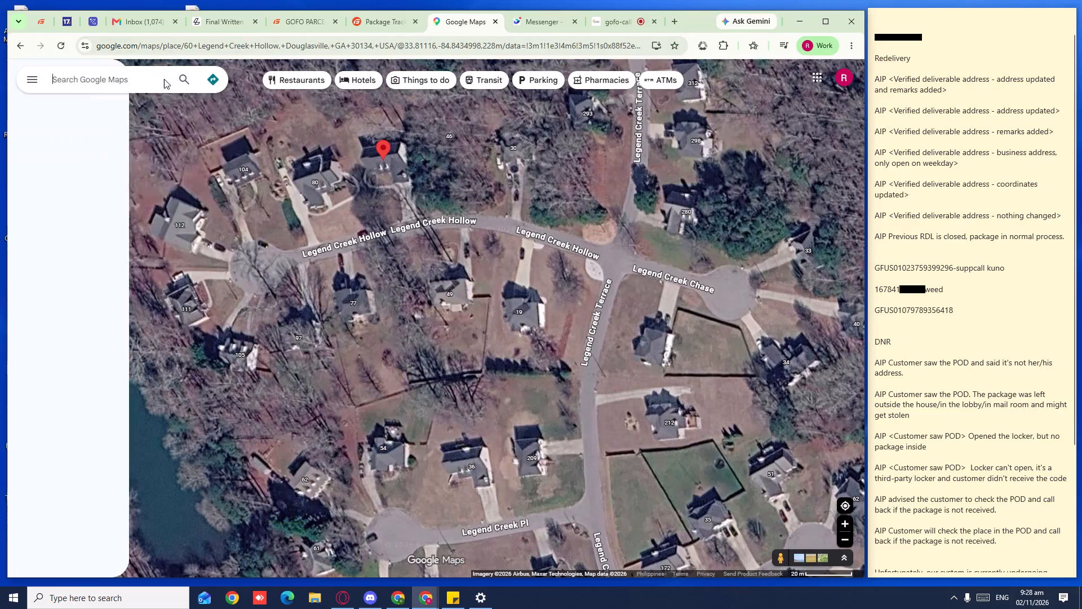
key("ctrl+v")
left_click(187, 80)
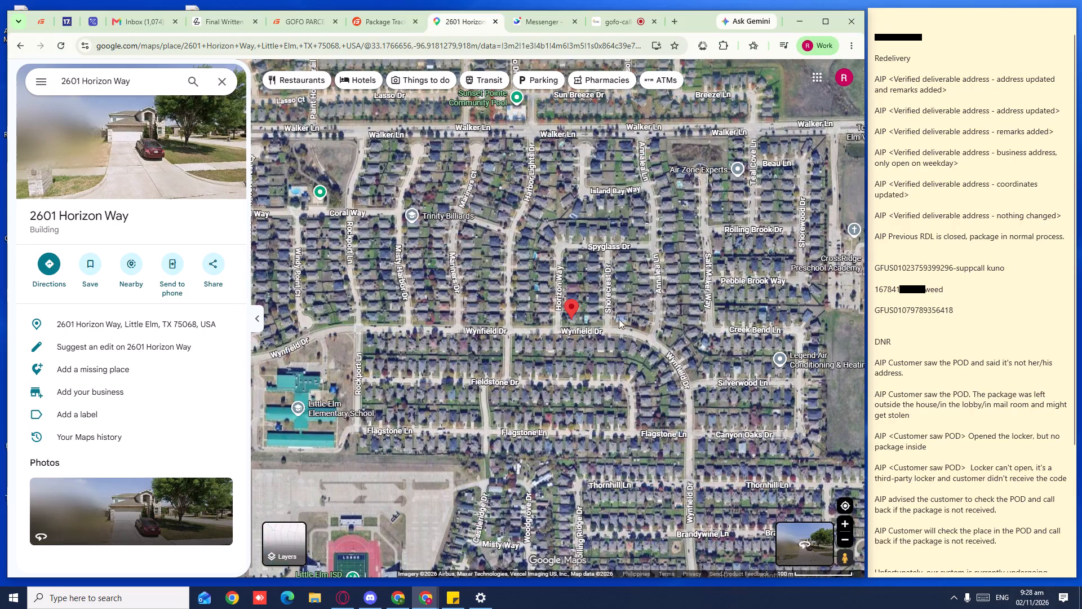
scroll(597, 332, "up", 3, "ctrl")
left_click_drag(436, 257, 557, 253)
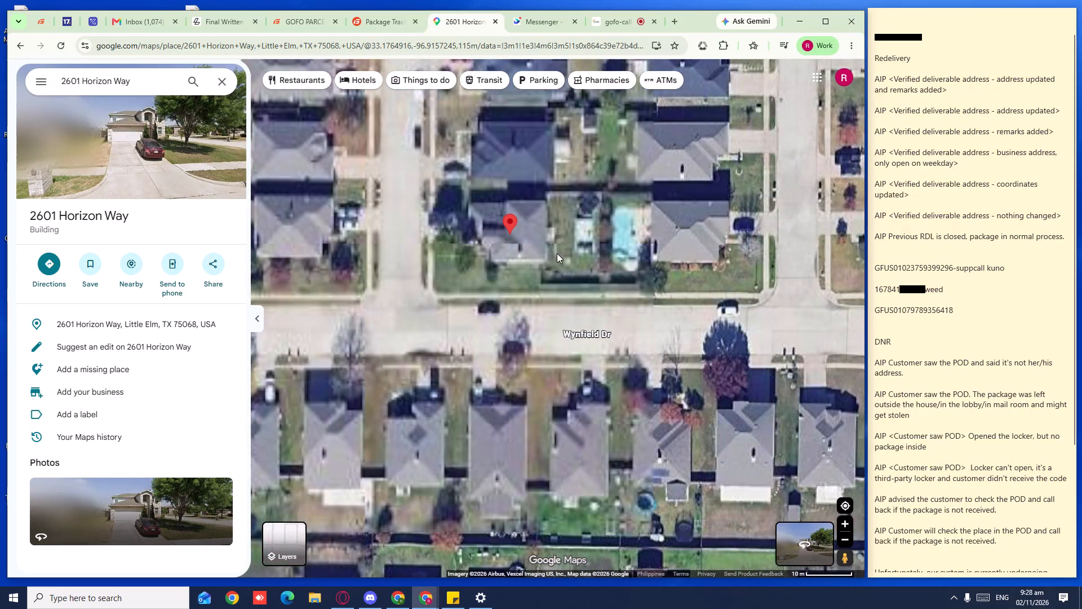
left_click_drag(533, 228, 567, 237)
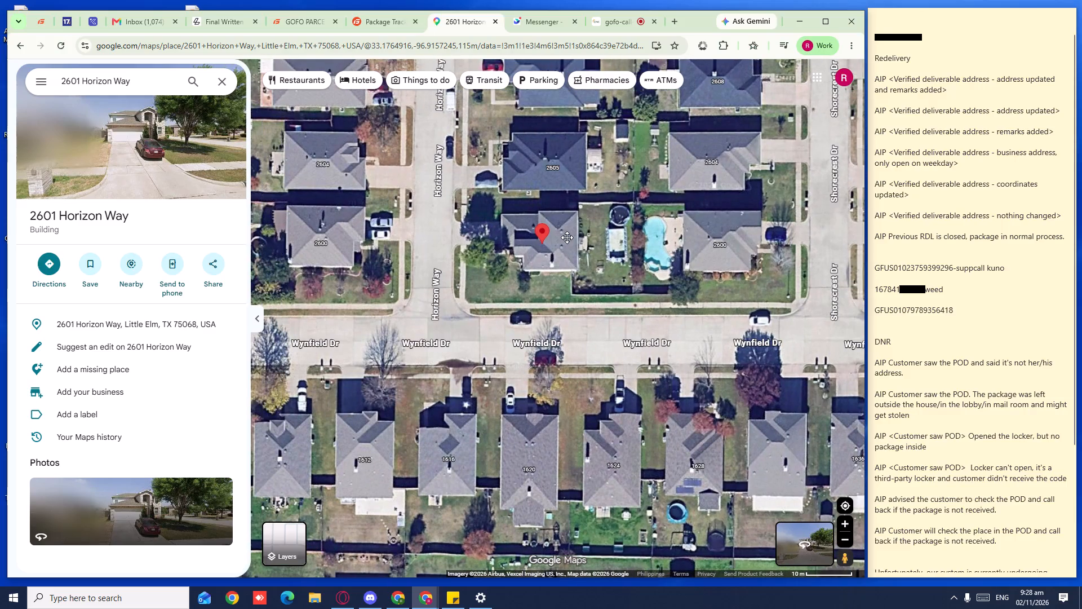
left_click_drag(567, 237, 595, 237)
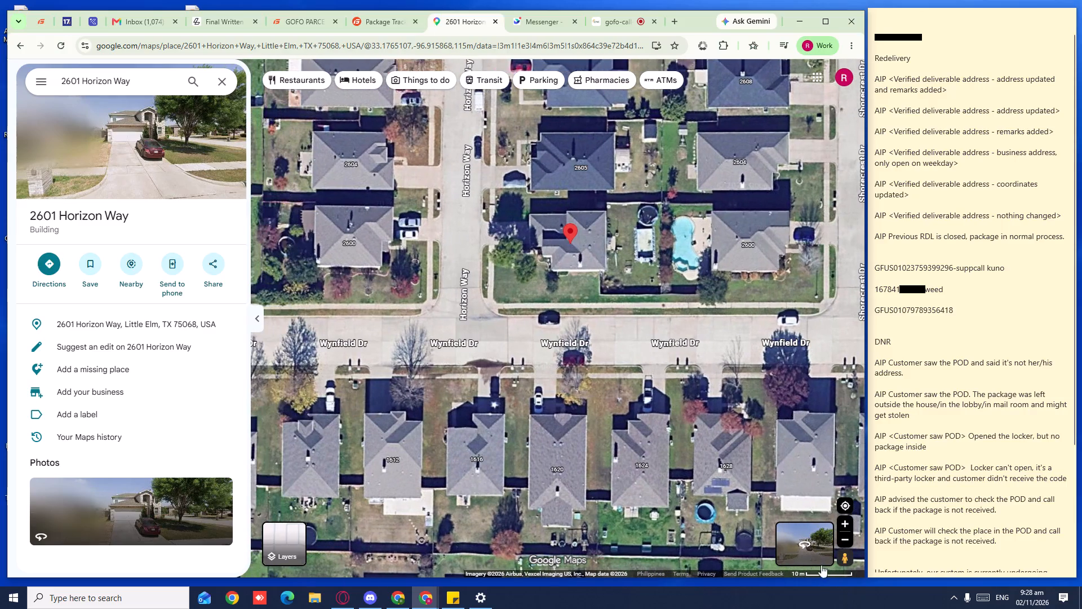
left_click_drag(842, 562, 467, 224)
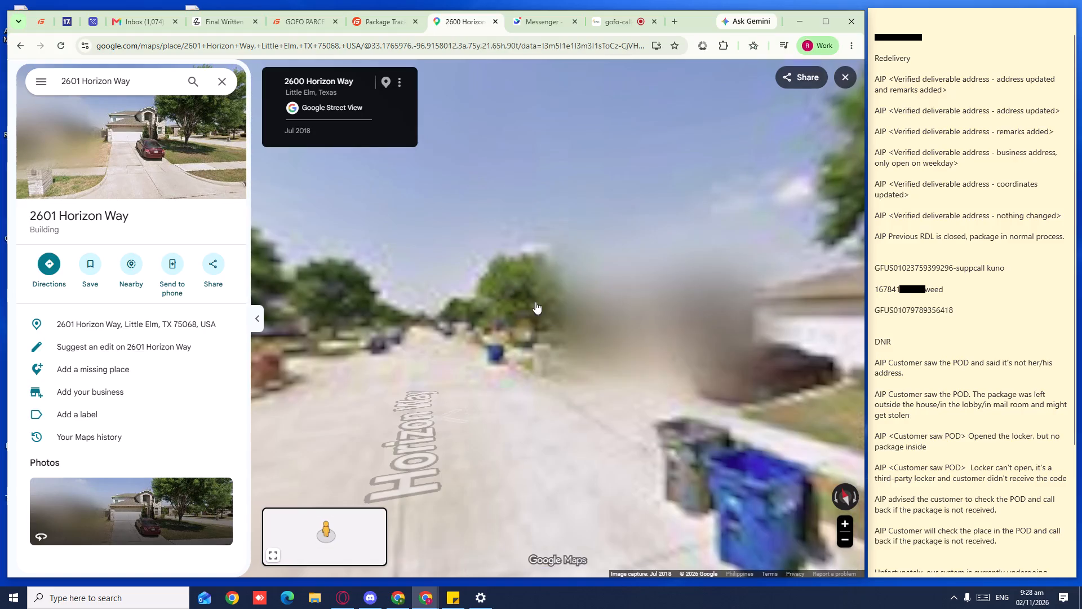
left_click_drag(662, 338, 320, 317)
left_click_drag(686, 362, 549, 368)
left_click(663, 368)
left_click_drag(440, 339, 647, 342)
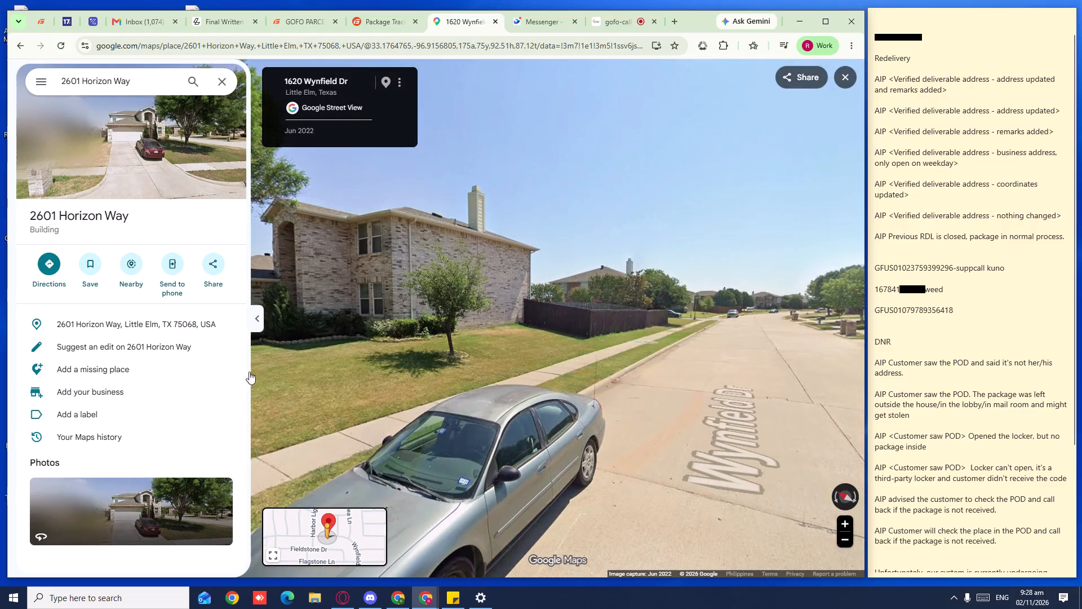
left_click_drag(249, 372, 473, 363)
left_click_drag(422, 359, 597, 365)
left_click(400, 369)
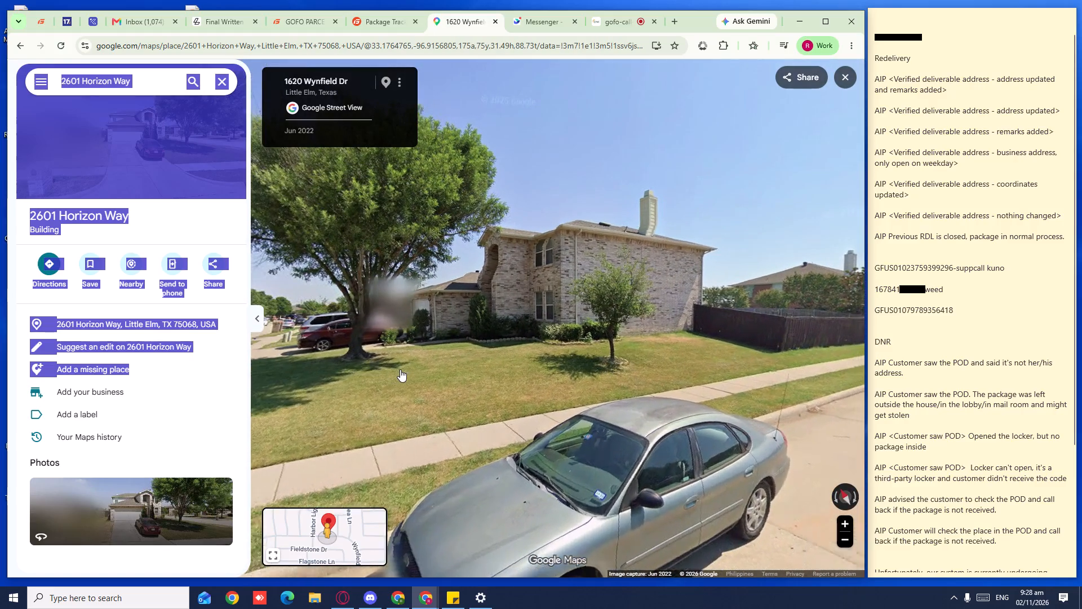
left_click_drag(400, 369, 638, 381)
left_click(426, 387)
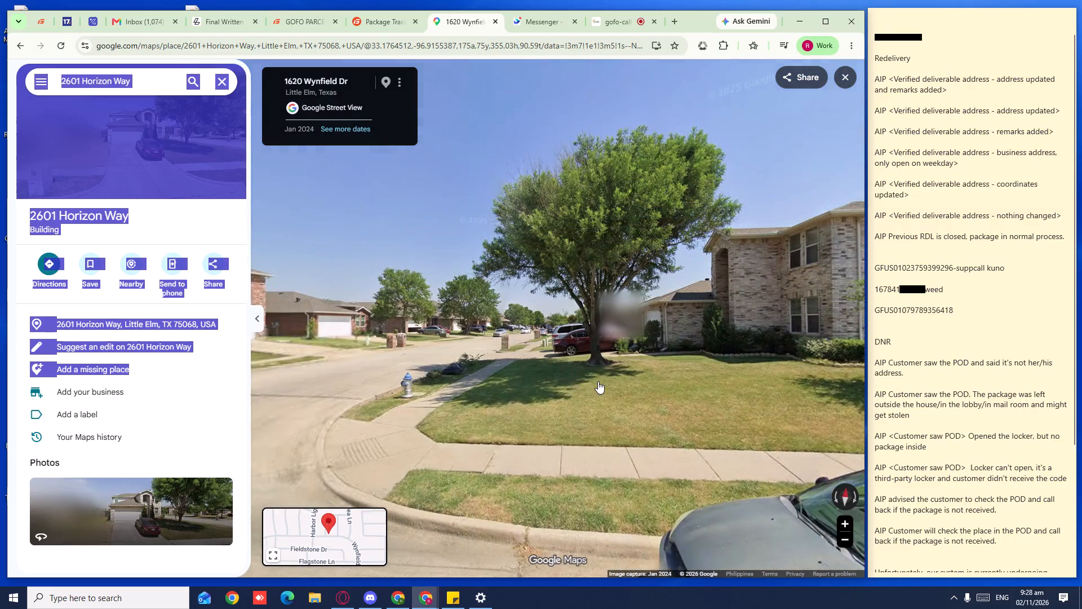
left_click_drag(598, 381, 441, 381)
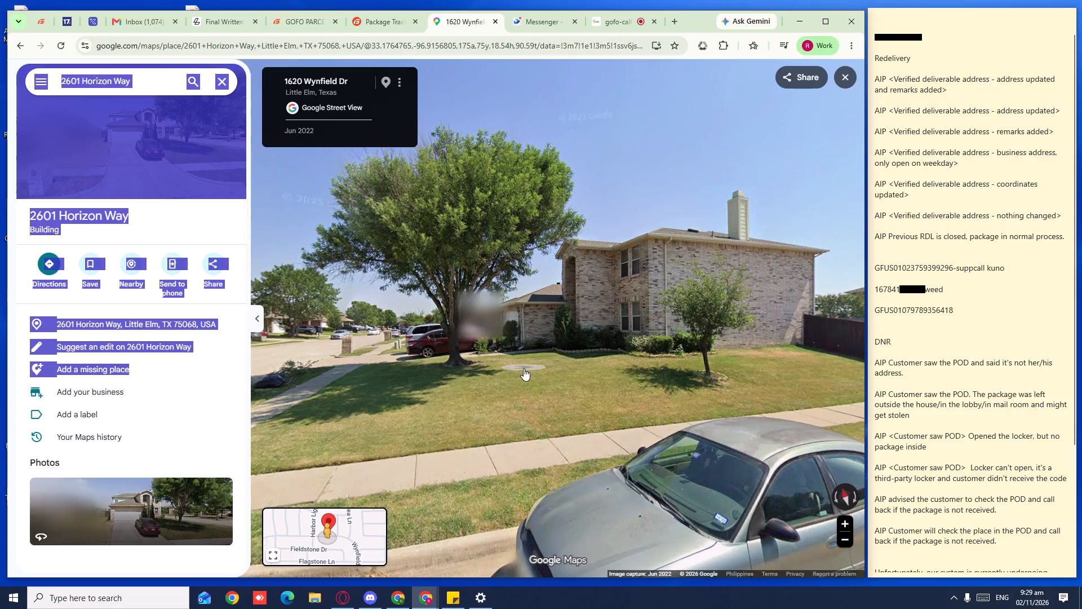
left_click(946, 33)
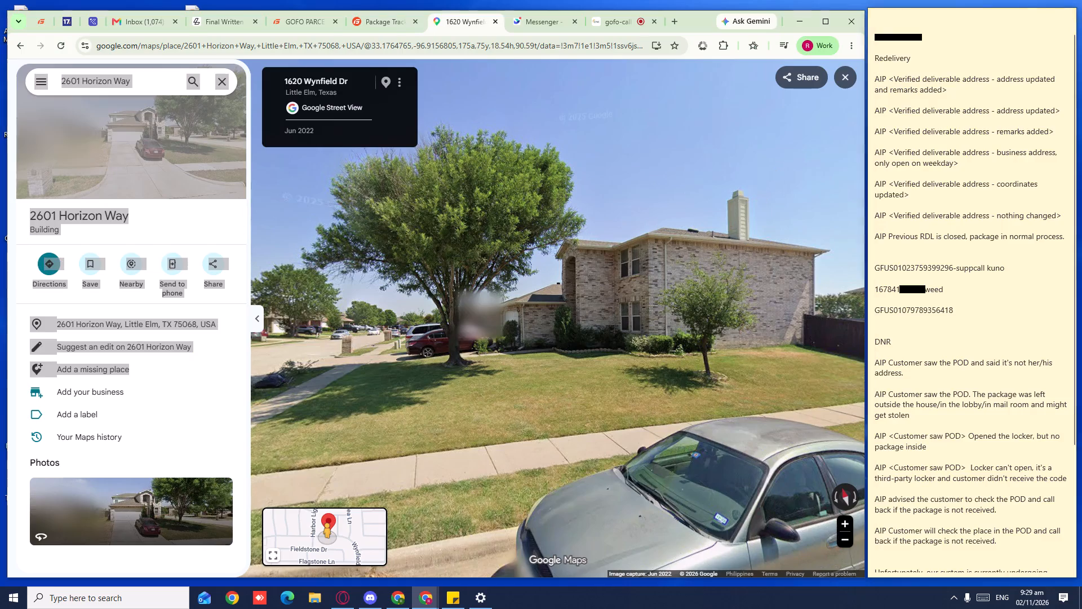
key("Return")
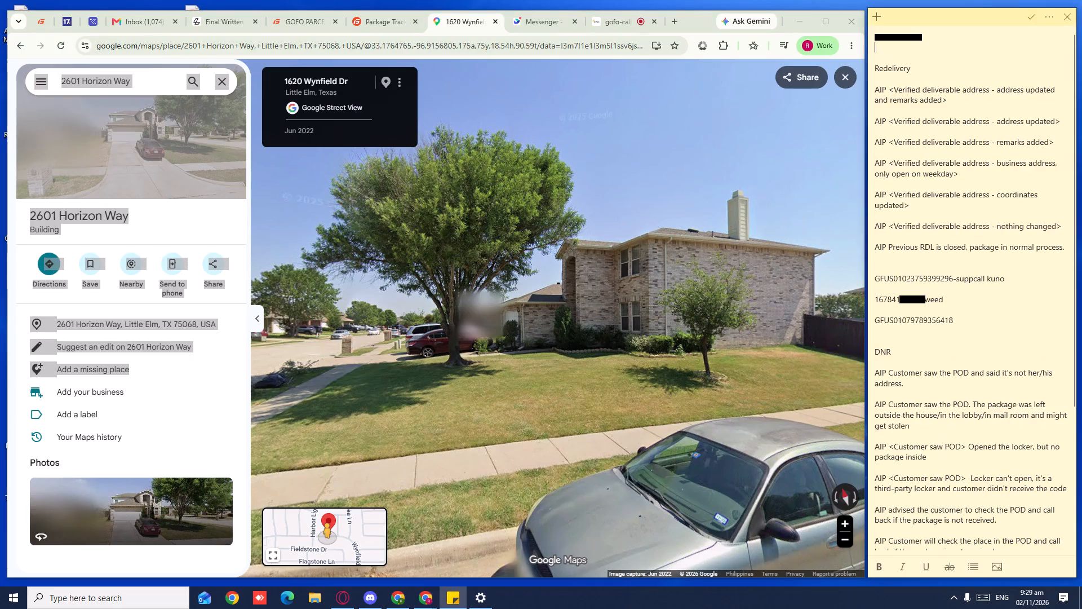
key("Return")
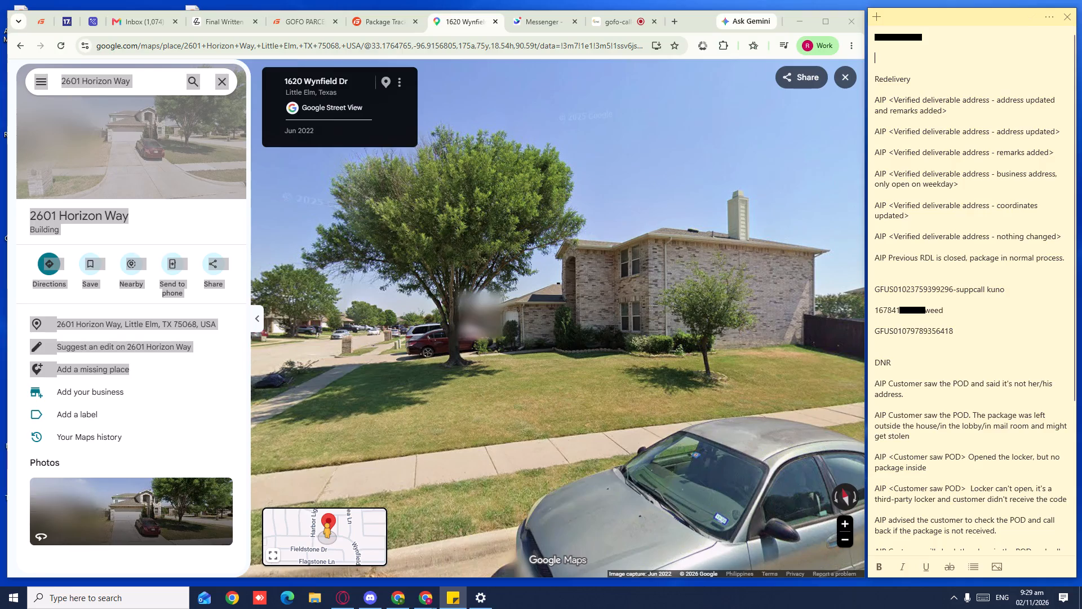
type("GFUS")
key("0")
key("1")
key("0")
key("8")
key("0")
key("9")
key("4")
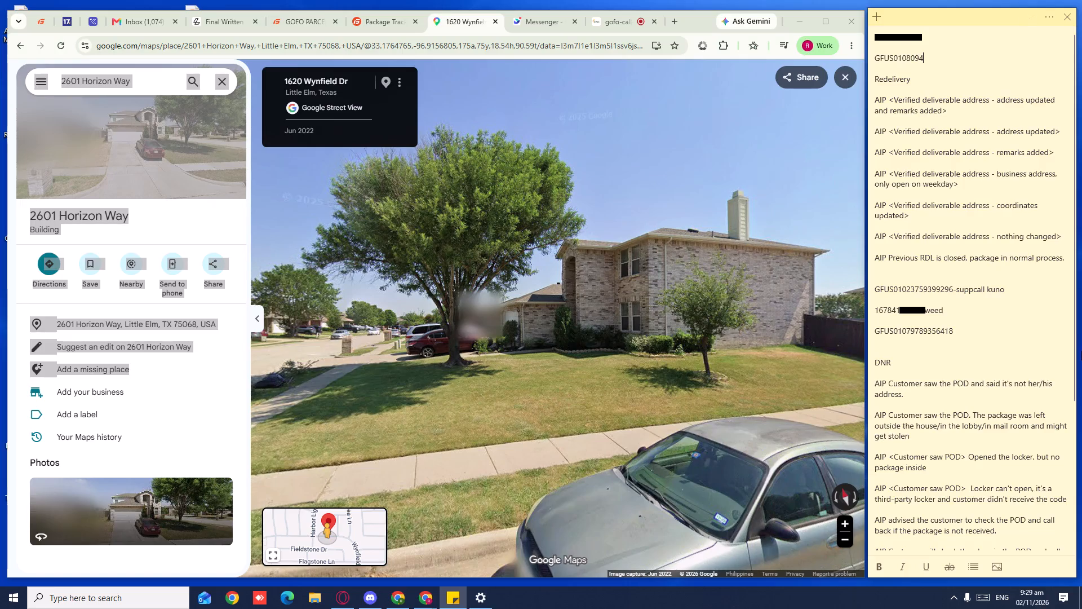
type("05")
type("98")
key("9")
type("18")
left_click(985, 63)
key("Return")
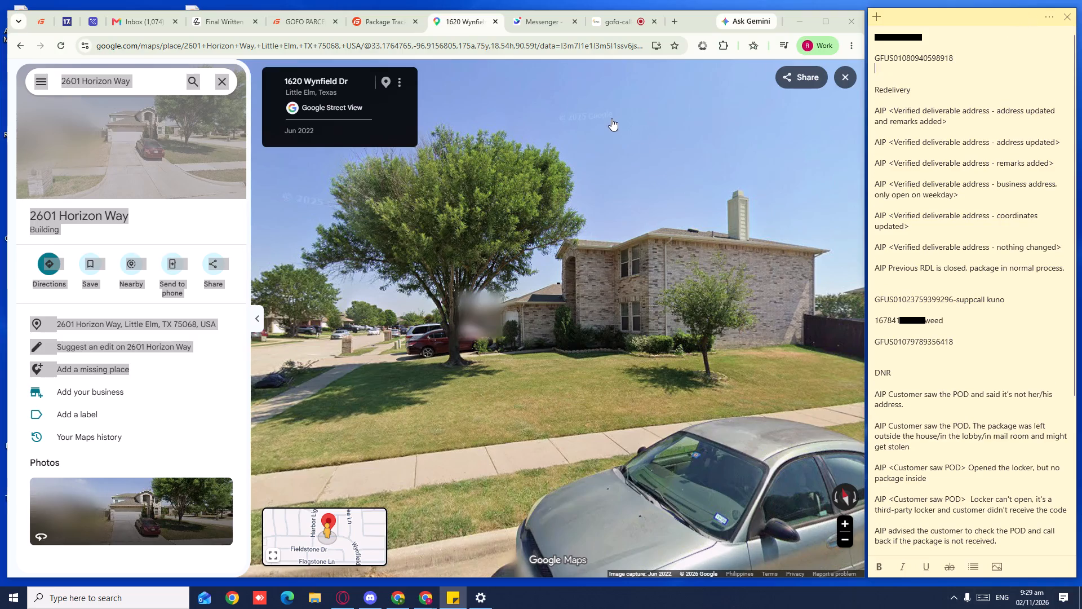
Leave the current Street View and examine the front of the receiver's house from the street it faces.
left_click(376, 29)
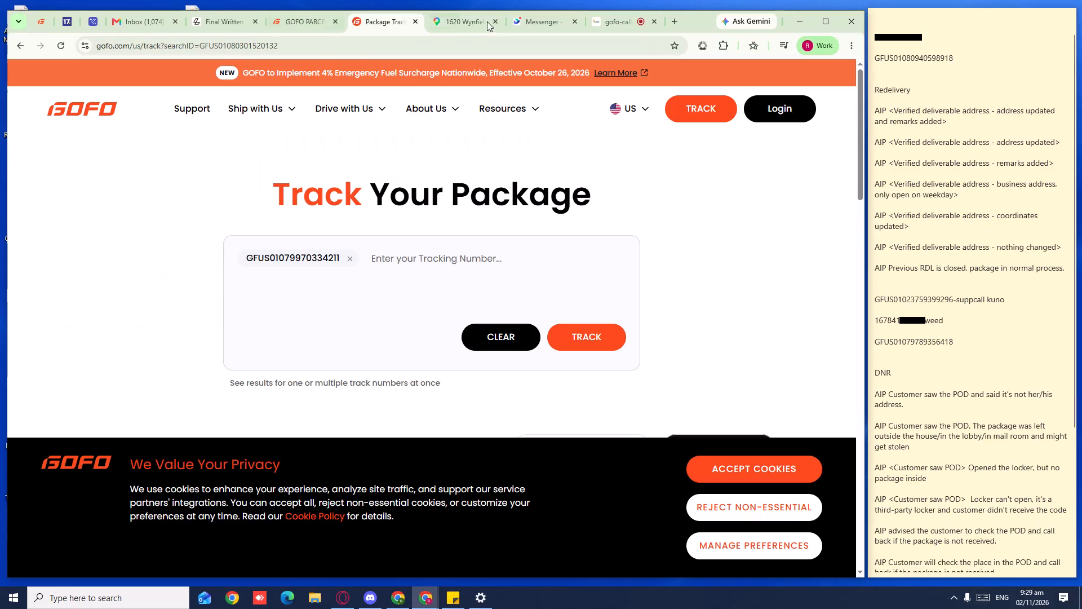
left_click(477, 26)
left_click(851, 72)
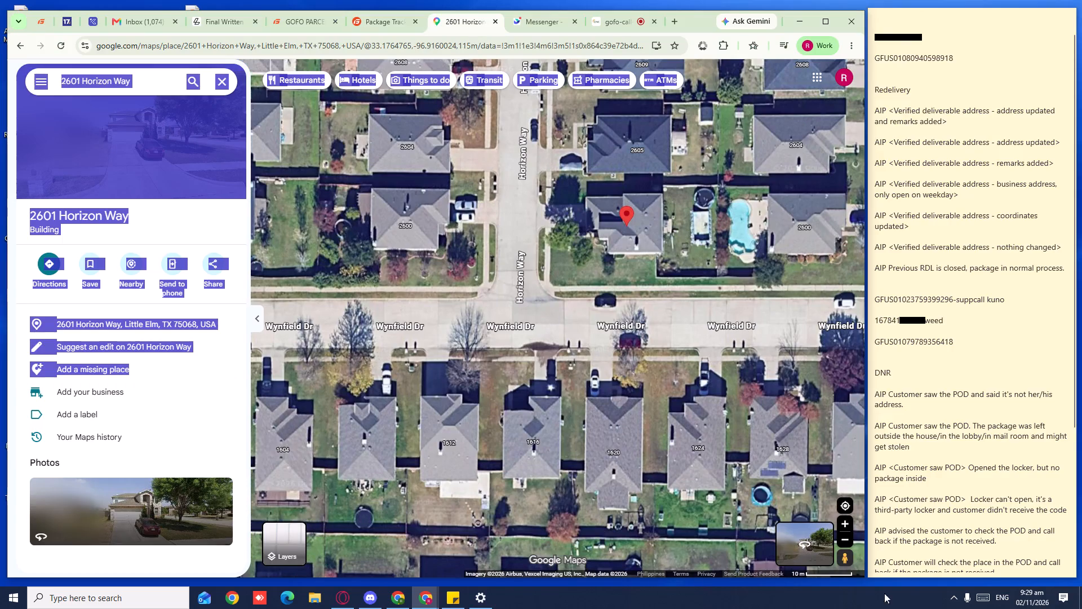
left_click_drag(844, 557, 521, 213)
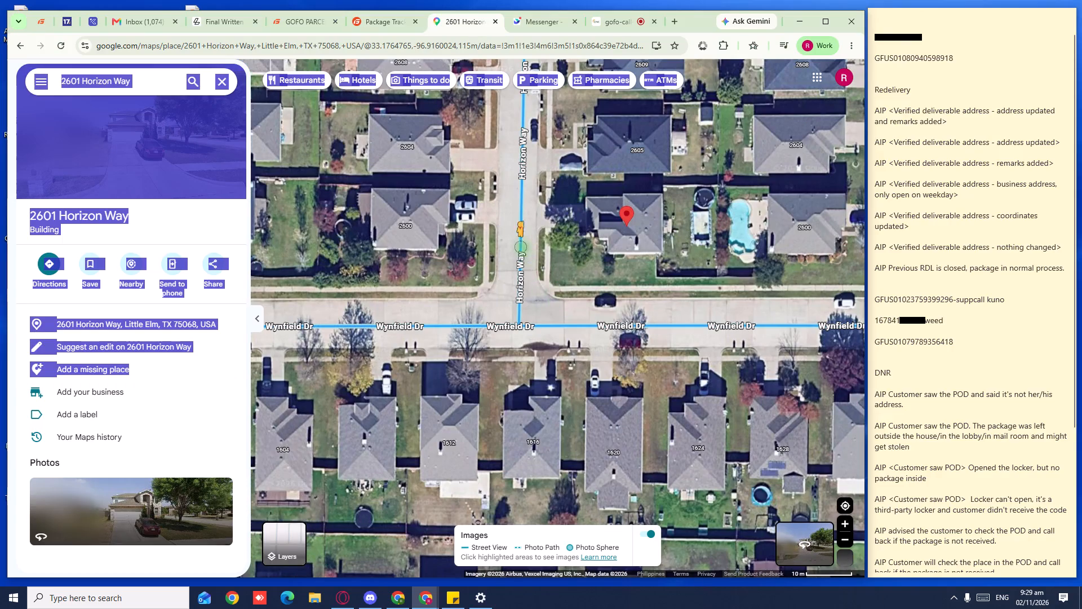
left_click_drag(521, 213, 521, 212)
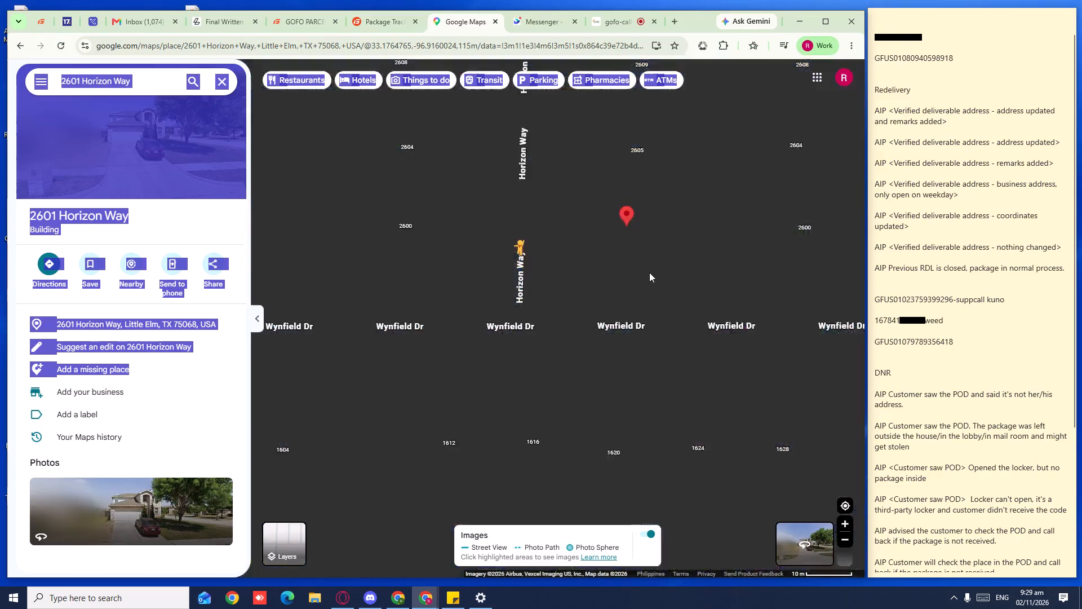
left_click_drag(731, 326, 393, 332)
left_click_drag(641, 333, 551, 335)
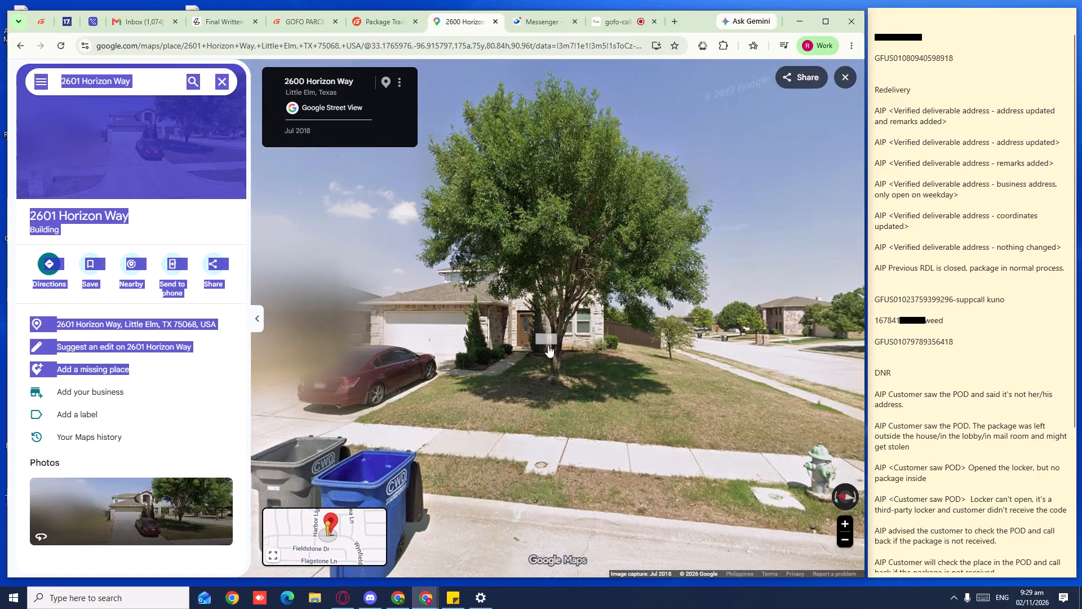
left_click(311, 29)
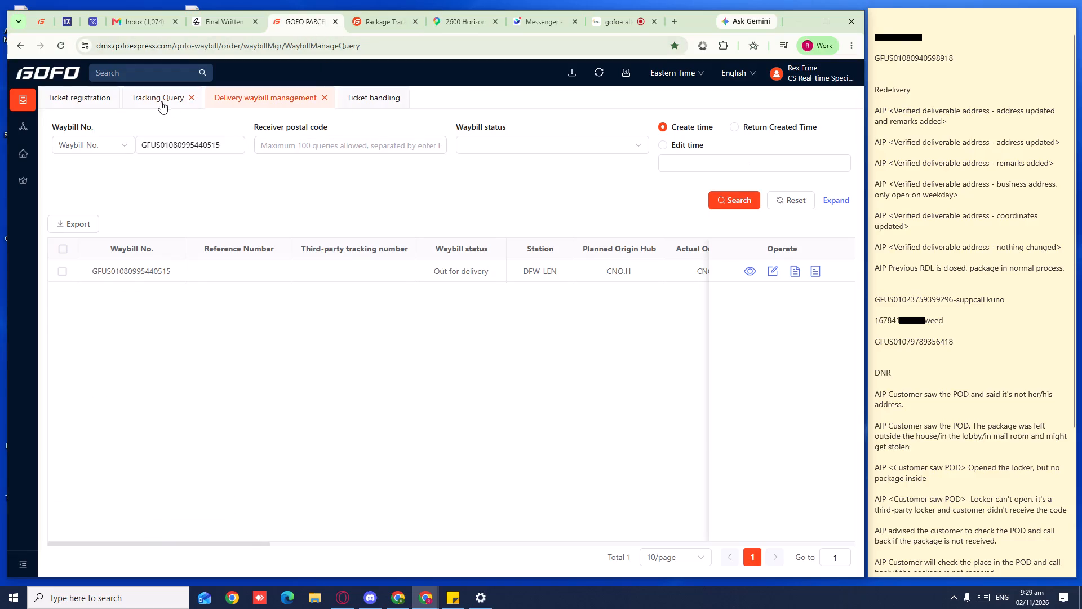
left_click(159, 100)
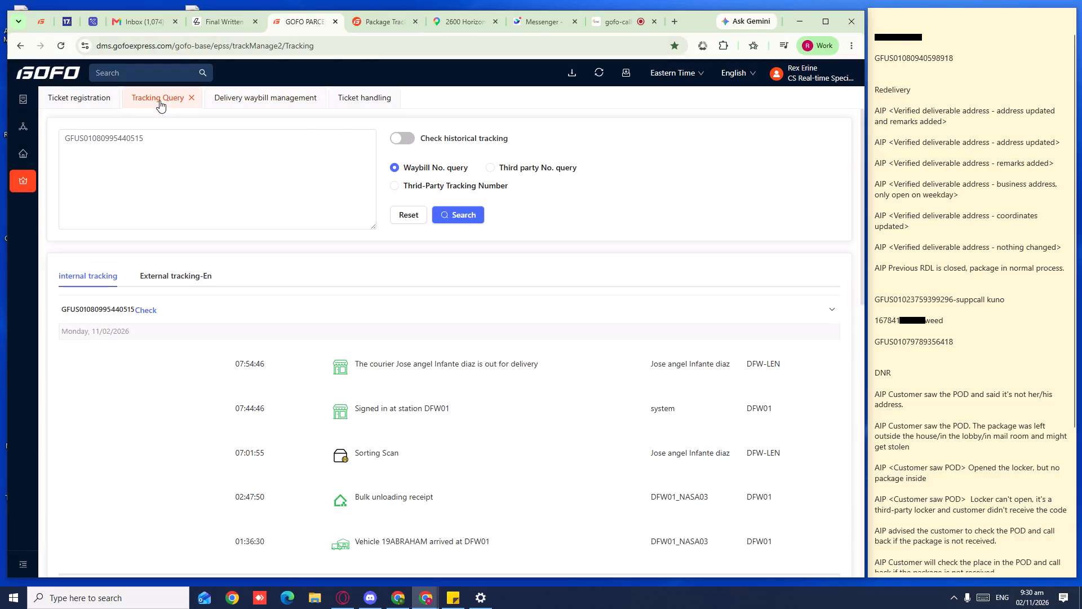
left_click(964, 51)
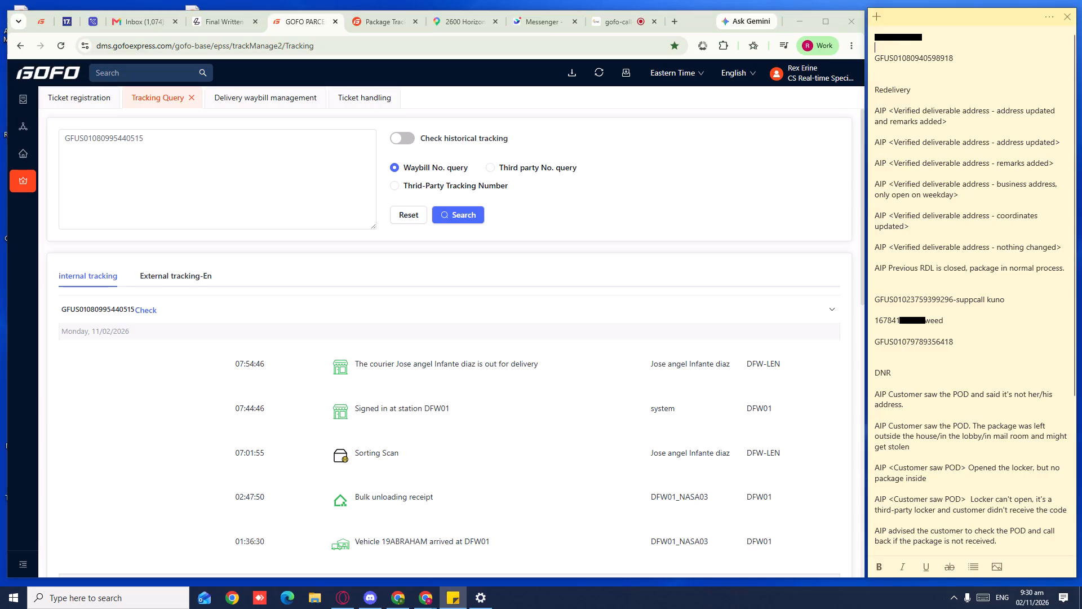
left_click(964, 56)
double_click(932, 54)
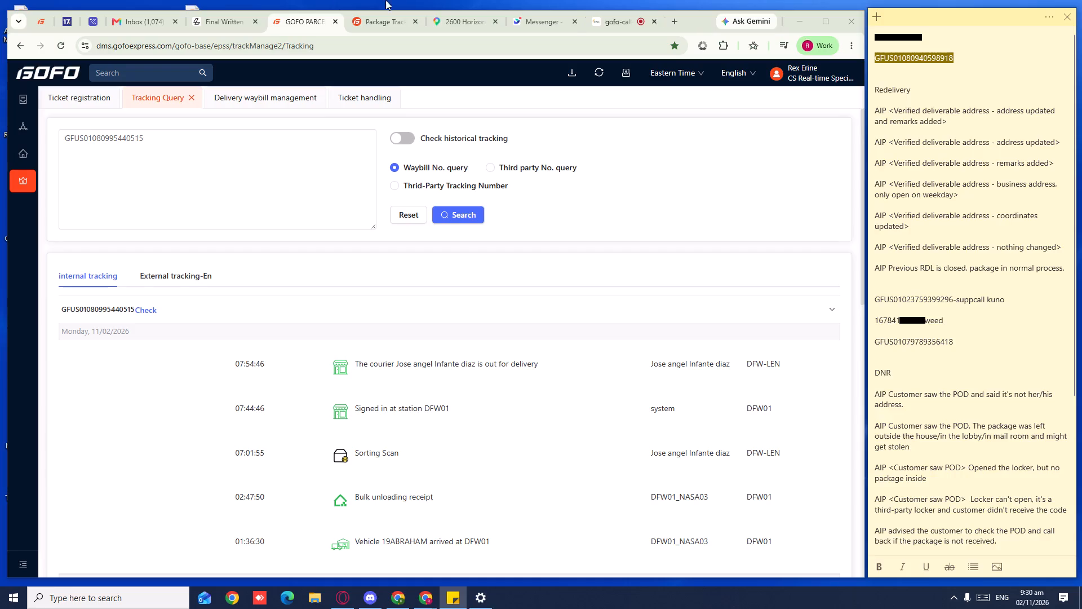
Examine the receiver's corner house in Street View from the side street and from the street in front of its driveway.
left_click(449, 29)
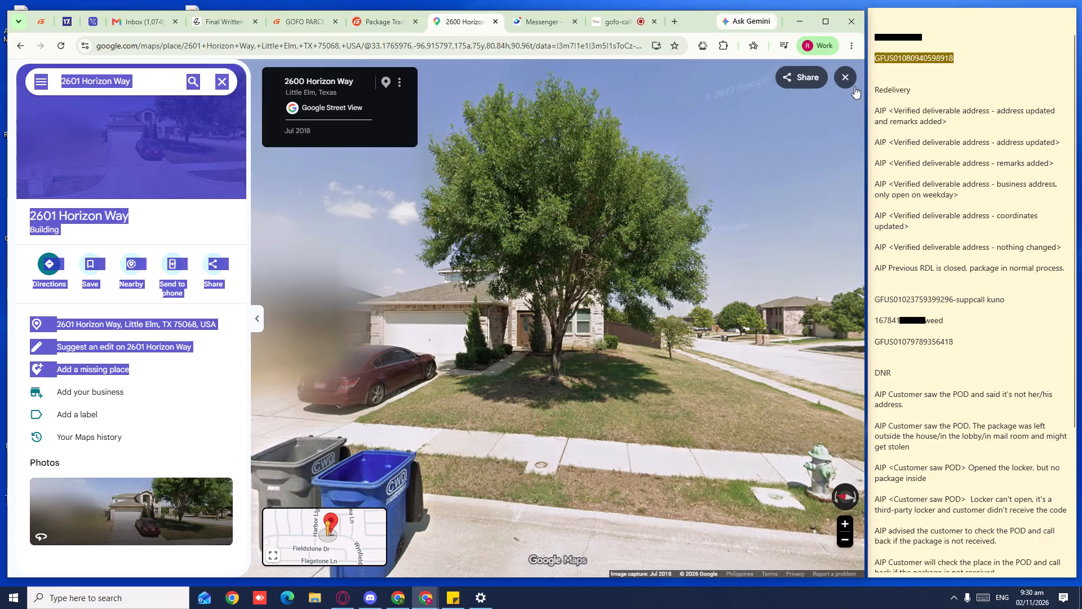
left_click(679, 392)
left_click_drag(389, 366, 637, 366)
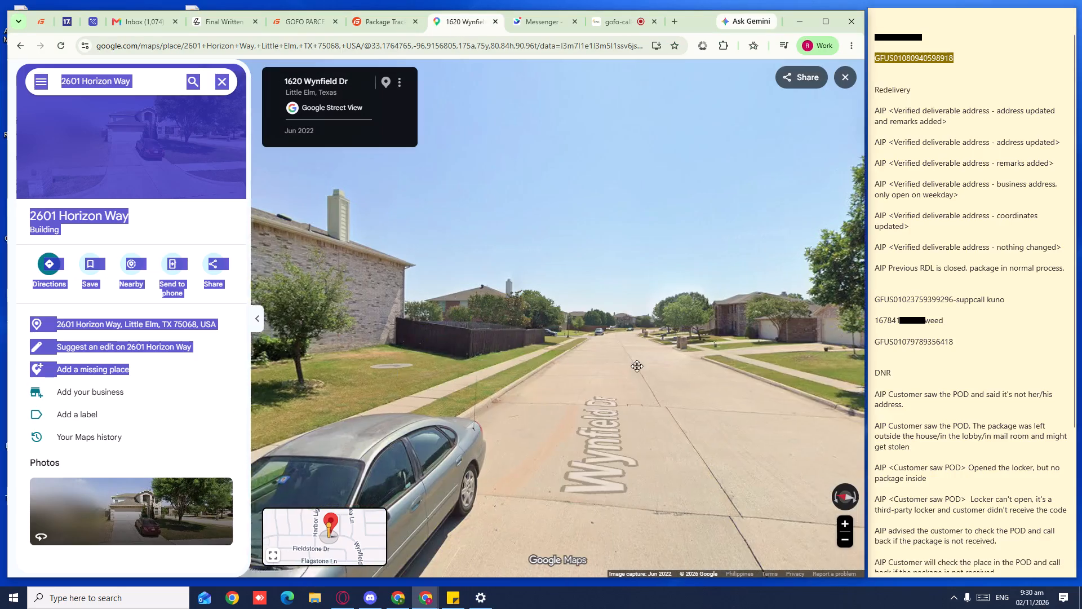
left_click_drag(637, 366, 694, 368)
left_click_drag(422, 379, 525, 359)
left_click(526, 358)
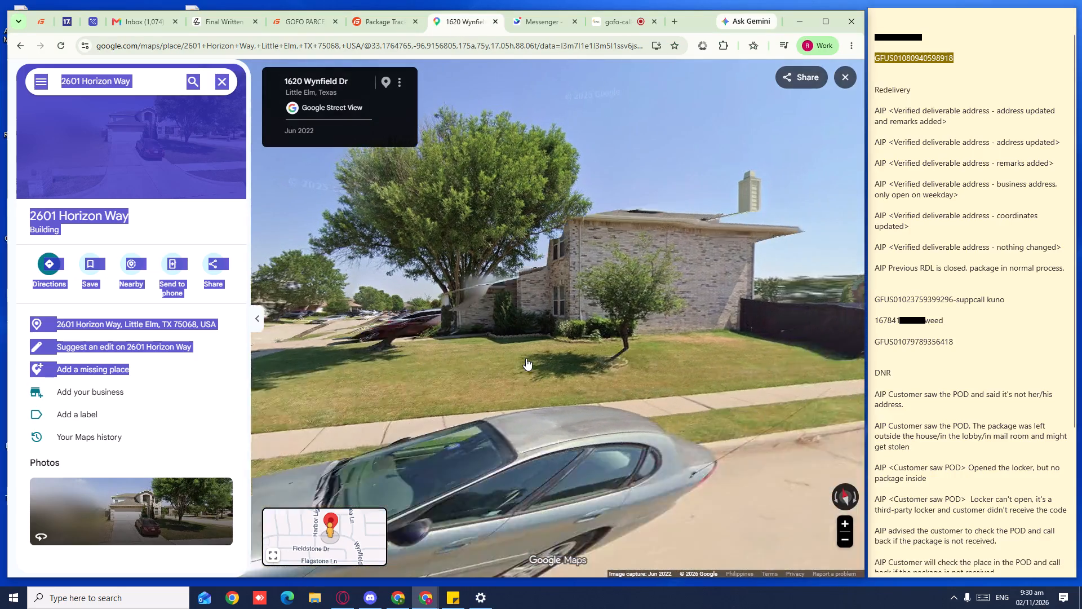
left_click_drag(477, 356, 557, 345)
left_click(389, 348)
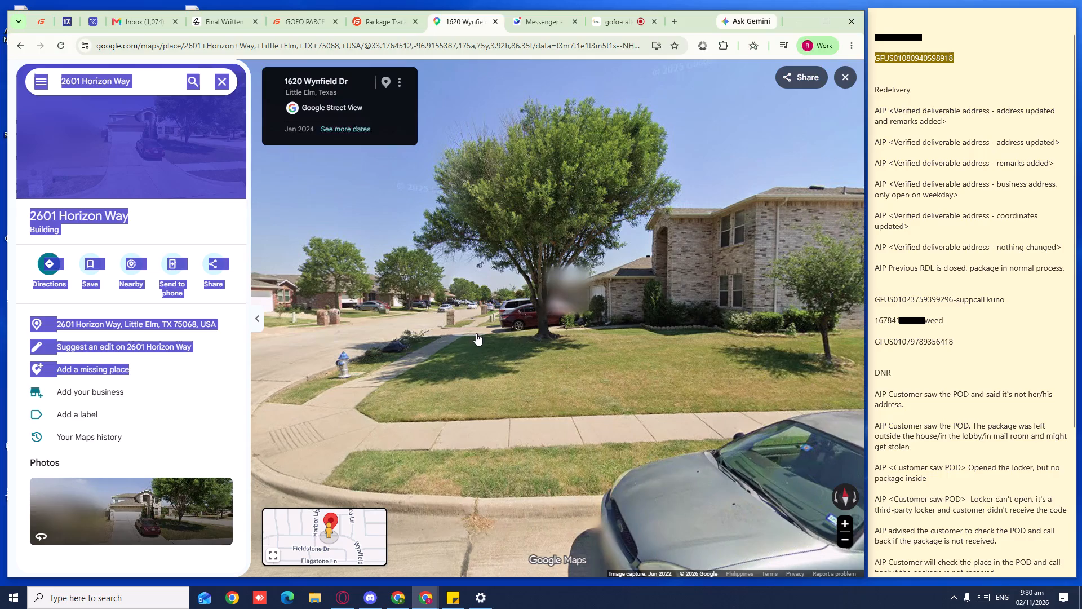
left_click(476, 333)
left_click_drag(698, 301, 432, 348)
left_click_drag(792, 310, 463, 311)
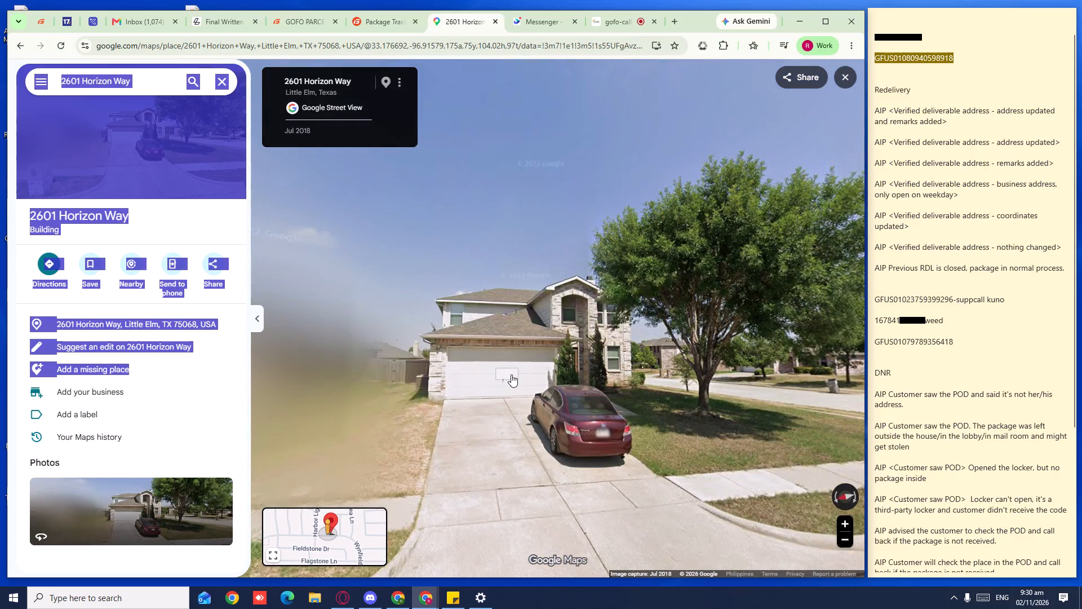
left_click_drag(613, 384, 477, 385)
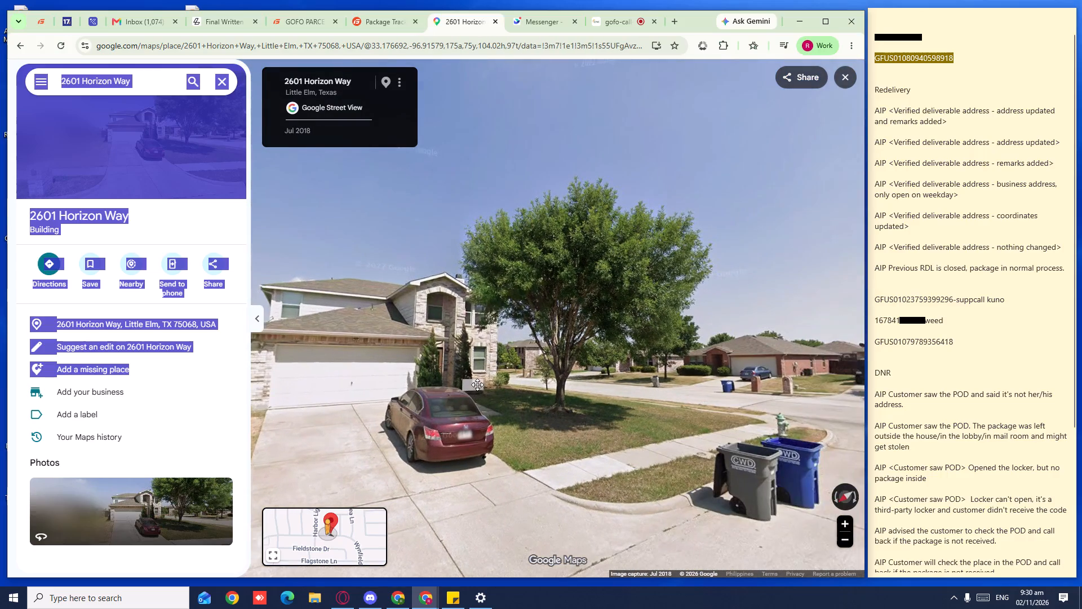
left_click_drag(477, 385, 521, 384)
left_click(521, 384)
left_click_drag(501, 365, 502, 365)
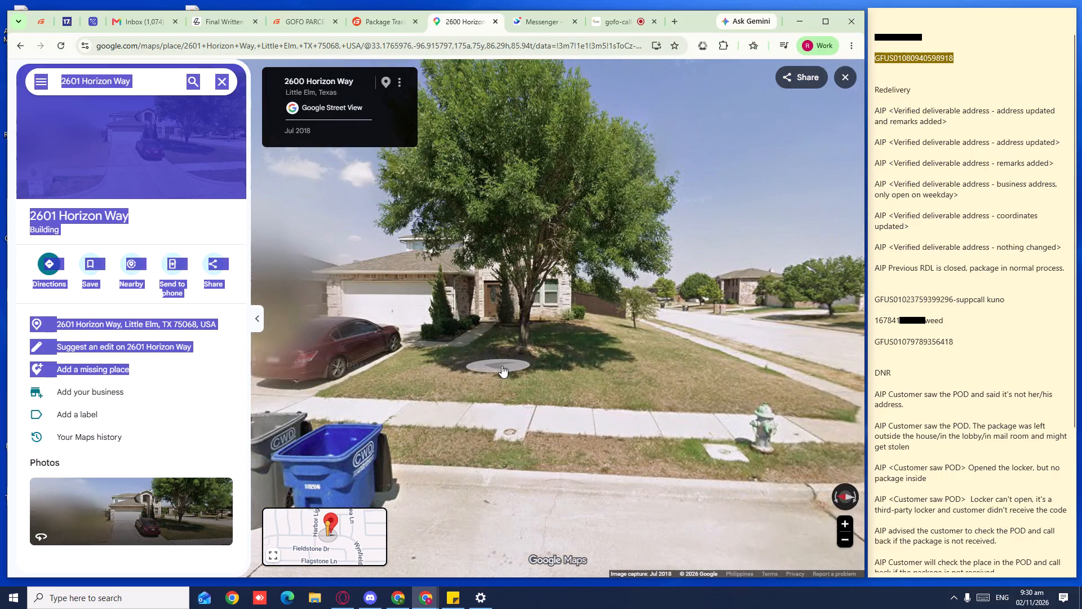
Examine the brick house across the street in Street View, zooming in on its entrance and the number above its garage.
left_click_drag(502, 365, 565, 357)
left_click_drag(499, 350, 816, 366)
left_click_drag(420, 377, 428, 377)
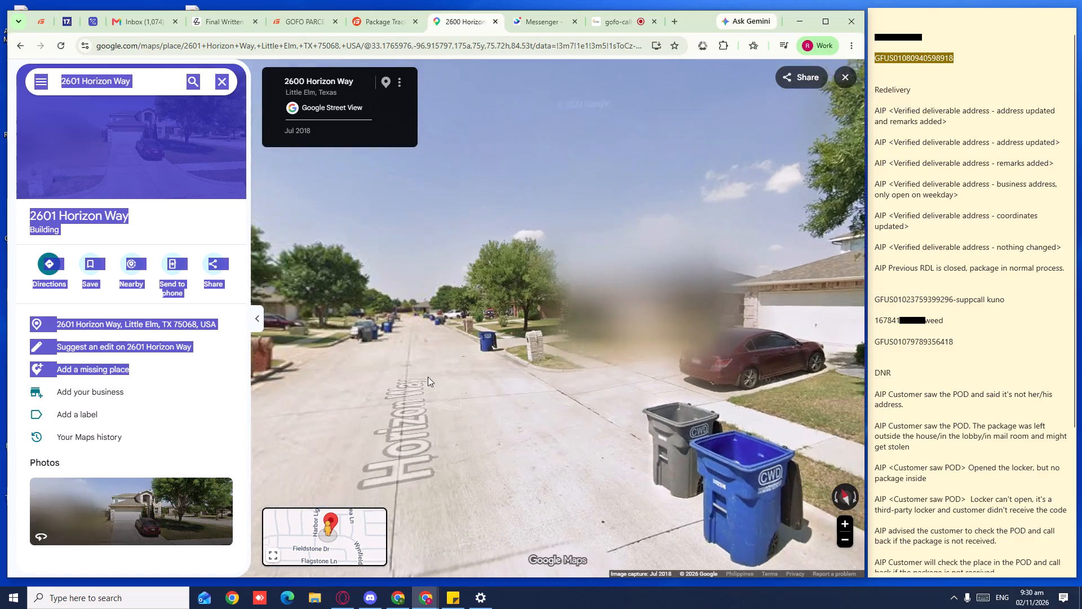
left_click_drag(428, 377, 768, 387)
left_click_drag(476, 393, 682, 408)
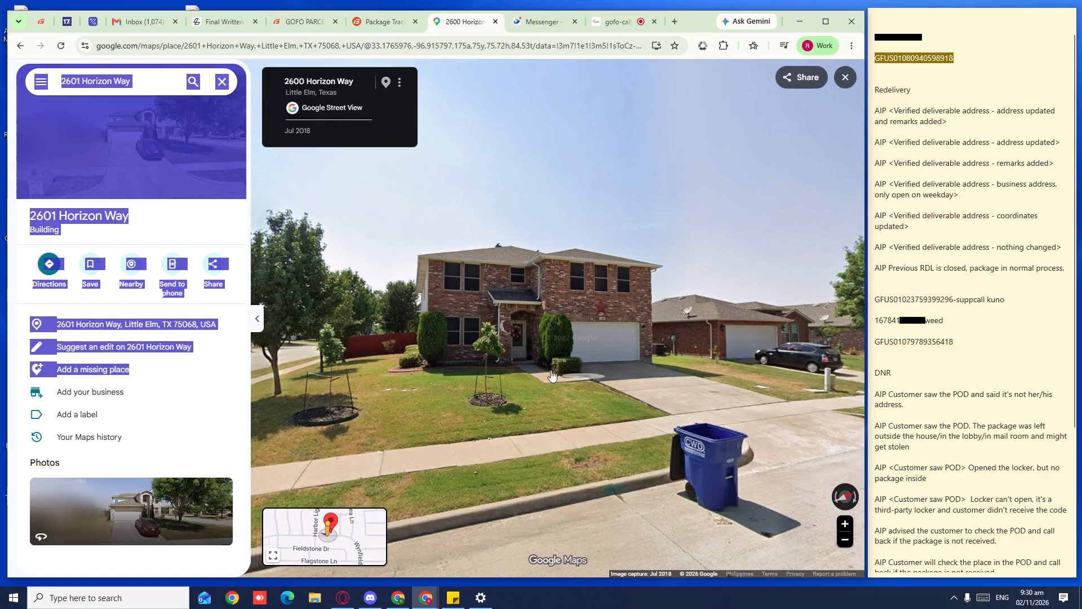
scroll(515, 349, "up", 9)
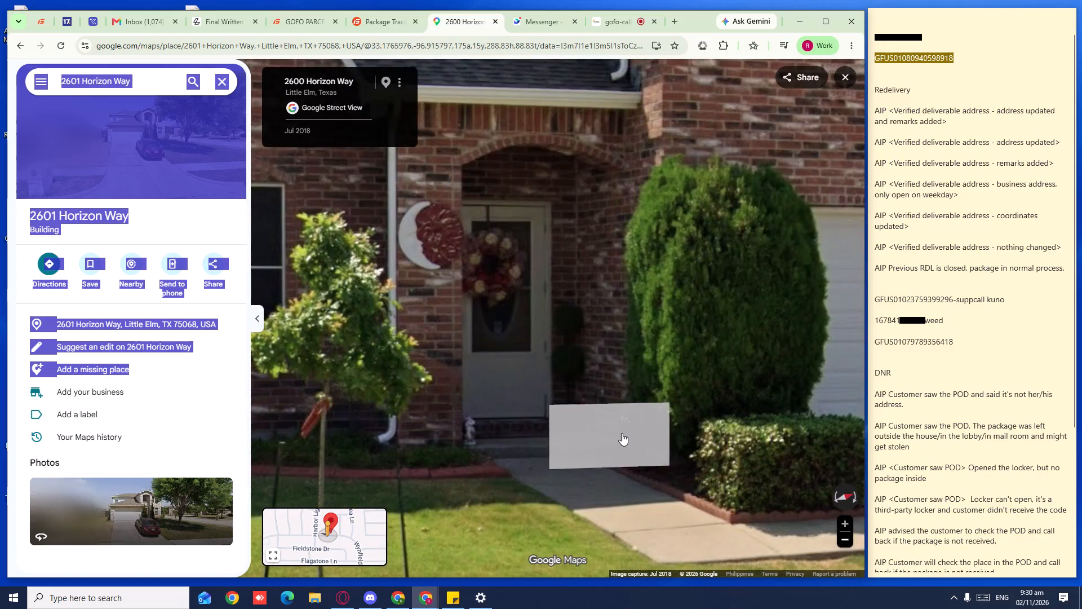
left_click_drag(642, 398, 410, 440)
left_click_drag(433, 426, 655, 332)
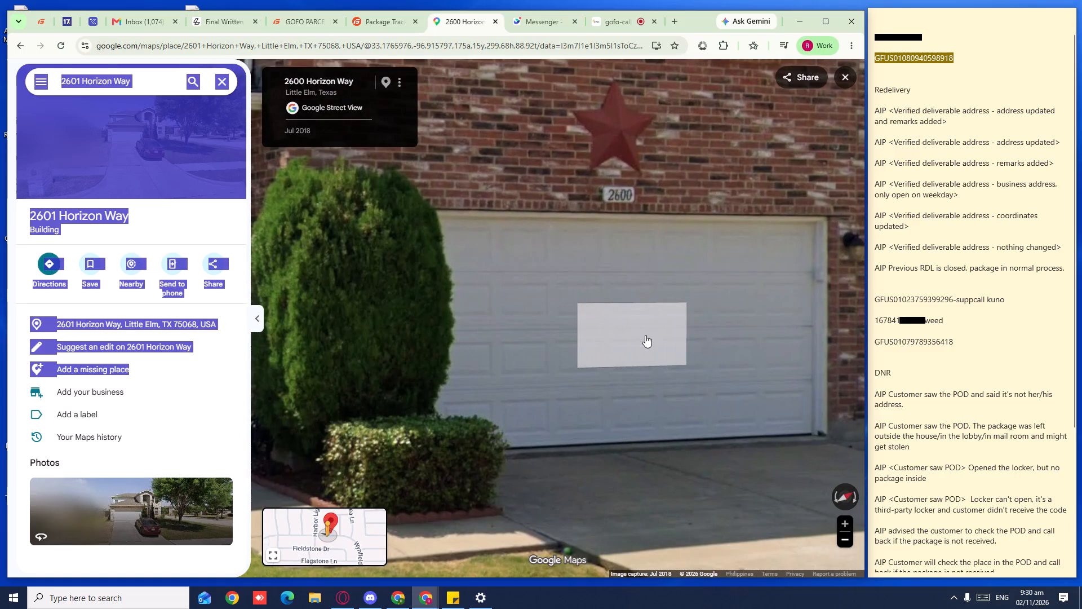
left_click_drag(645, 335, 533, 334)
left_click_drag(642, 331, 417, 340)
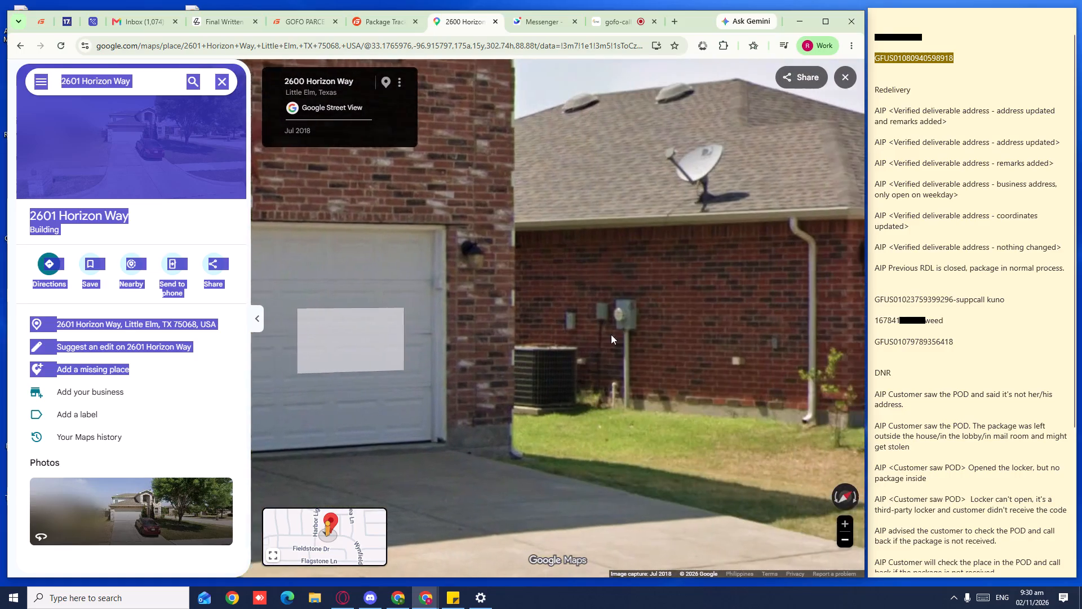
Examine the receiver's front door, front yard and driveway, and the street up to the corner, in Street View.
left_click_drag(611, 334, 290, 303)
left_click_drag(553, 332, 240, 283)
left_click_drag(611, 323, 183, 274)
left_click_drag(710, 243, 355, 258)
left_click_drag(833, 240, 469, 241)
left_click_drag(797, 226, 404, 246)
left_click_drag(711, 222, 534, 254)
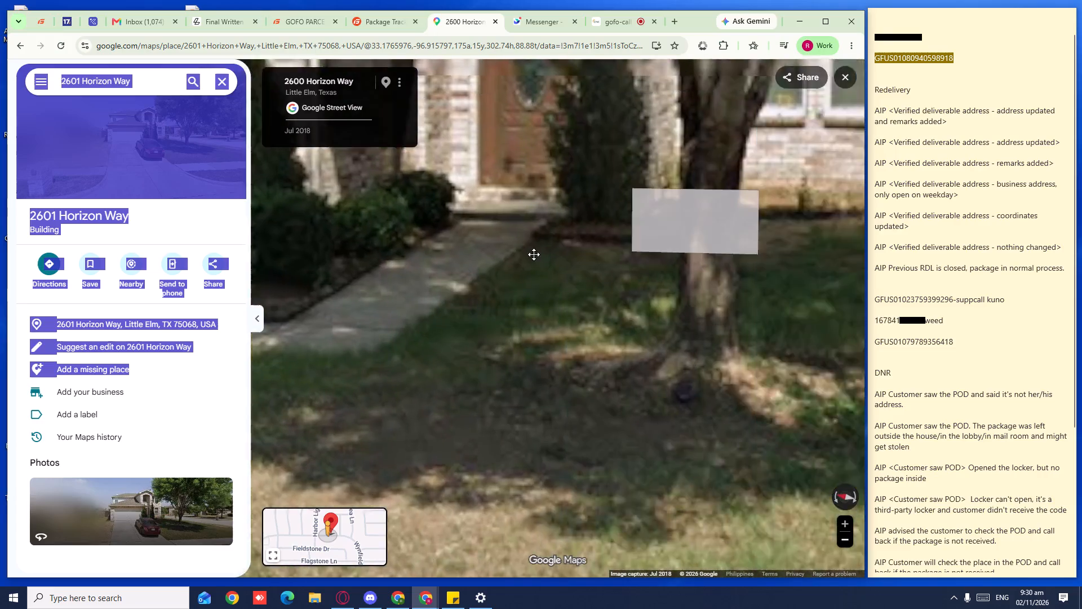
left_click_drag(534, 254, 511, 258)
scroll(405, 240, "down", 4, "ctrl")
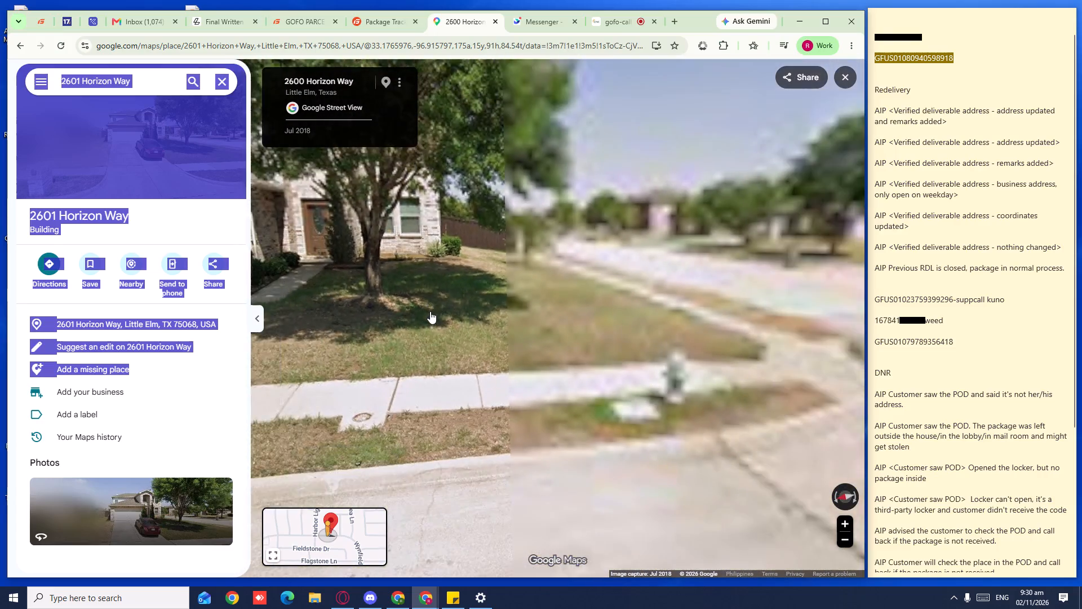
scroll(430, 311, "down", 3, "ctrl")
left_click_drag(393, 328, 633, 303)
left_click_drag(526, 327, 586, 306)
left_click_drag(466, 308, 490, 302)
left_click(490, 302)
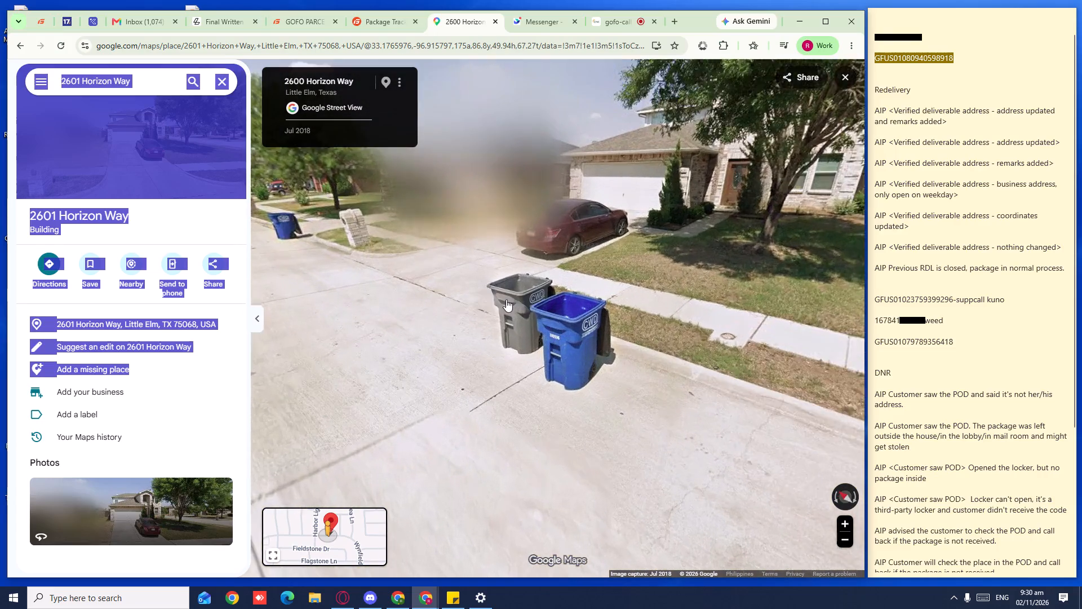
left_click_drag(591, 385, 336, 323)
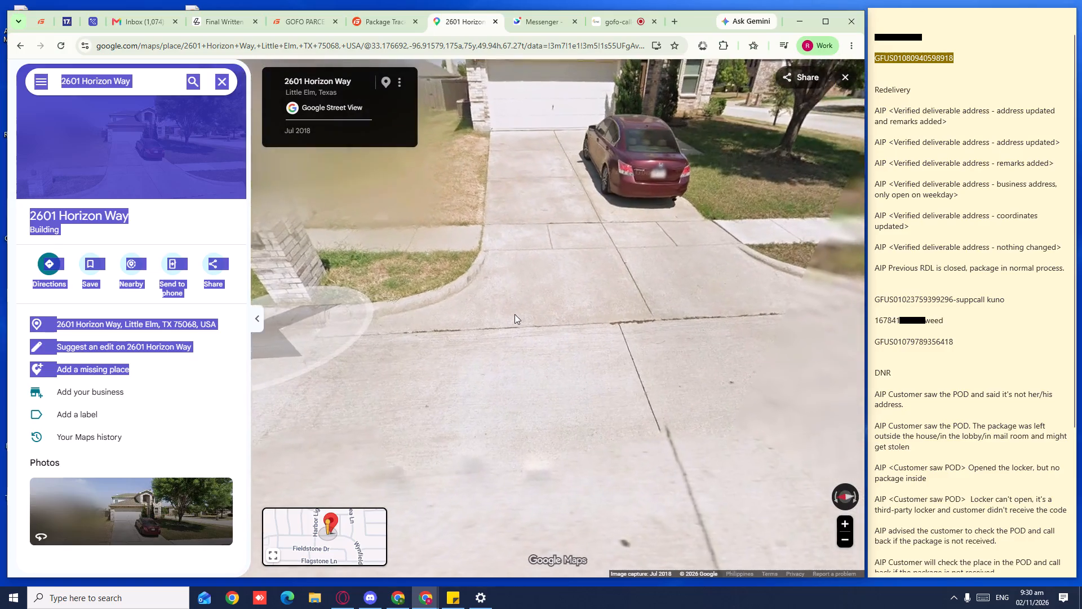
left_click_drag(455, 303, 601, 302)
left_click_drag(708, 266, 356, 263)
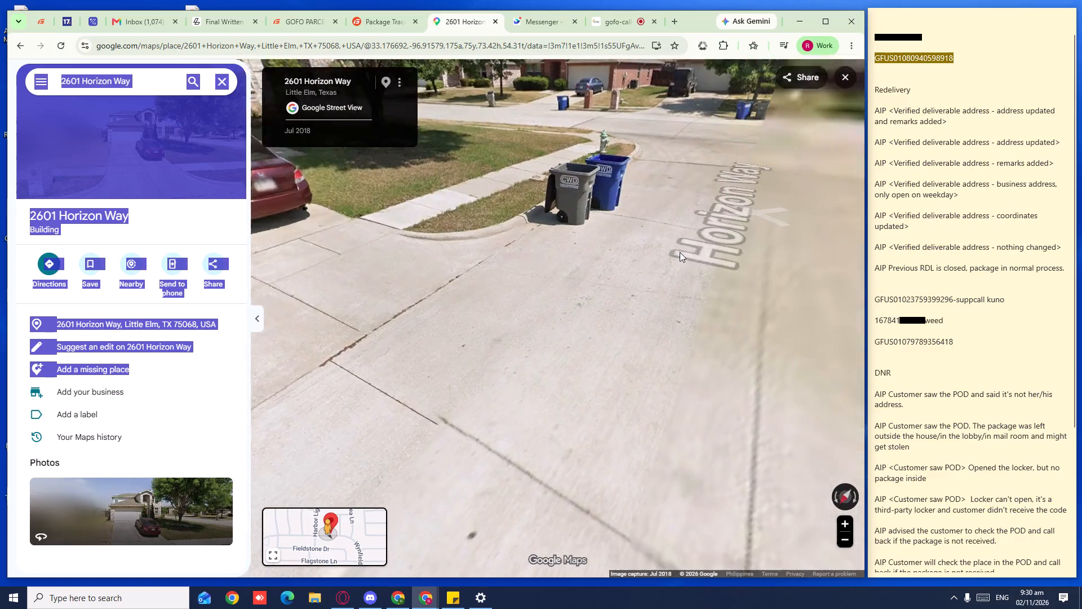
left_click_drag(680, 252, 525, 259)
left_click(522, 259)
left_click_drag(448, 257, 659, 277)
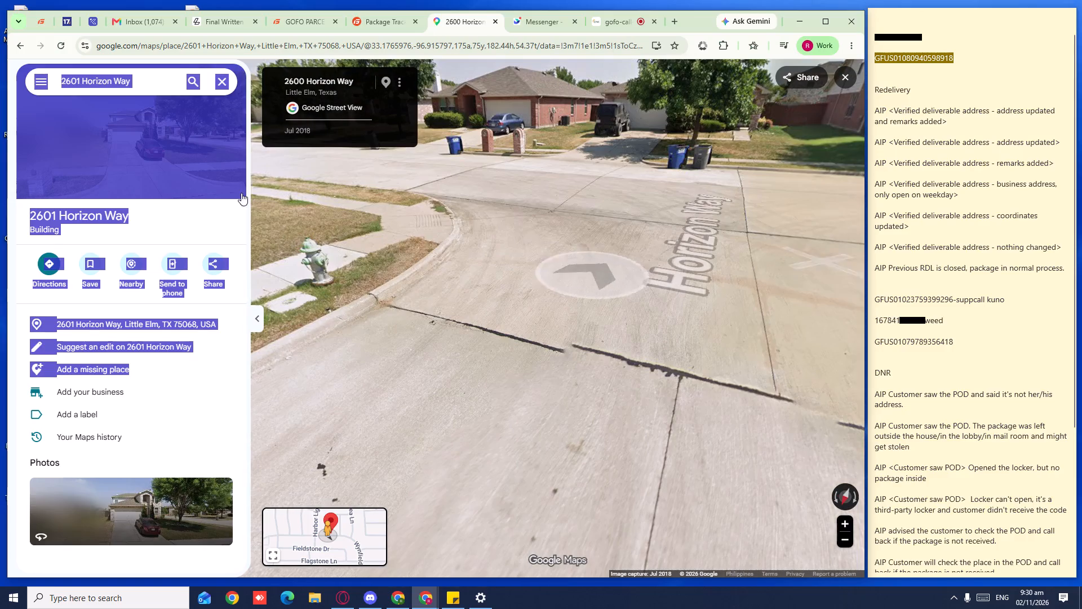
left_click(309, 24)
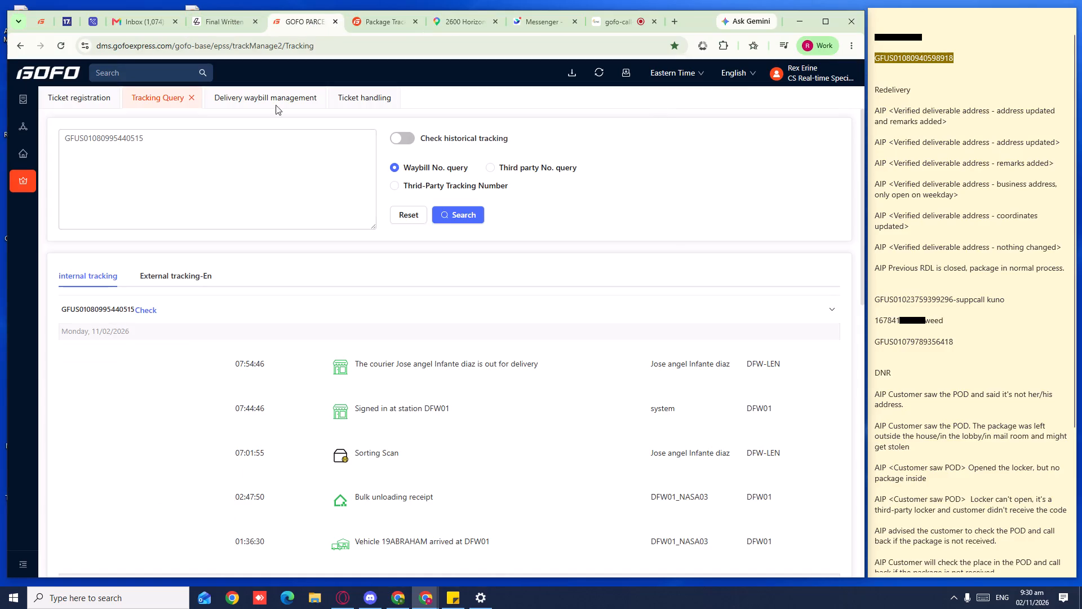
left_click(278, 96)
left_click(766, 274)
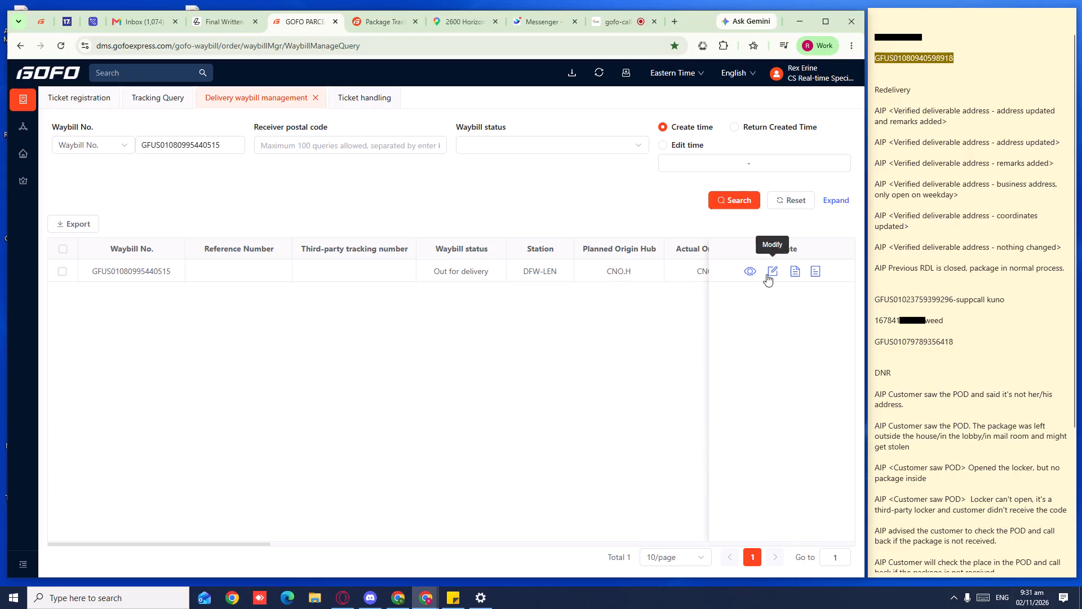
left_click(360, 119)
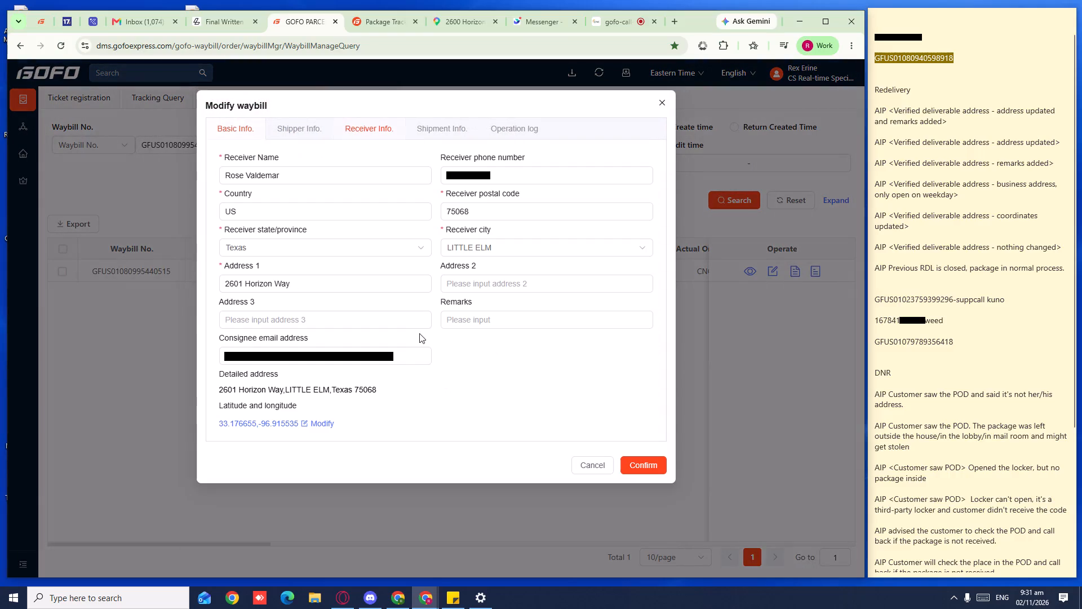
left_click(658, 470)
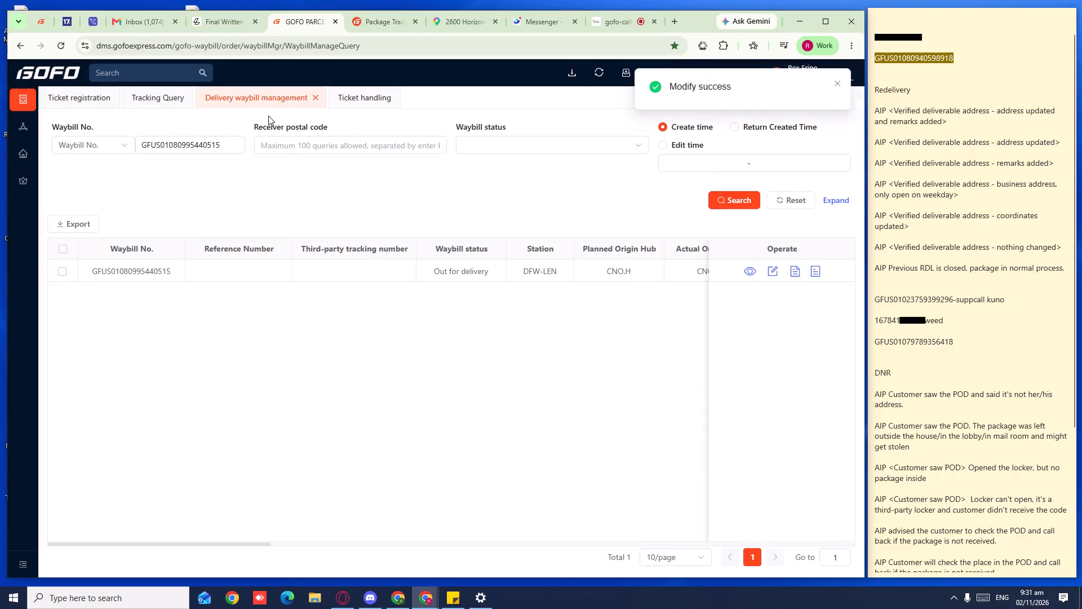
double_click(926, 59)
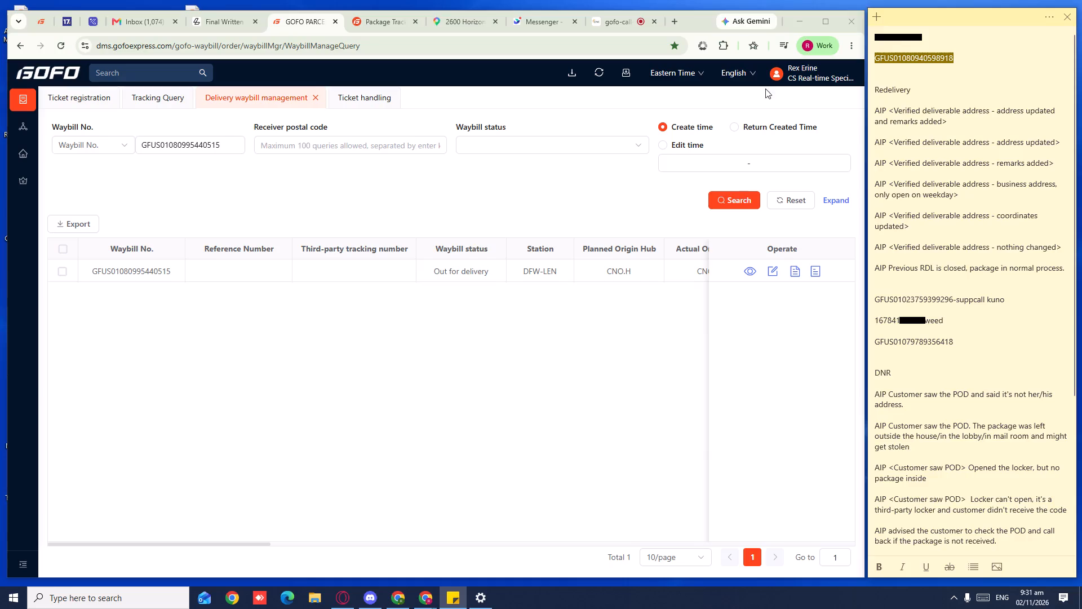
key("ctrl+c")
key("ctrl+c")
key("ctrl+c")
key("ctrl+c")
left_click(238, 145)
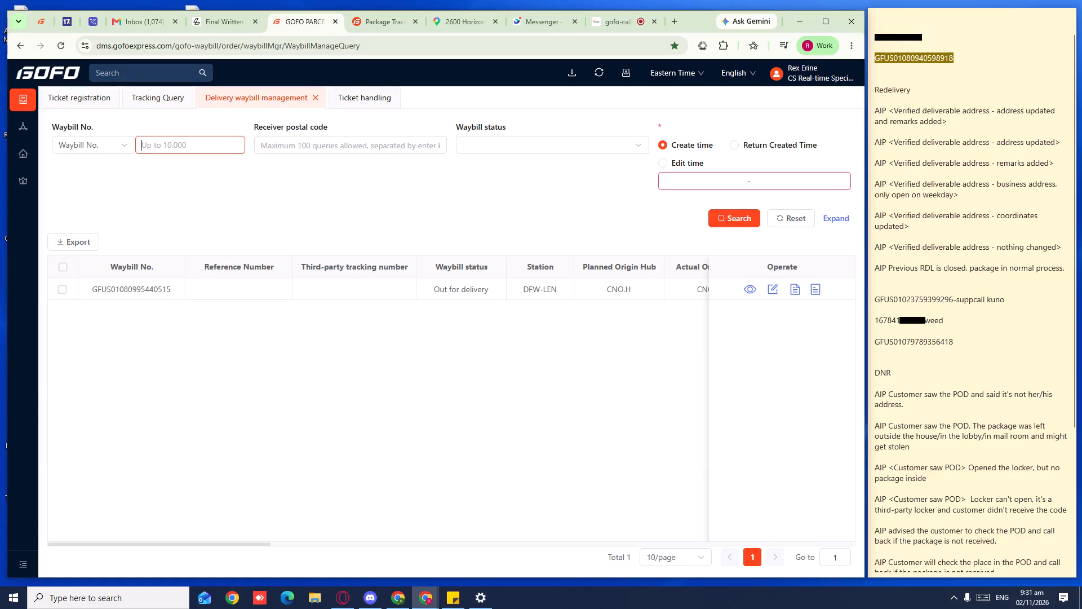
left_click(168, 95)
double_click(184, 126)
double_click(173, 147)
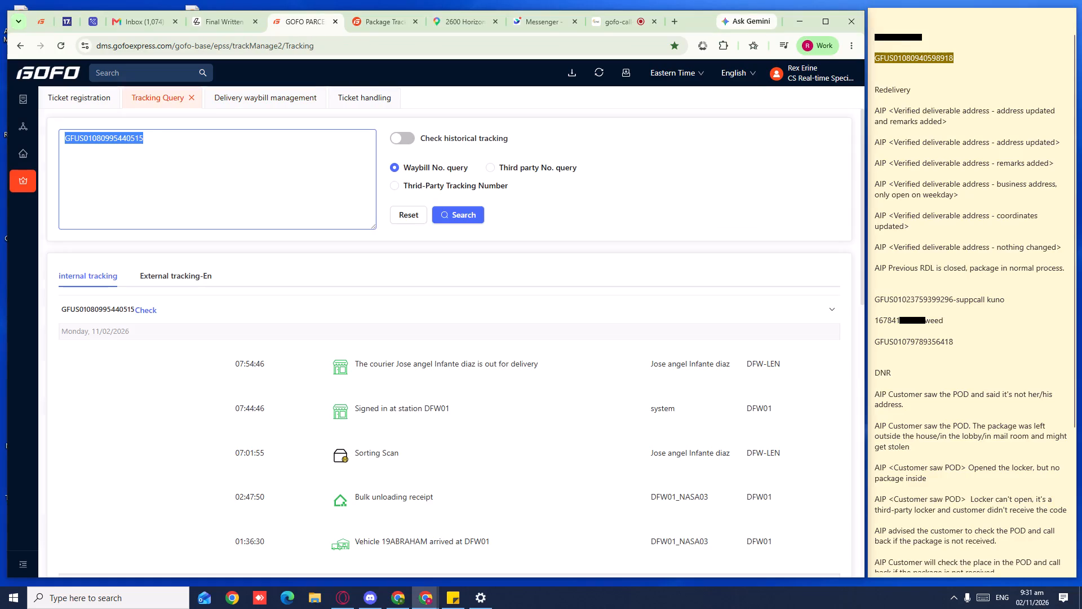
key("Delete")
key("ctrl+v")
left_click(475, 208)
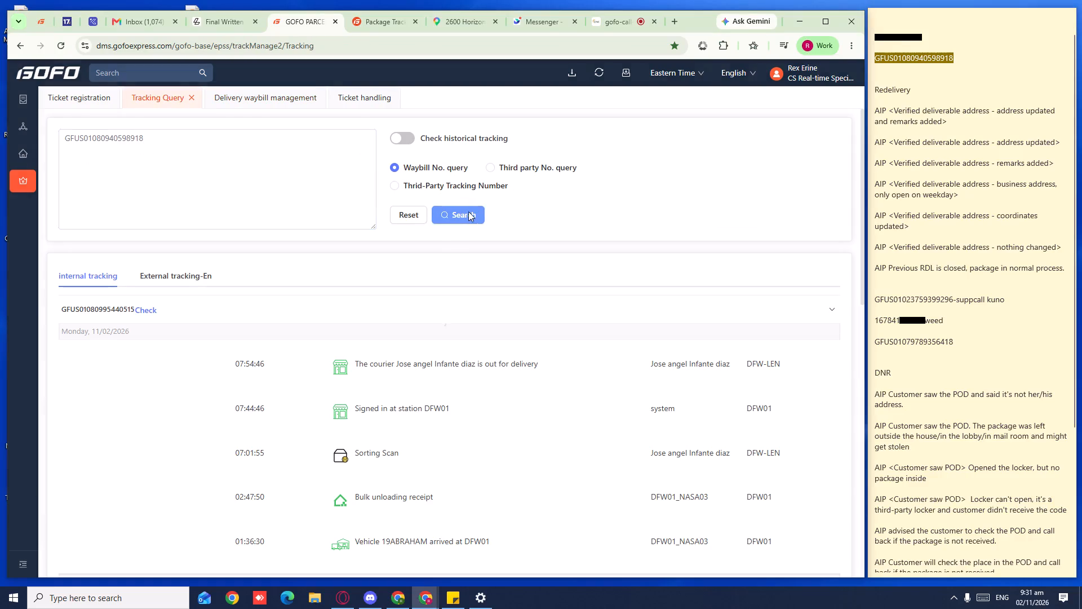
left_click(233, 98)
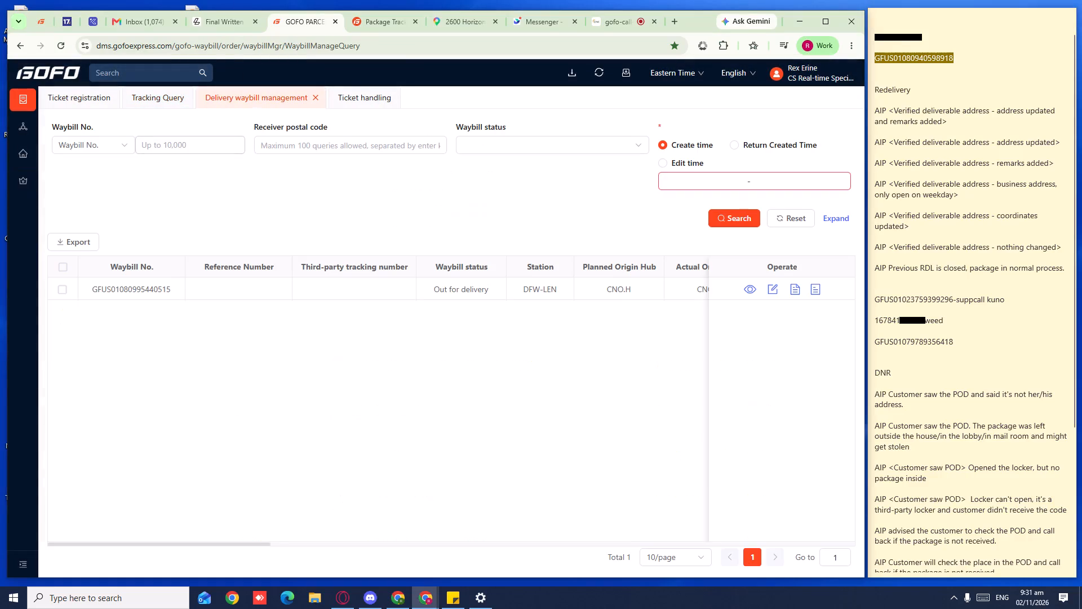
left_click(228, 149)
key("ctrl+v")
left_click(734, 205)
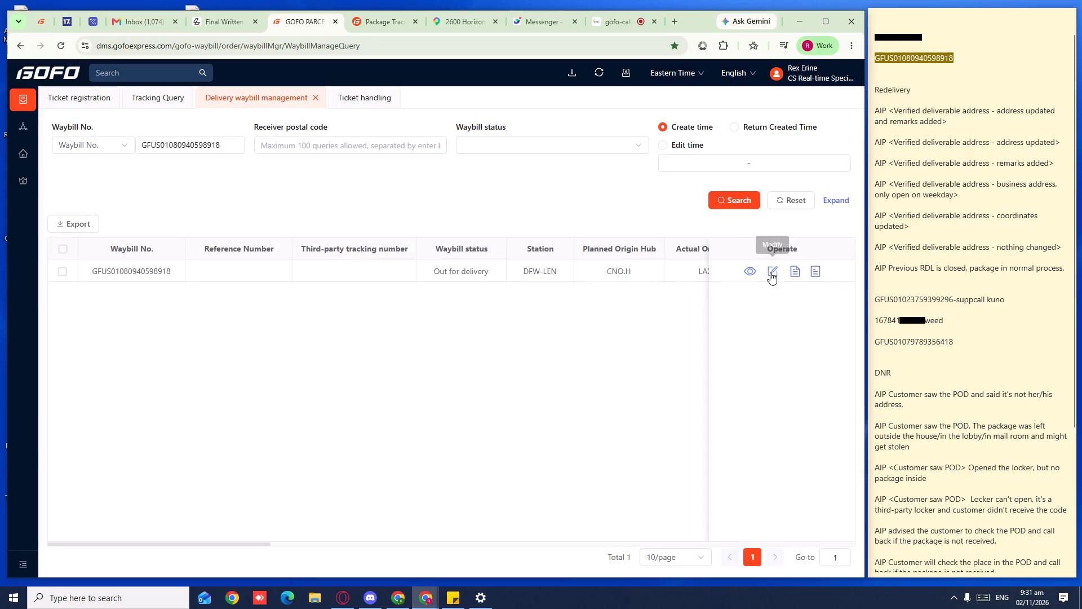
left_click(770, 272)
left_click(352, 134)
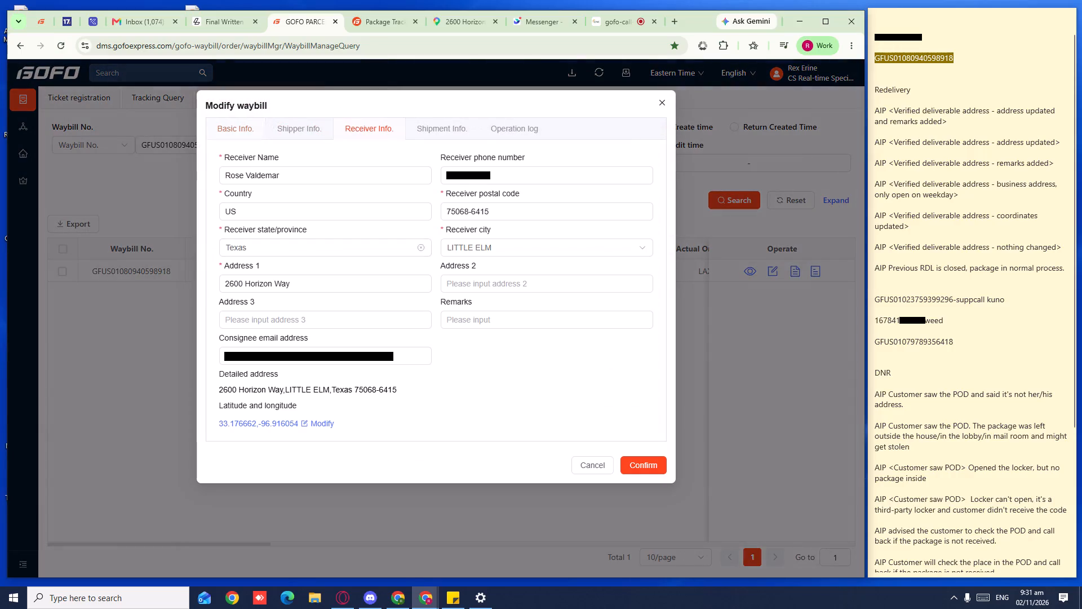
left_click(242, 283)
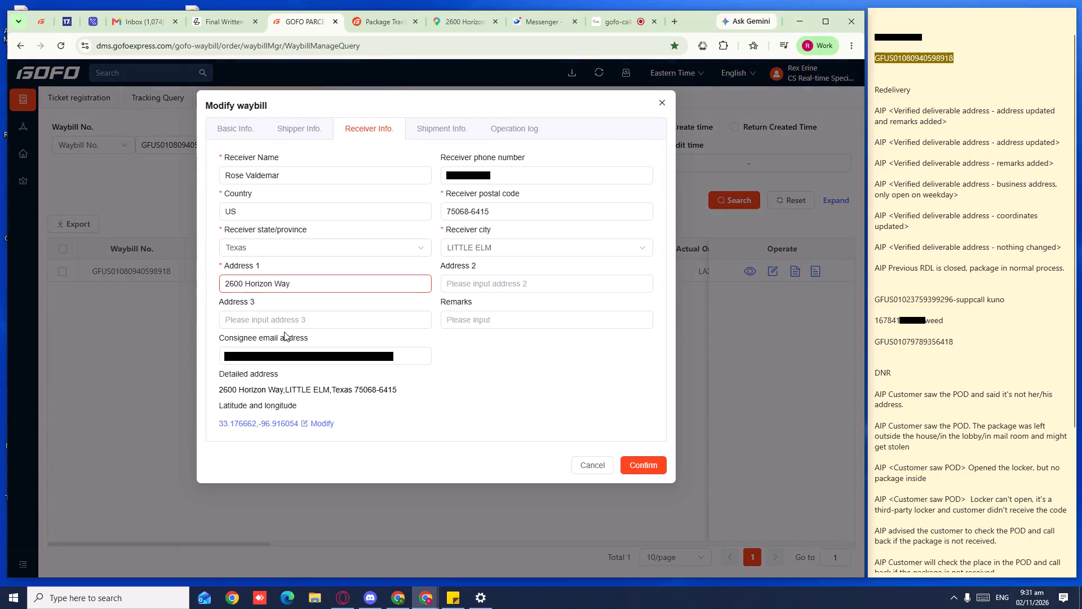
key("BackSpace")
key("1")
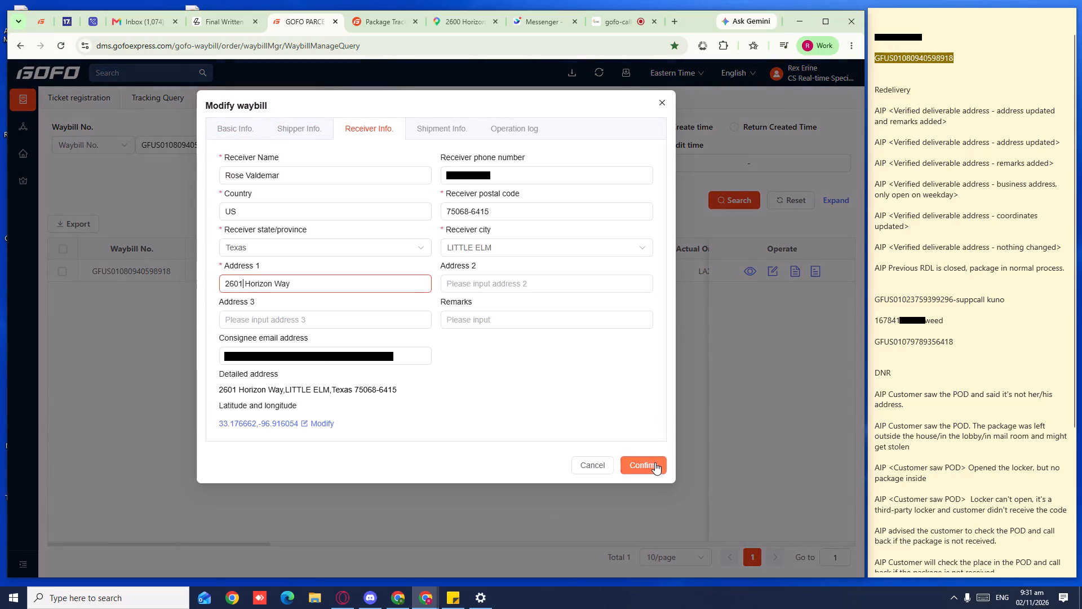
left_click(655, 462)
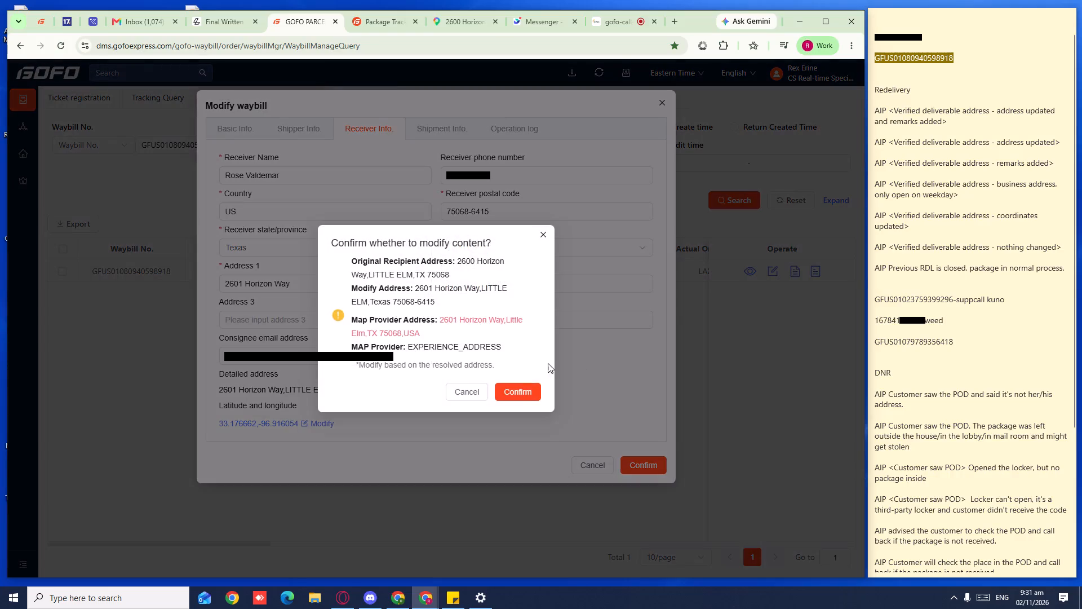
left_click(519, 384)
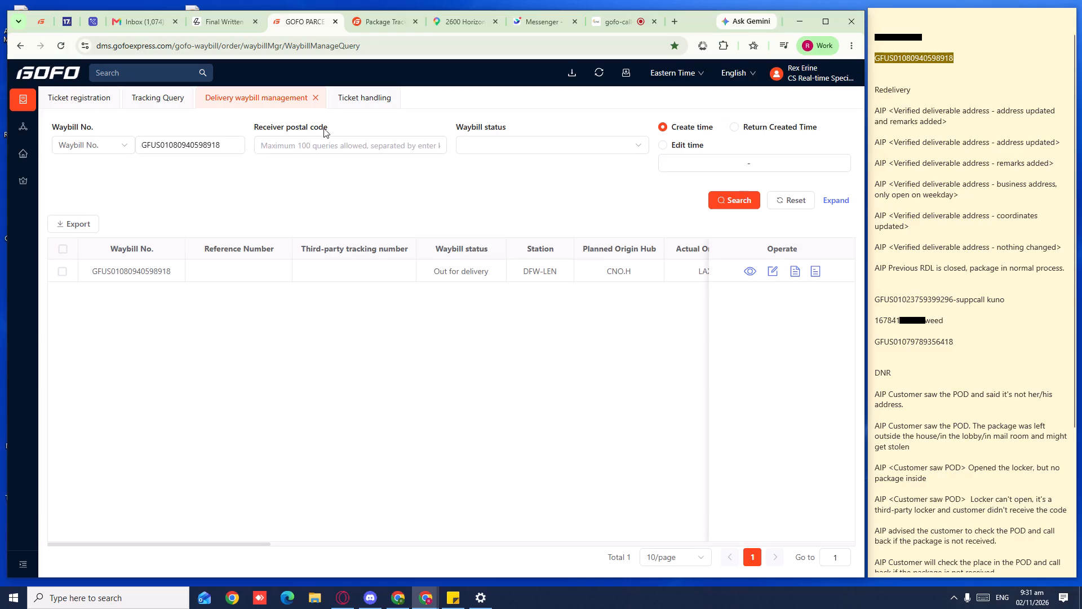
left_click(768, 276)
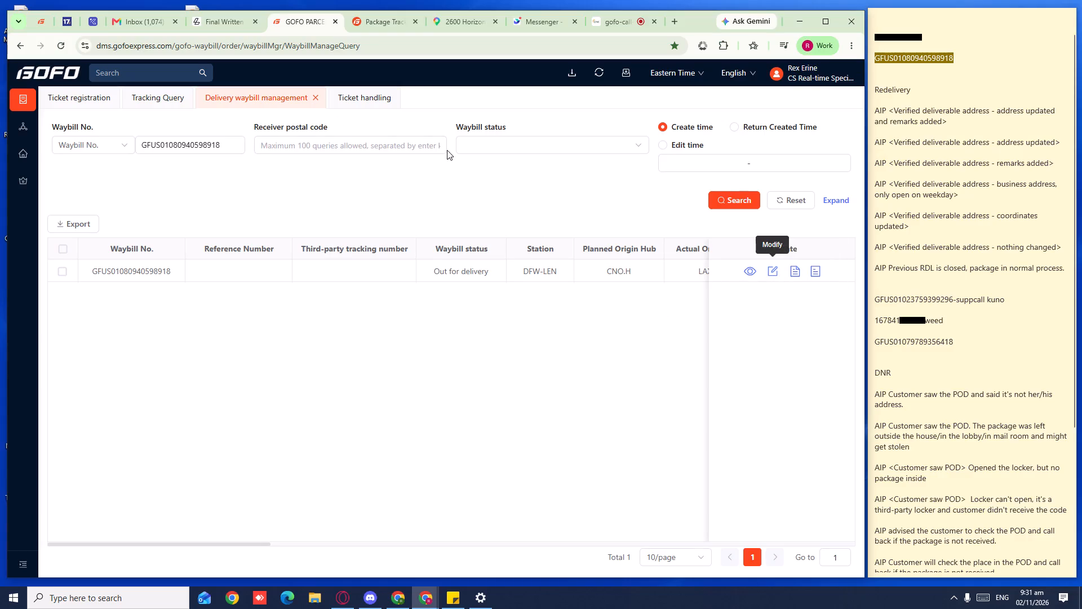
left_click(356, 123)
left_click(482, 316)
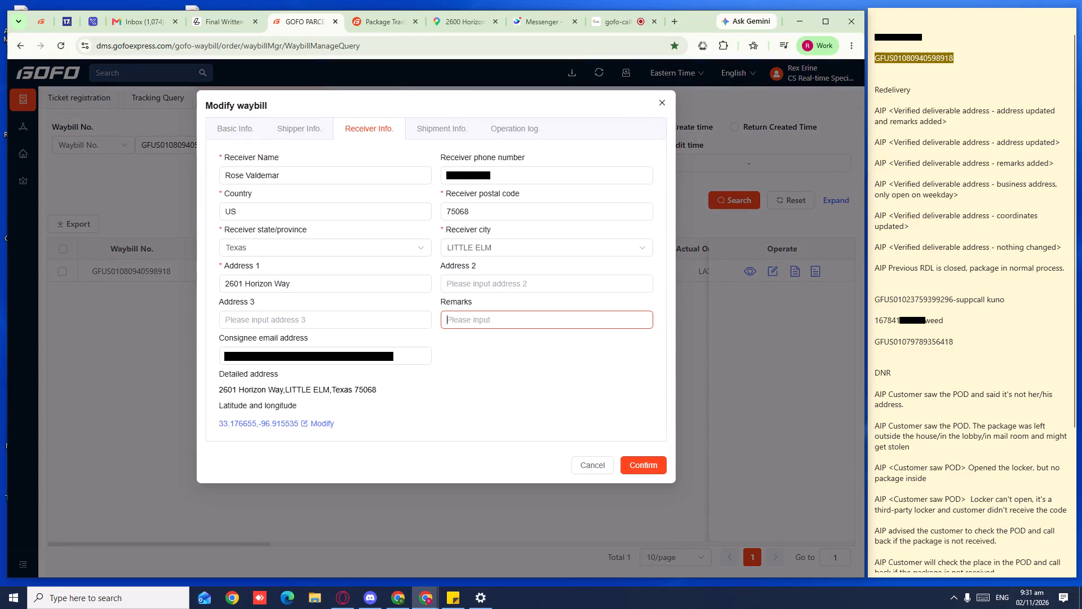
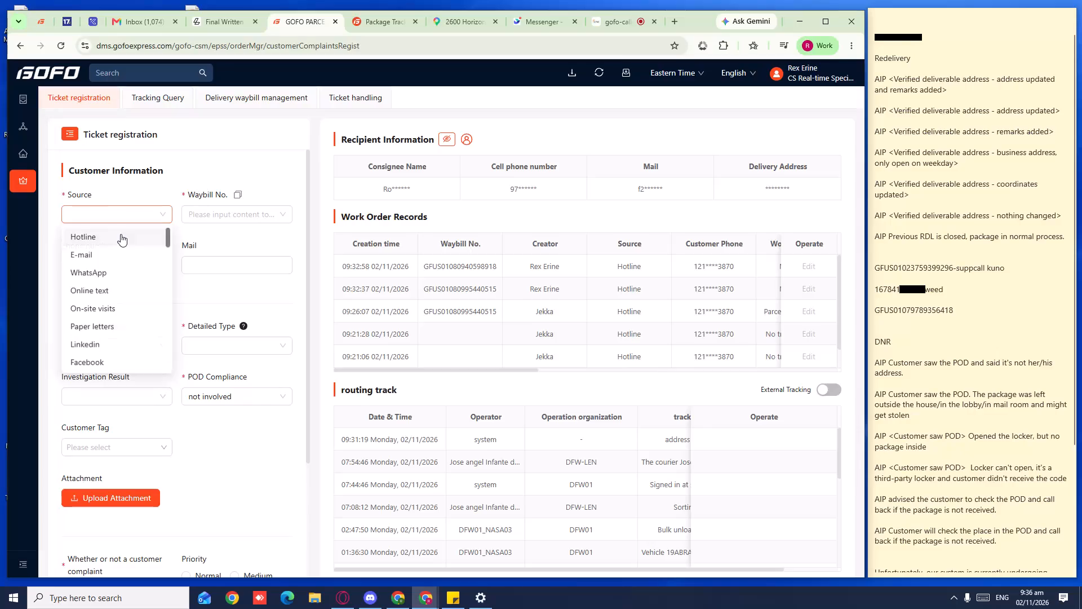
left_click(118, 235)
left_click(252, 224, "ctrl")
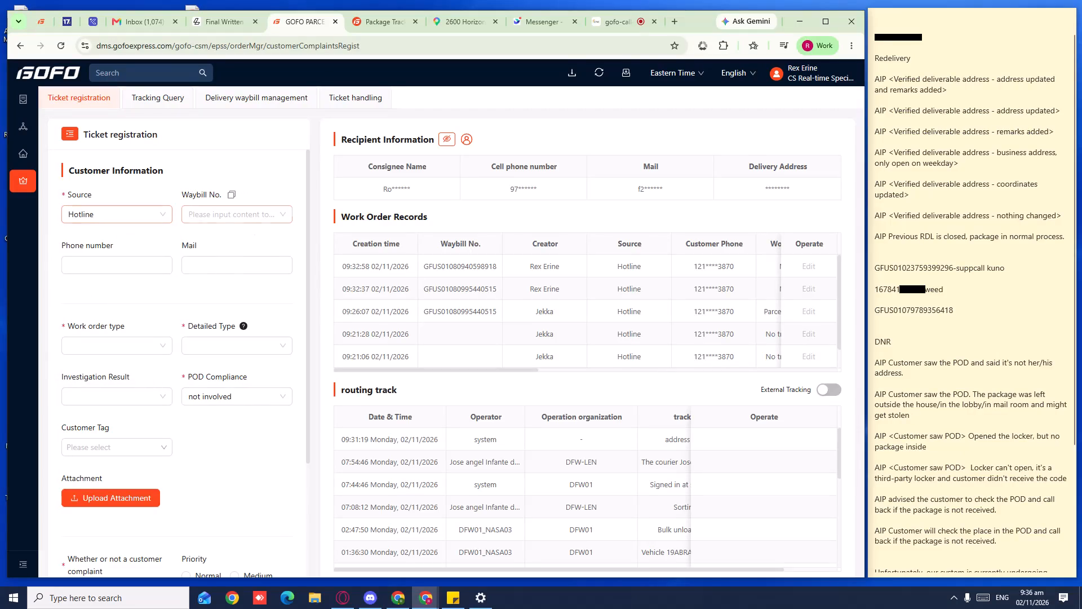
left_click(245, 213, "ctrl")
key("ctrl+v")
left_click(109, 267)
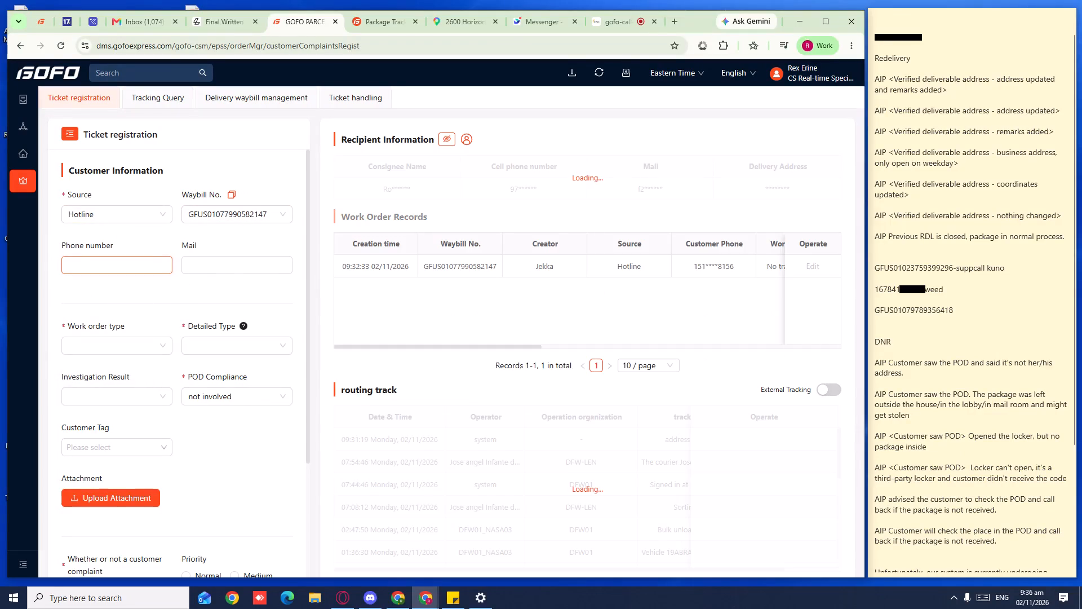
double_click(908, 38)
key("ctrl+c")
key("ctrl+c")
key("ctrl+c")
left_click(131, 264)
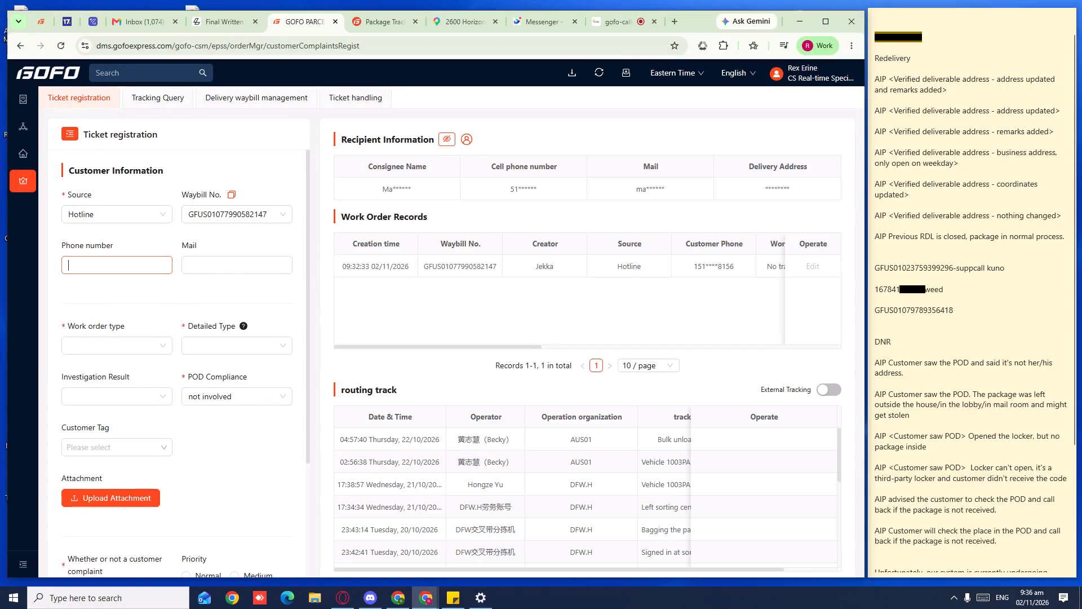
key("ctrl+v")
Classify the ticket as No tracking update with the third detailed type offered, and mark it as not a customer complaint.
left_click(119, 354)
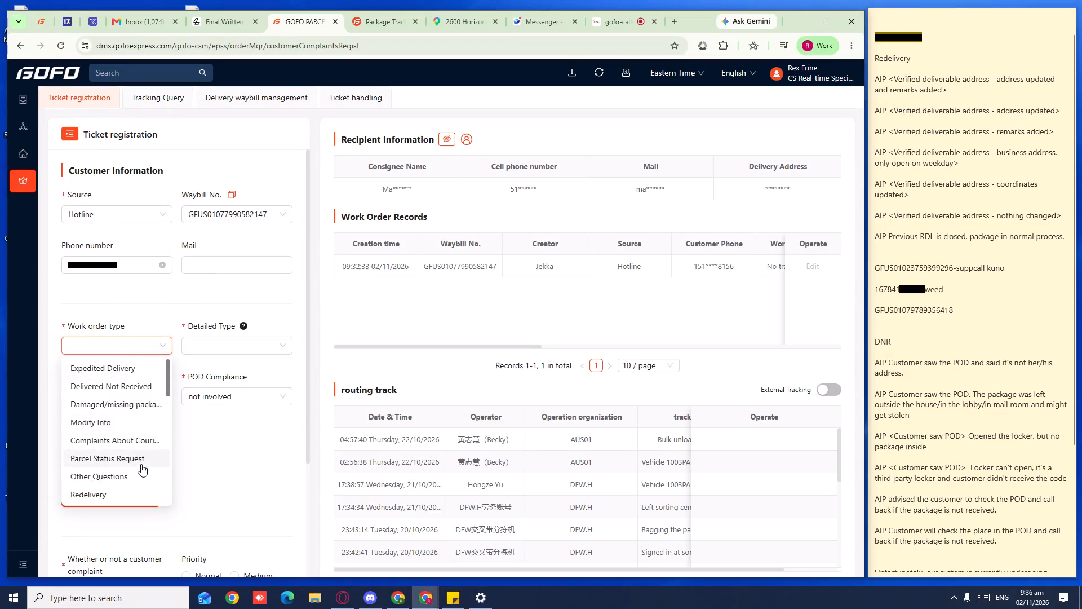
scroll(118, 431, "down", 3)
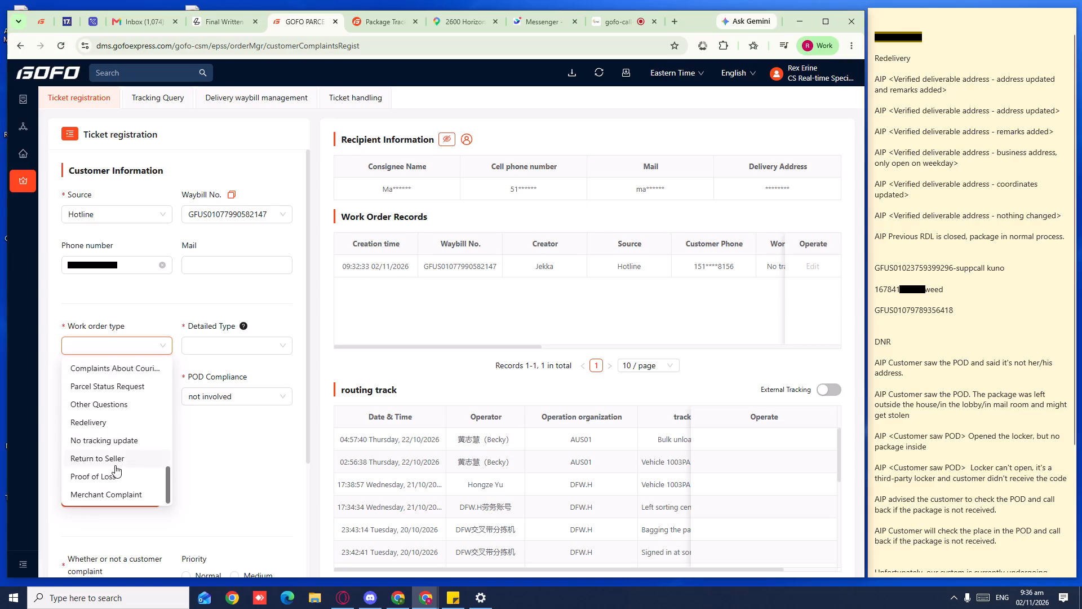
left_click(114, 442)
left_click(250, 334)
left_click(240, 344)
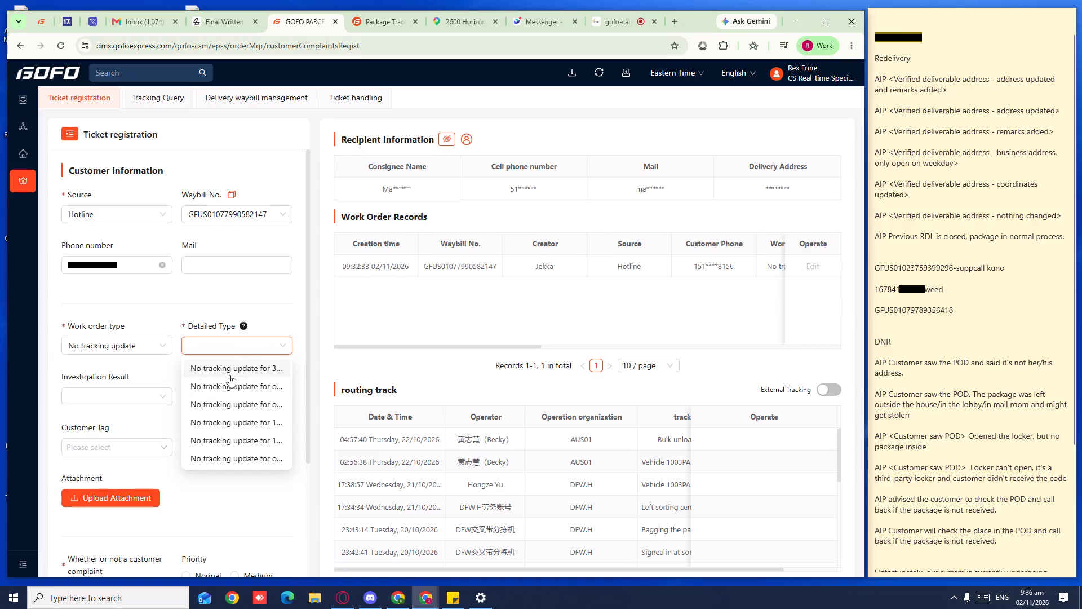
left_click(229, 404)
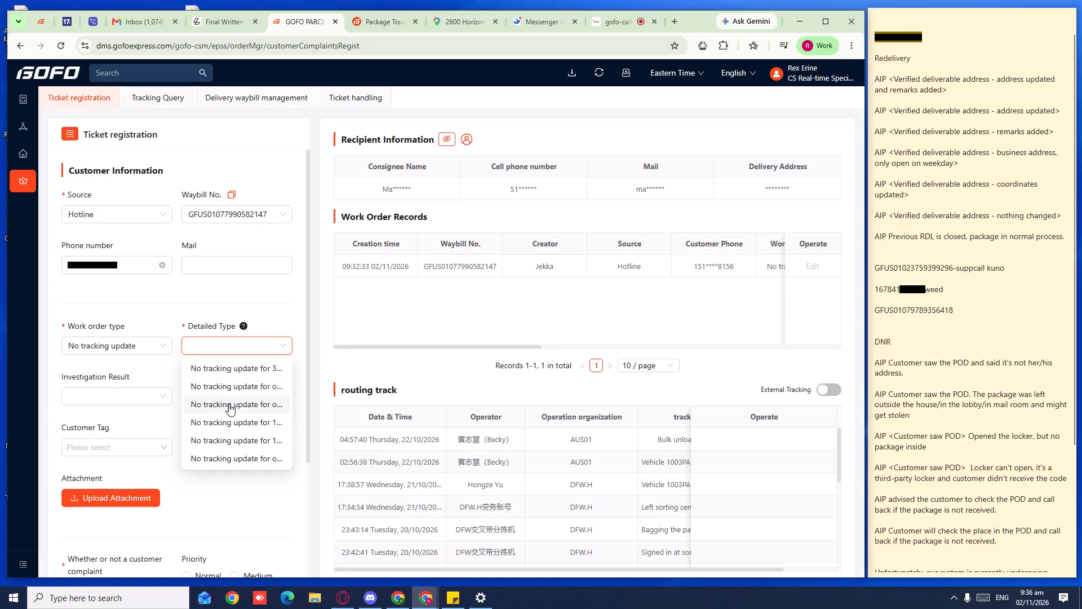
scroll(48, 395, "down", 2)
left_click(72, 478)
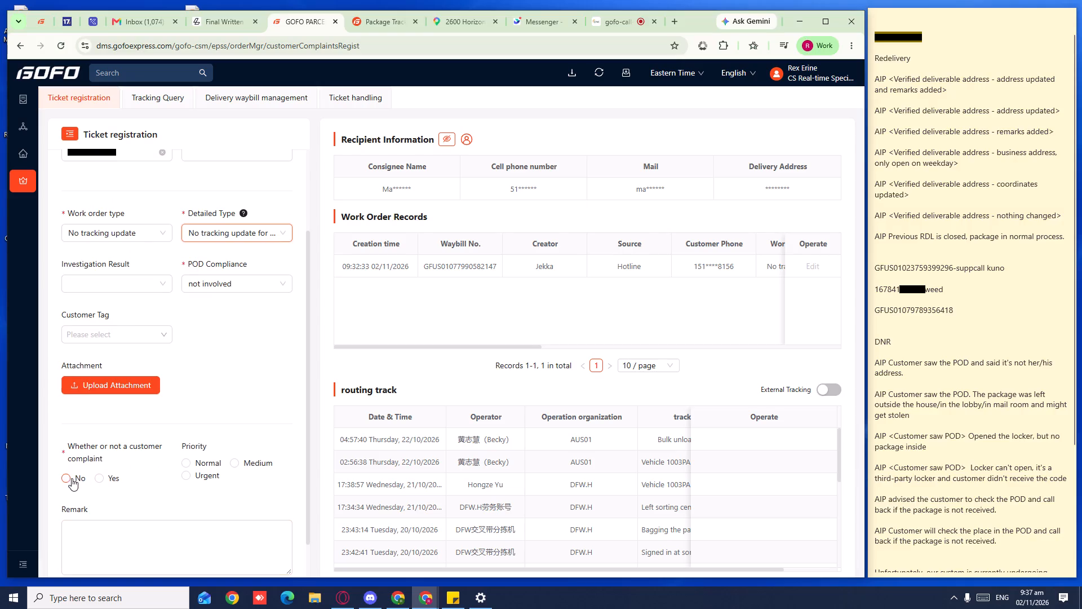
left_click(100, 528)
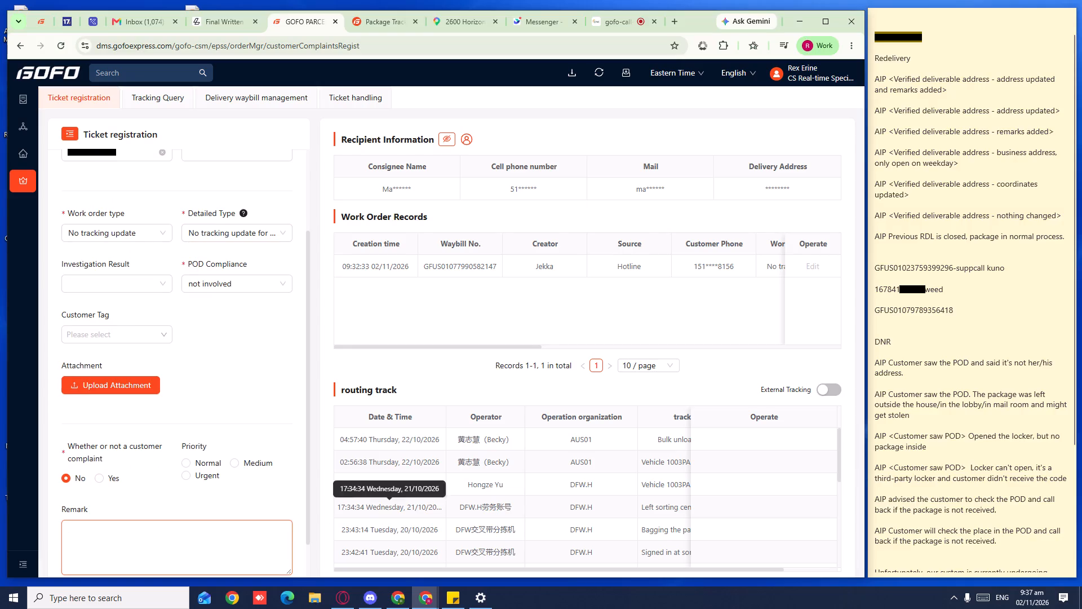
In the call center queue panel, filter the active calls to the agent's own extension 337 and confirm an action on the ongoing call.
left_click(604, 20)
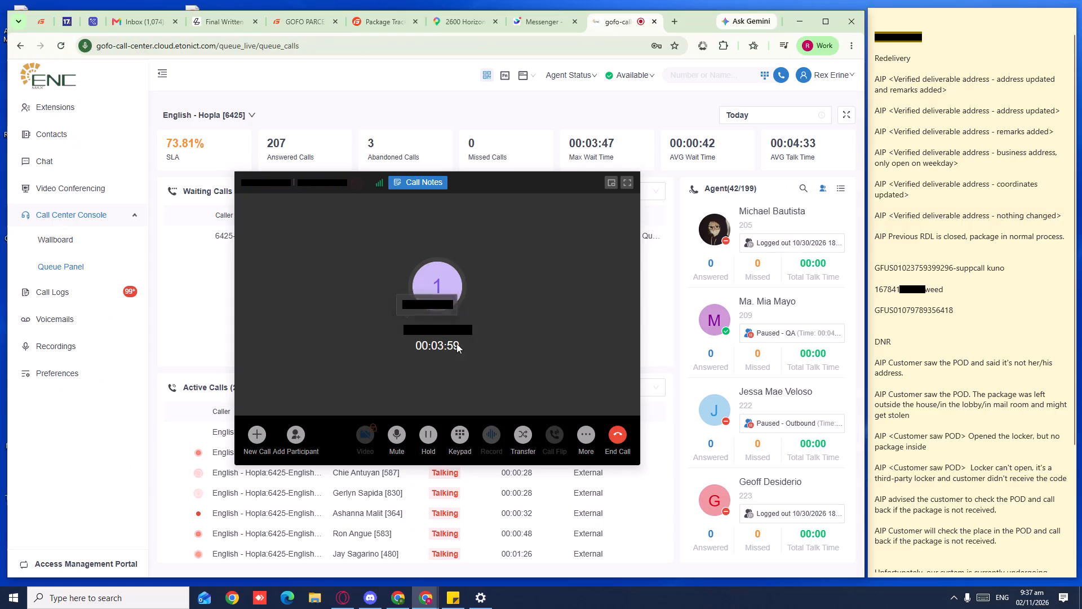
left_click_drag(496, 192, 319, 98)
left_click(600, 386)
key("r")
key("e")
key("x")
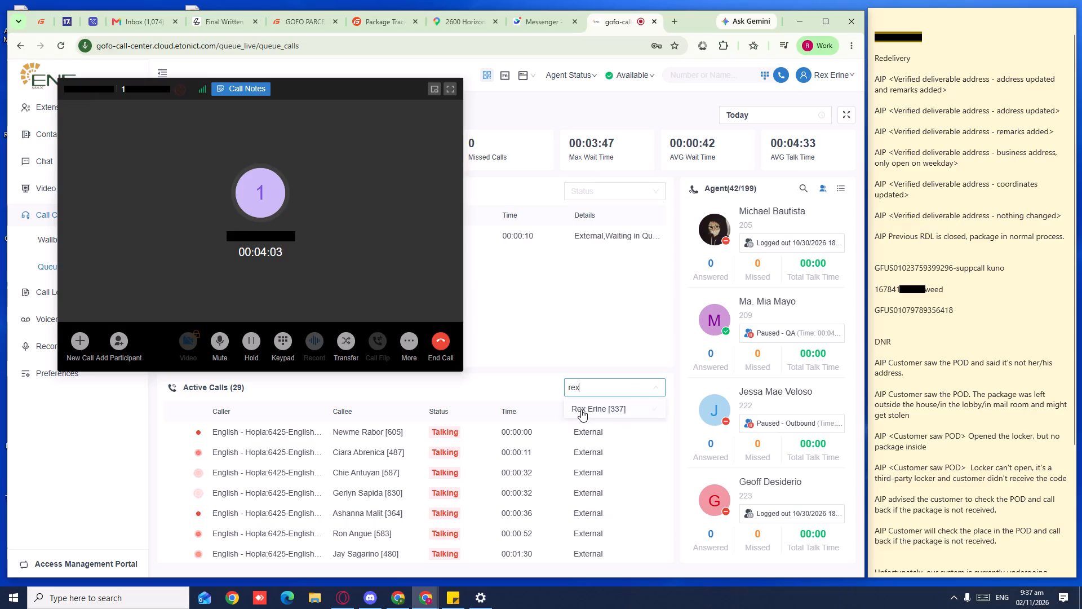
left_click(580, 409)
right_click(514, 430)
left_click(546, 392)
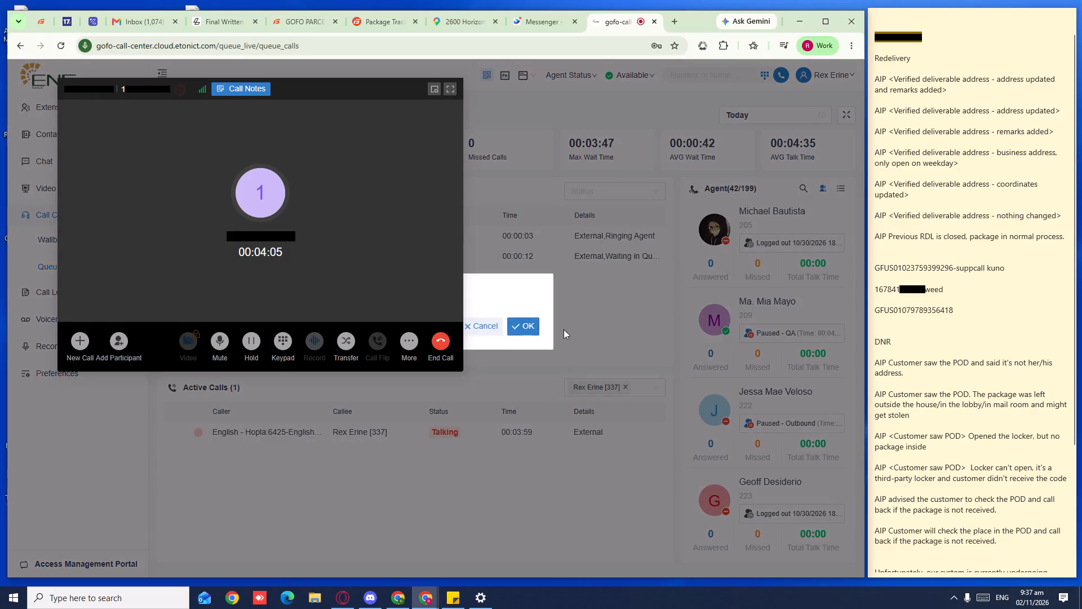
left_click(531, 321)
Enter the ticket remark "AIP, NTU for more than 7days" and submit the ticket.
left_click(308, 17)
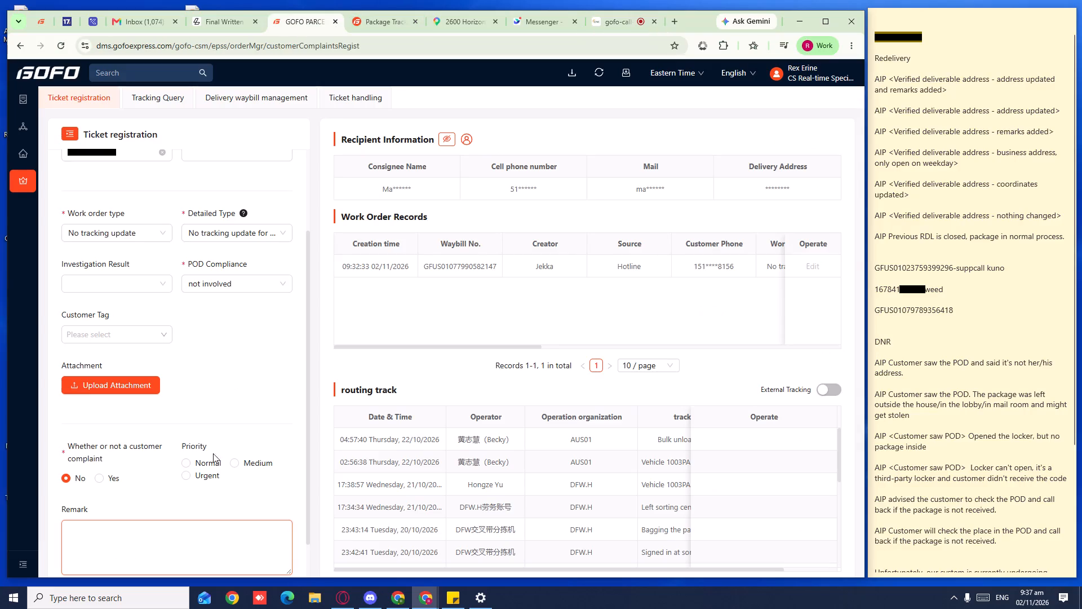
type("AIP, NTU for more than")
key("space")
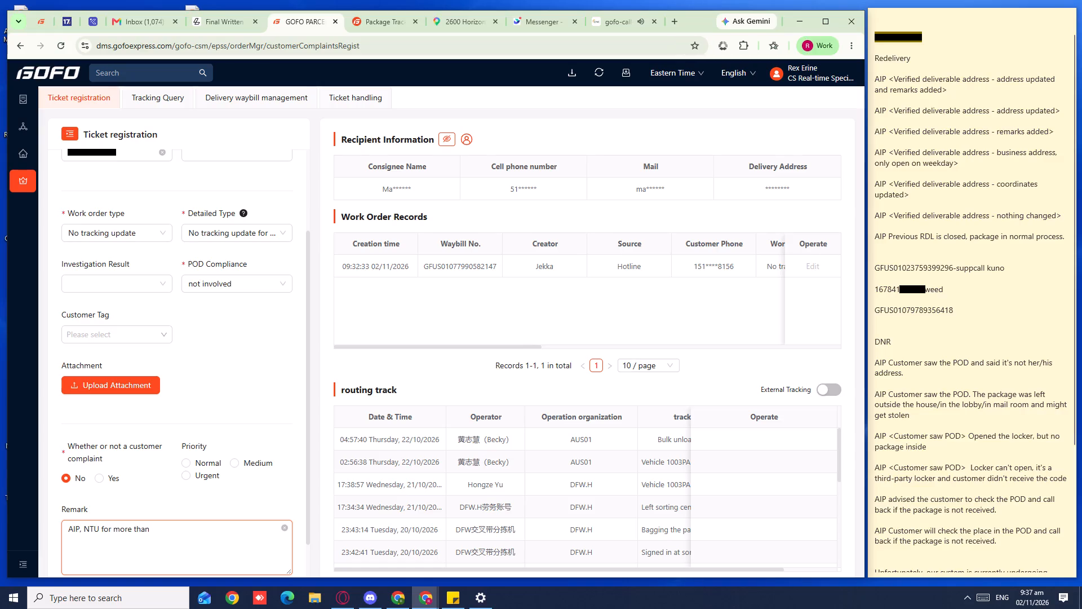
type("7days")
scroll(125, 376, "down", 3)
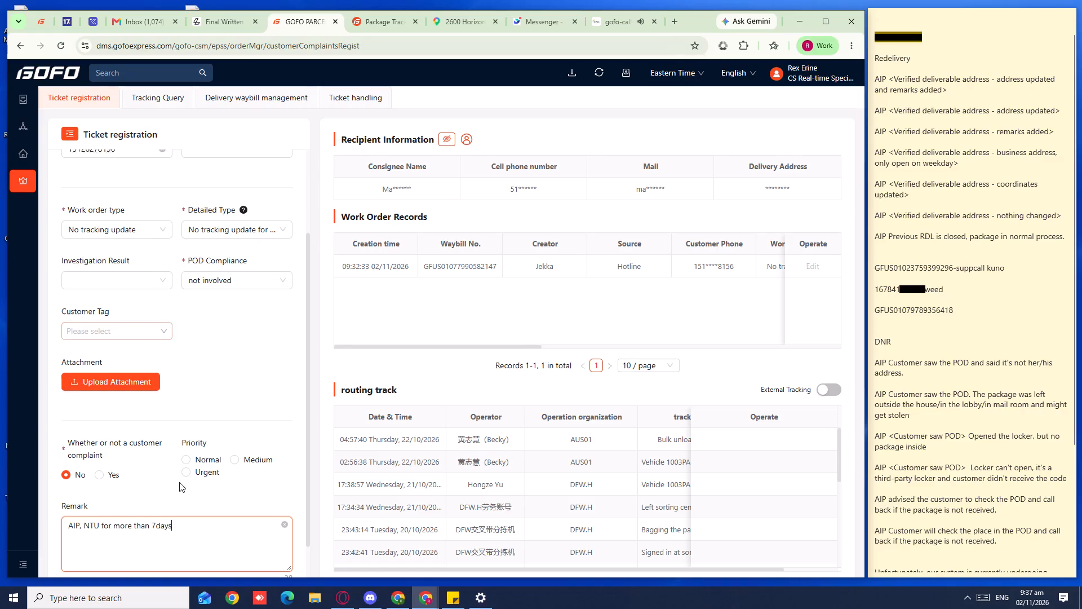
scroll(179, 482, "down", 1)
left_click(263, 559)
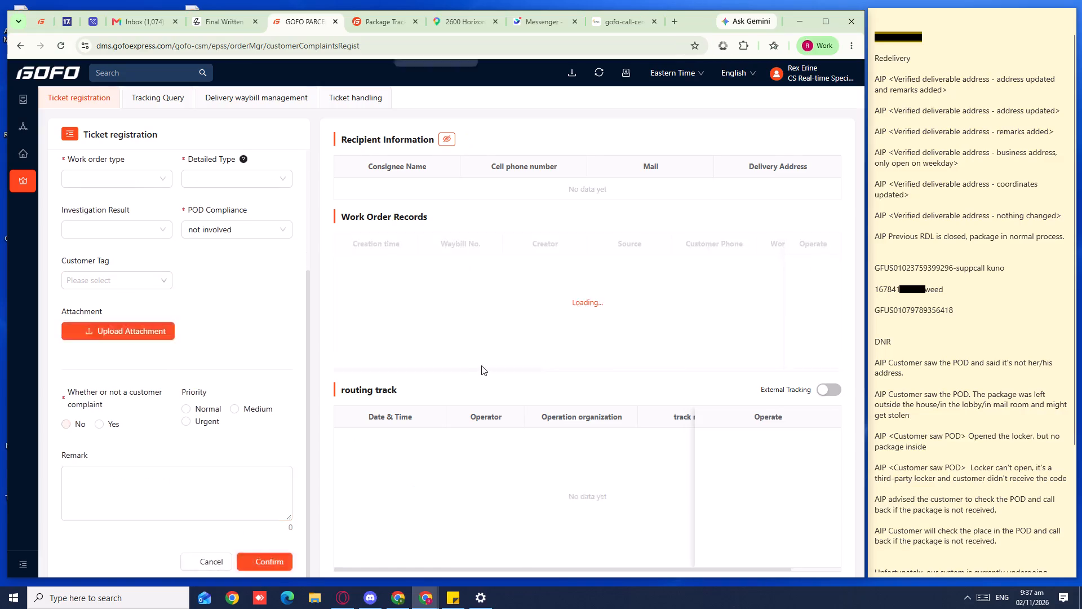
Return to the call center queue panel and open the agent status options.
left_click(616, 29)
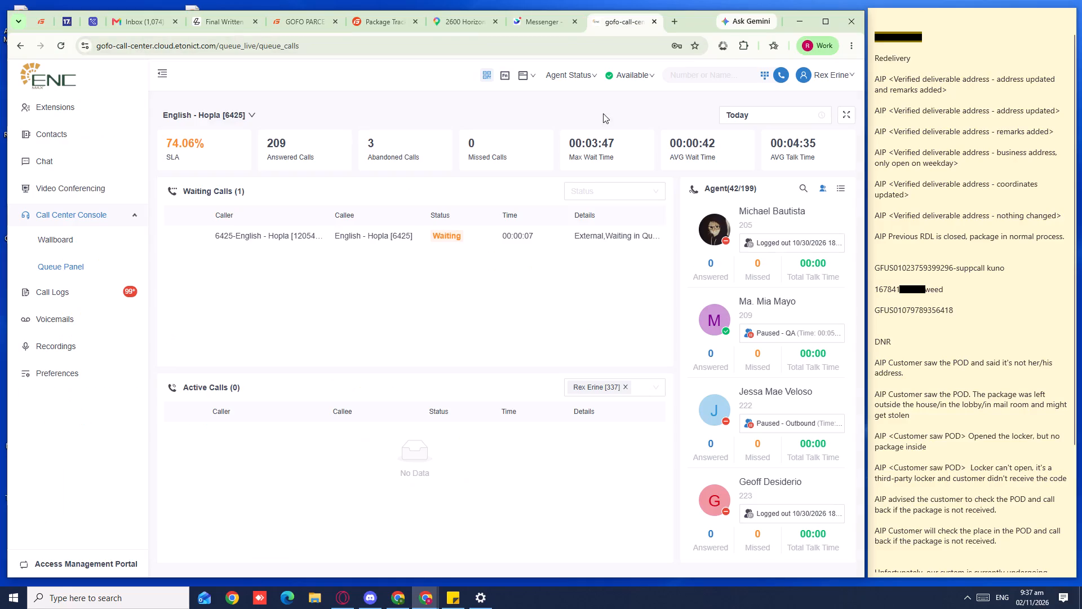
left_click(573, 80)
left_click(622, 86)
Set the agent's own availability to Do Not Disturb.
left_click(631, 172)
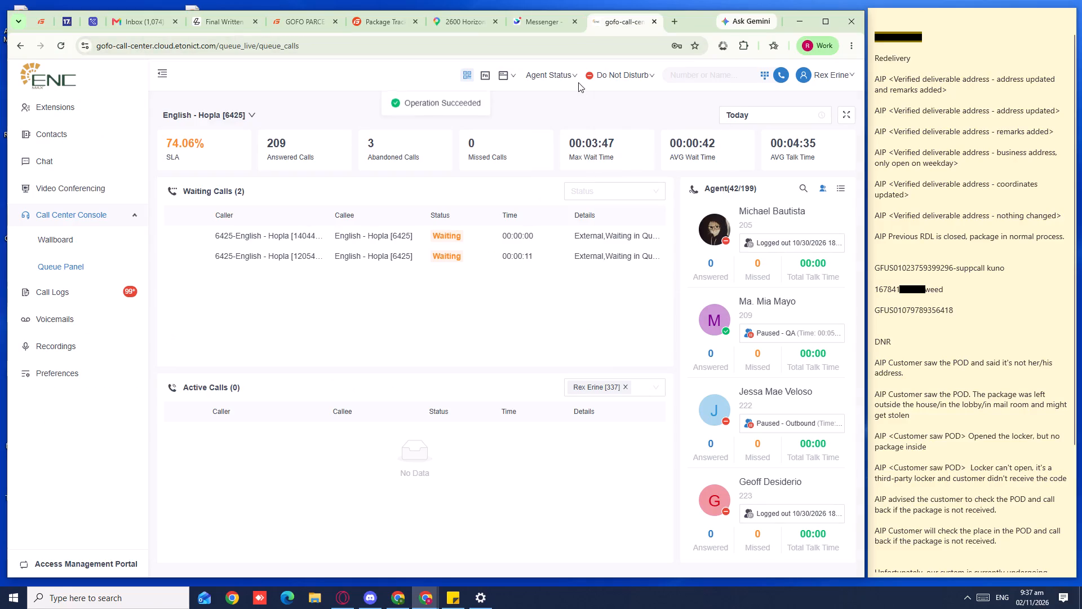
Pause the agent's status in the English - Hopla [6425] queue with Bio break as the reason.
left_click(567, 77)
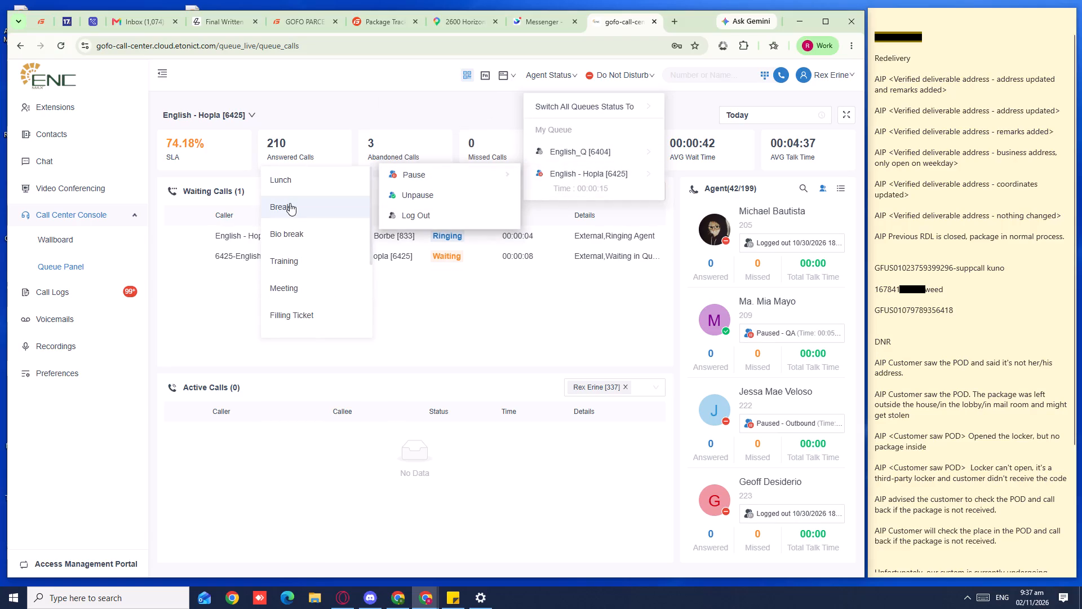
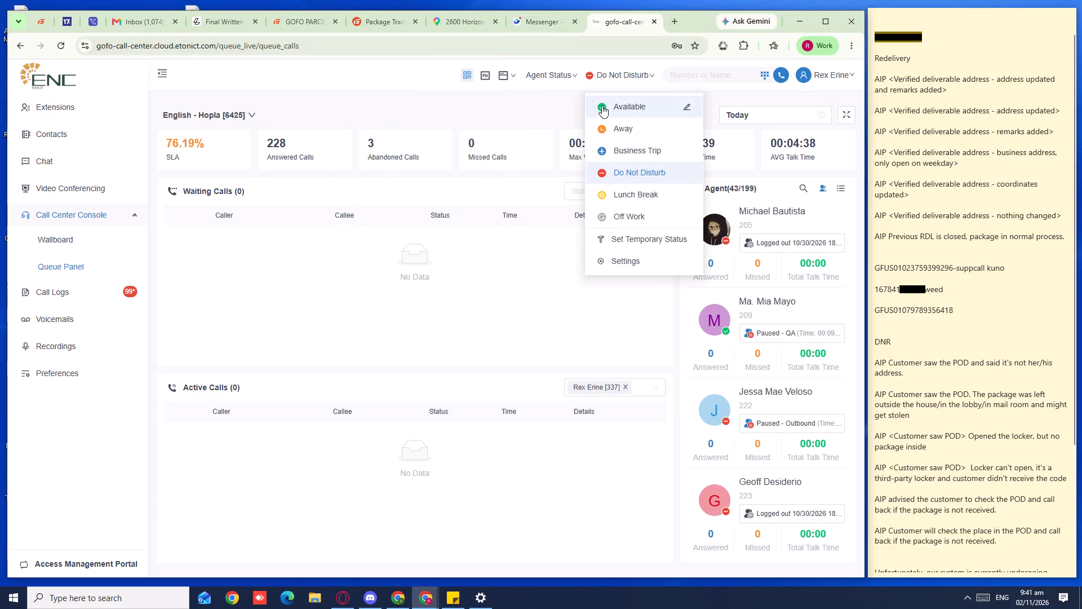
Switch the agent's own status for all queues at once from the agent status options.
left_click(543, 77)
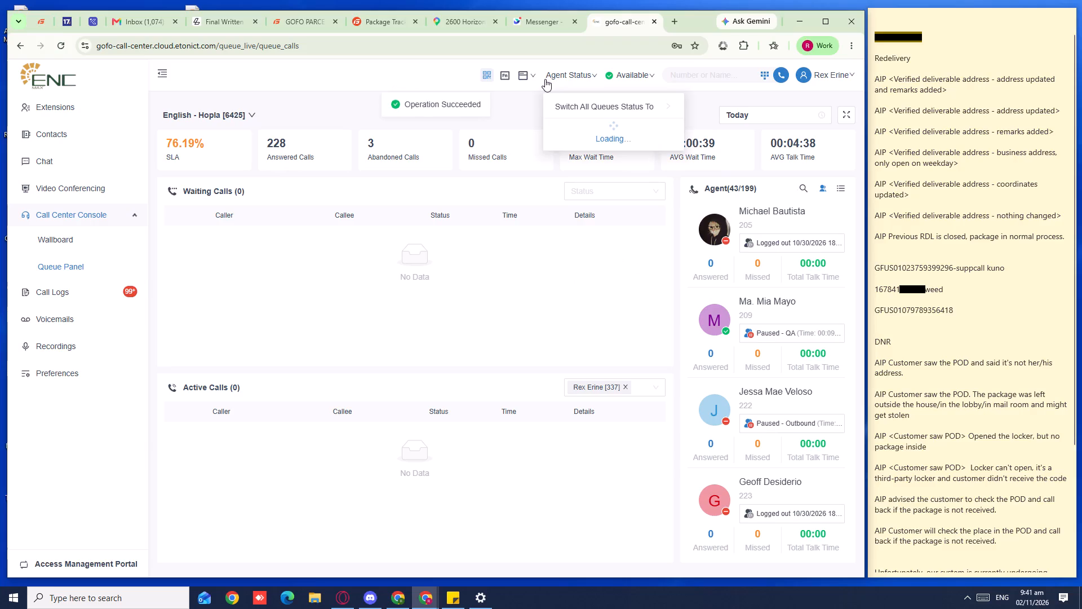
left_click(449, 169)
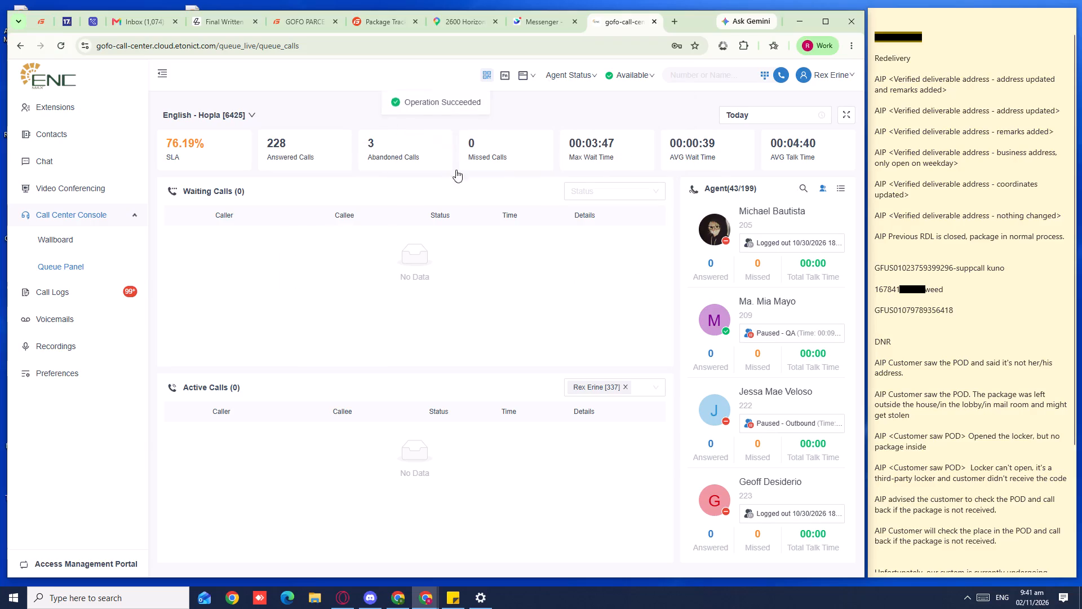
In the sticky note, select the top line above the Redelivery remark templates.
triple_click(898, 34)
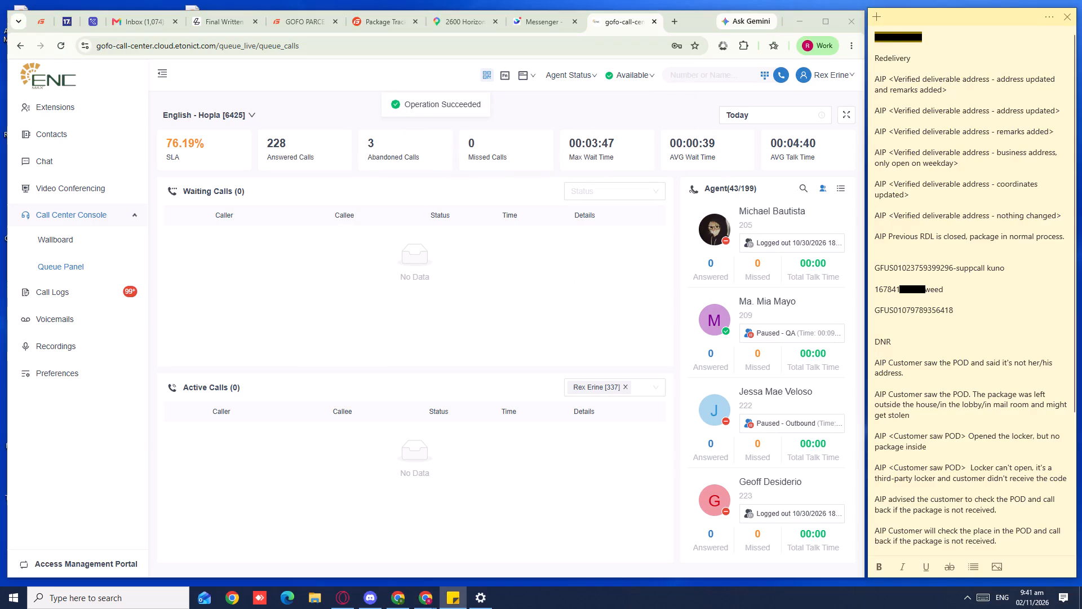
Delete the previous caller's phone number from the sticky note.
key("Delete")
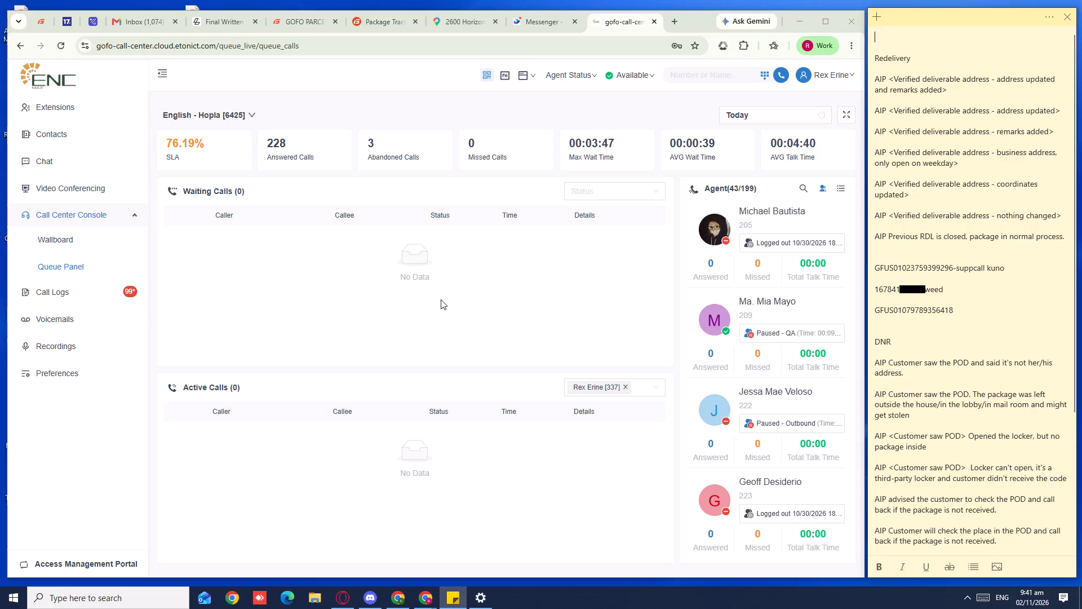
Remove the extension 337 filter from the active calls list.
left_click(620, 389)
left_click(621, 389)
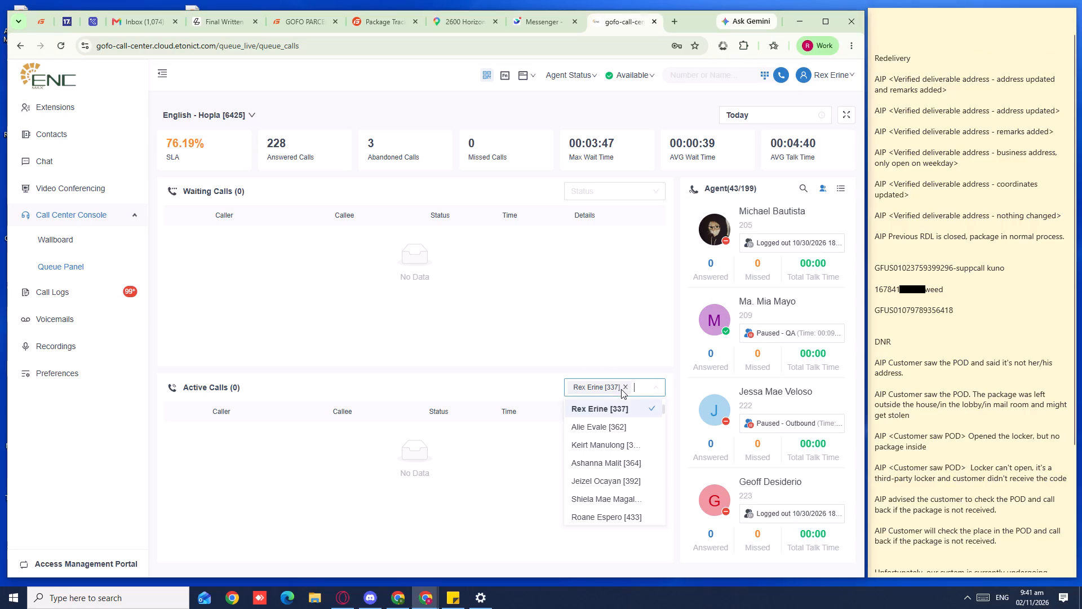
left_click(625, 390)
left_click(625, 390)
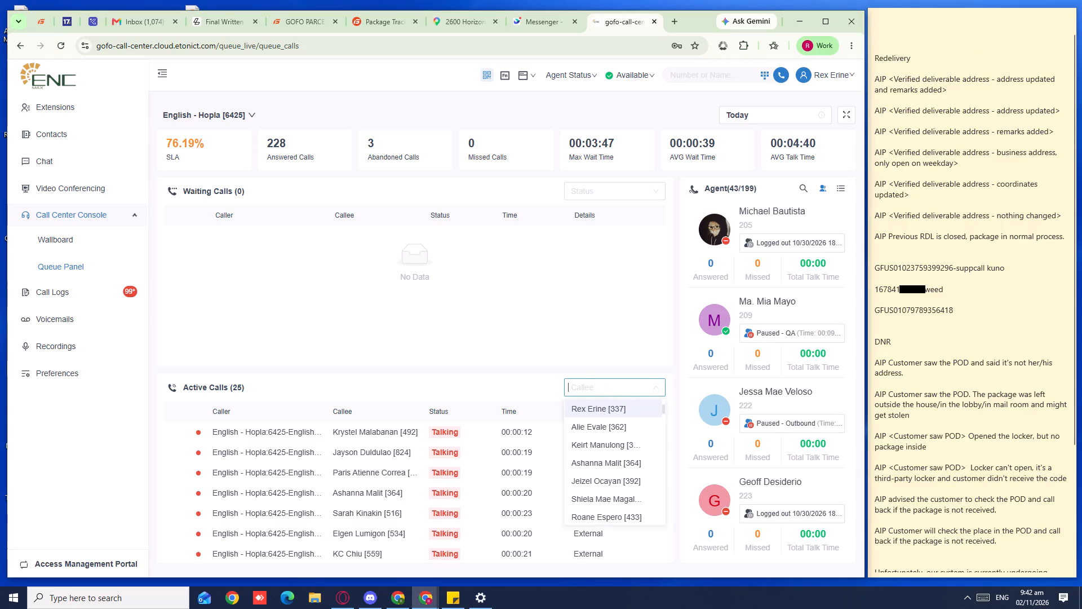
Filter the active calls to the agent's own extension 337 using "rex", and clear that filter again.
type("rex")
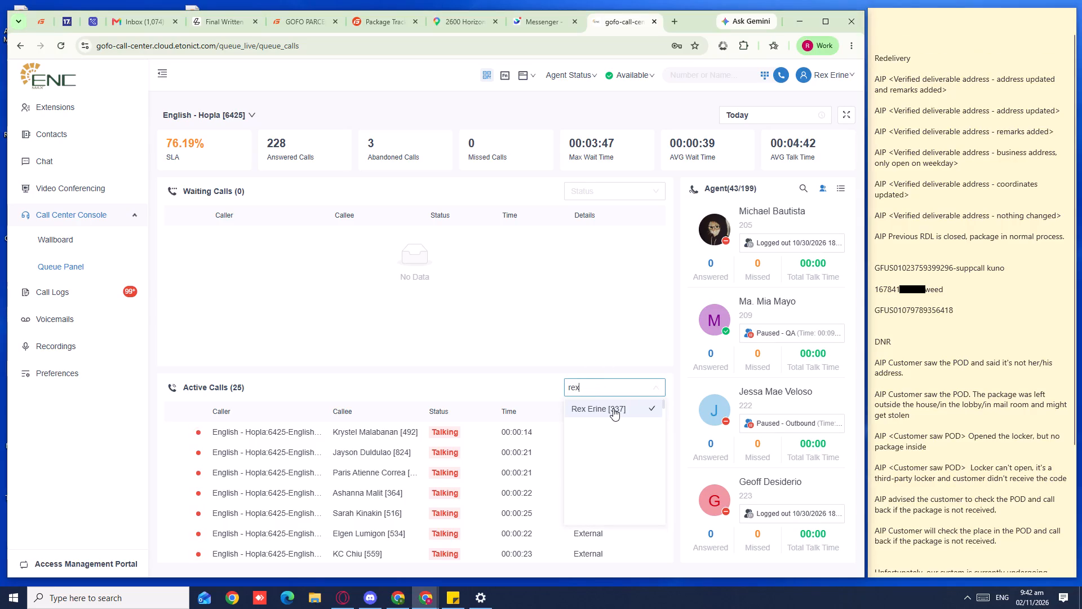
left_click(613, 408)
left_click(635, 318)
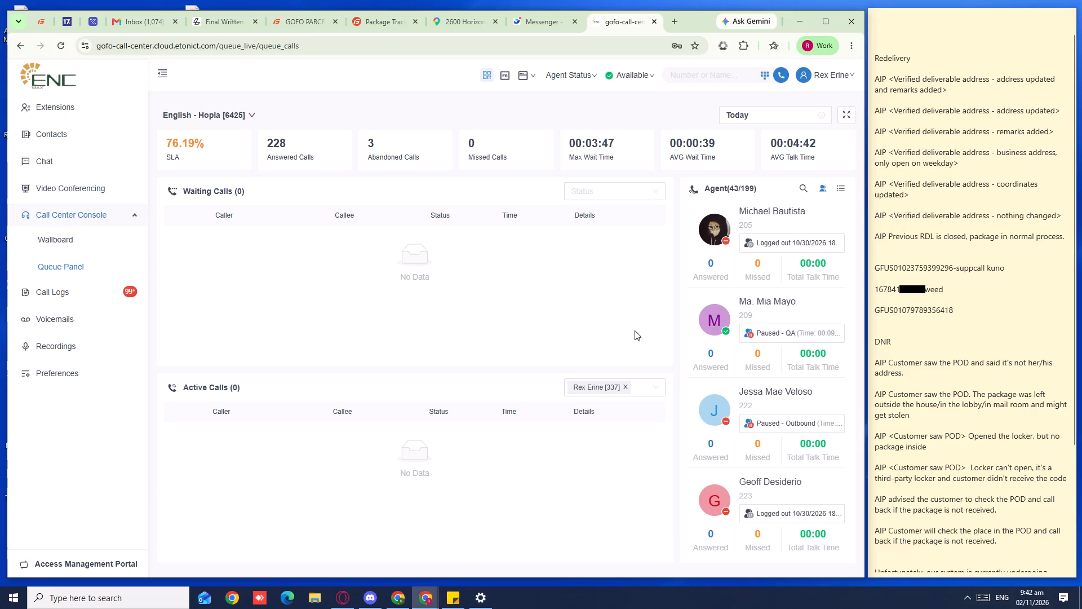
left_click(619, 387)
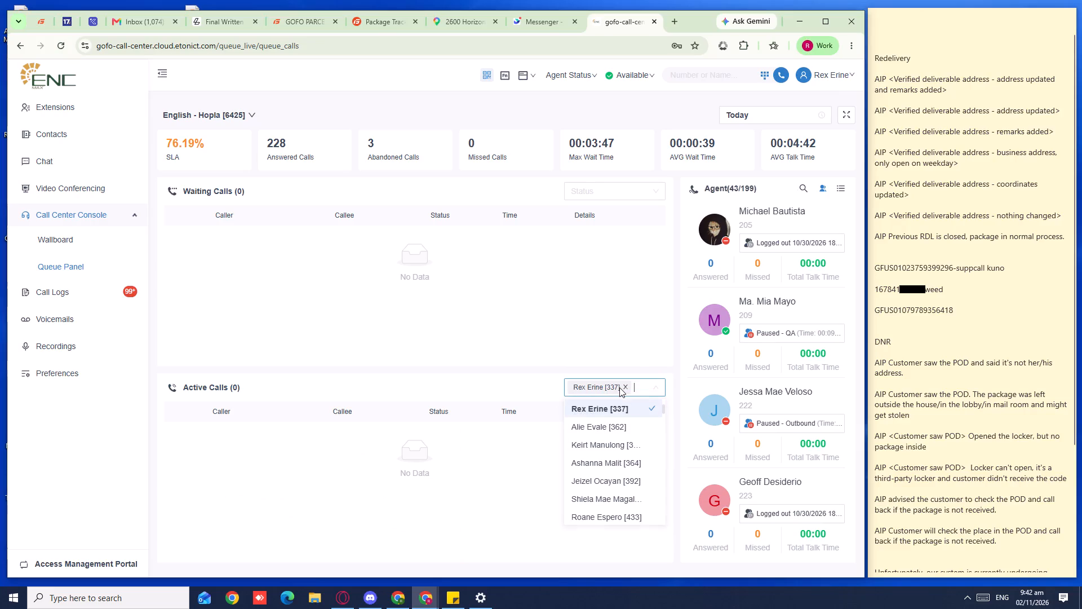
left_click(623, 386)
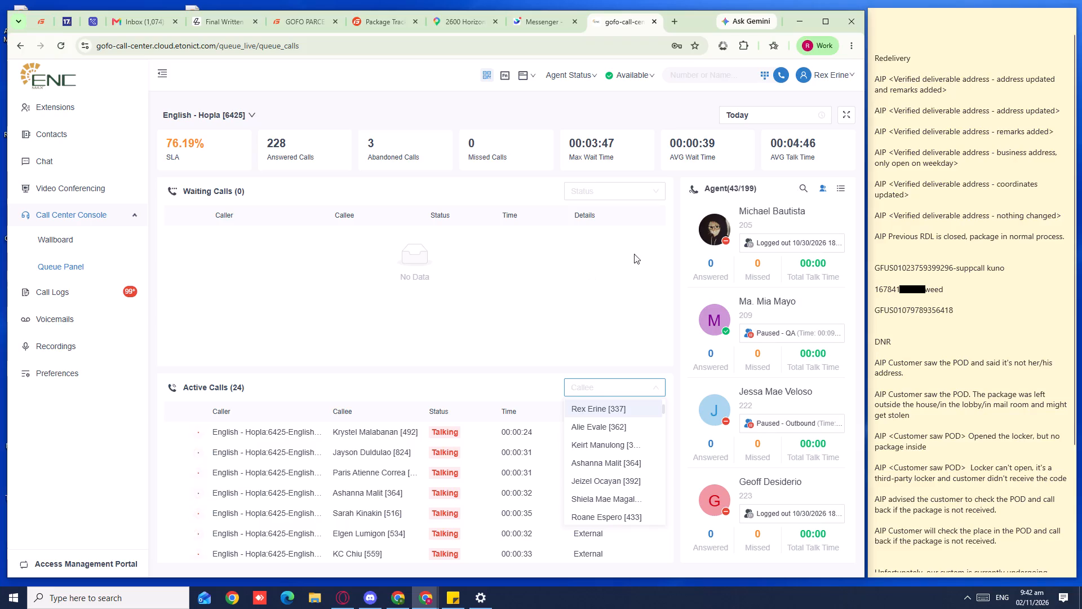
Search the agent list for "rex".
left_click(806, 187)
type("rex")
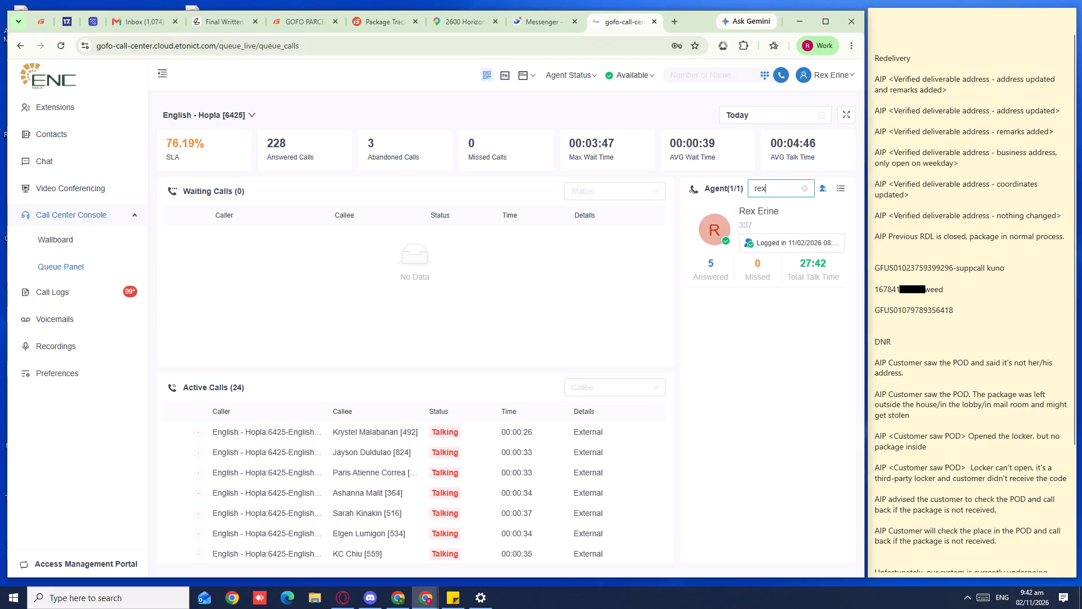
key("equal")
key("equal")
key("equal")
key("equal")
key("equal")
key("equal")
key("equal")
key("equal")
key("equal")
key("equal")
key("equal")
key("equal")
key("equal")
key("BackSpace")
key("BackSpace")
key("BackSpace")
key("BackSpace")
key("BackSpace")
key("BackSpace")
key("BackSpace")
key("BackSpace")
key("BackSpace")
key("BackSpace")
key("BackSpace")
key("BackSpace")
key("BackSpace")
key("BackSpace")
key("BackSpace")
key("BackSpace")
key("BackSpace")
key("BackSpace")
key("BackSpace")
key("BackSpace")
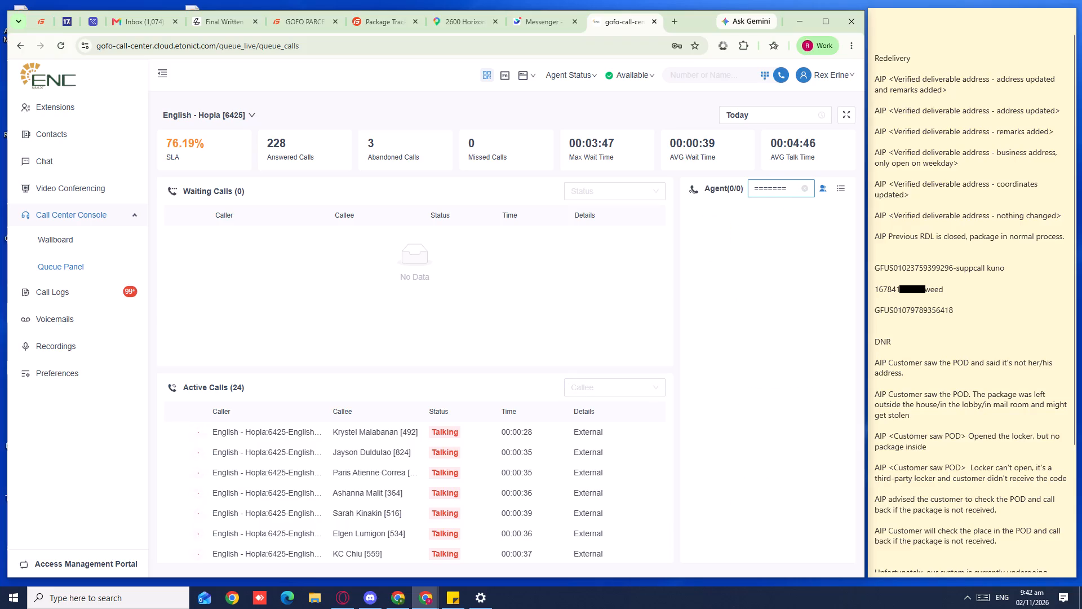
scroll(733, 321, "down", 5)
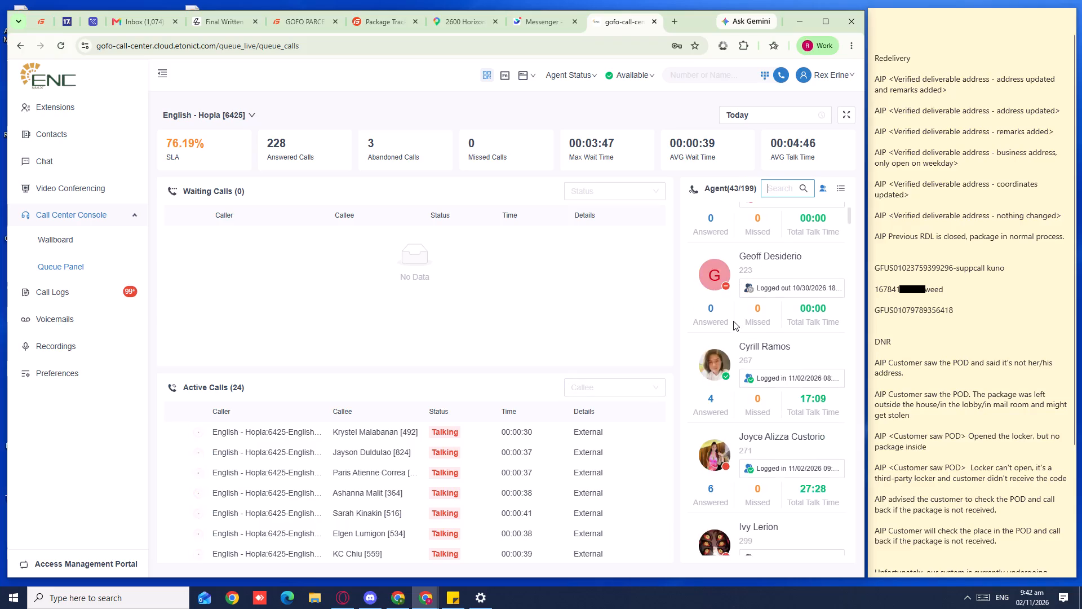
Look through the English - Hopla queue's agent list, checking each agent's login status, answered calls and talk time.
scroll(733, 321, "down", 9)
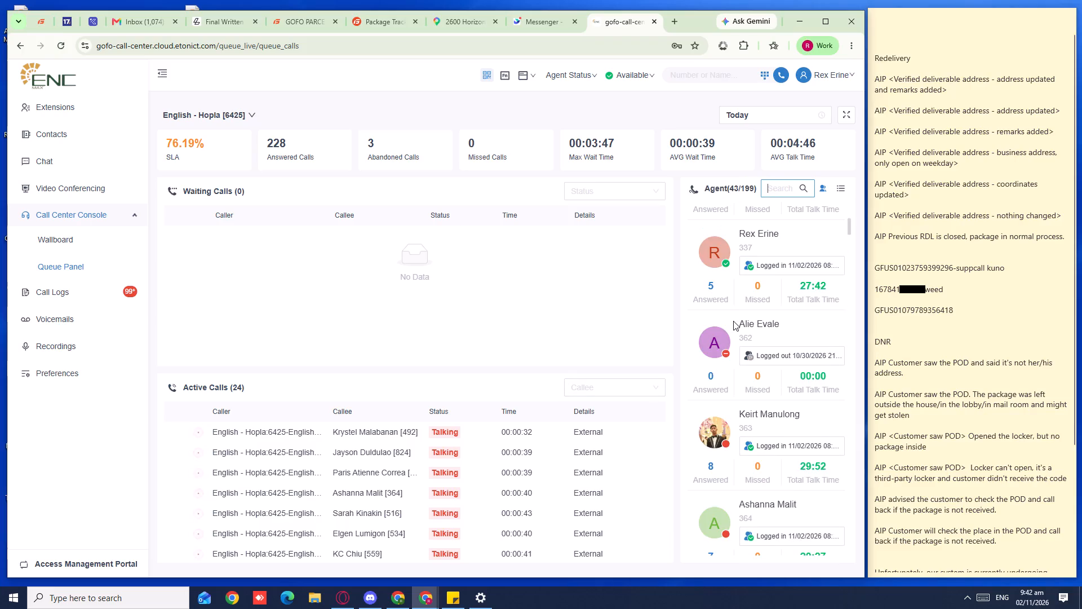
scroll(733, 321, "down", 4)
scroll(733, 321, "up", 3)
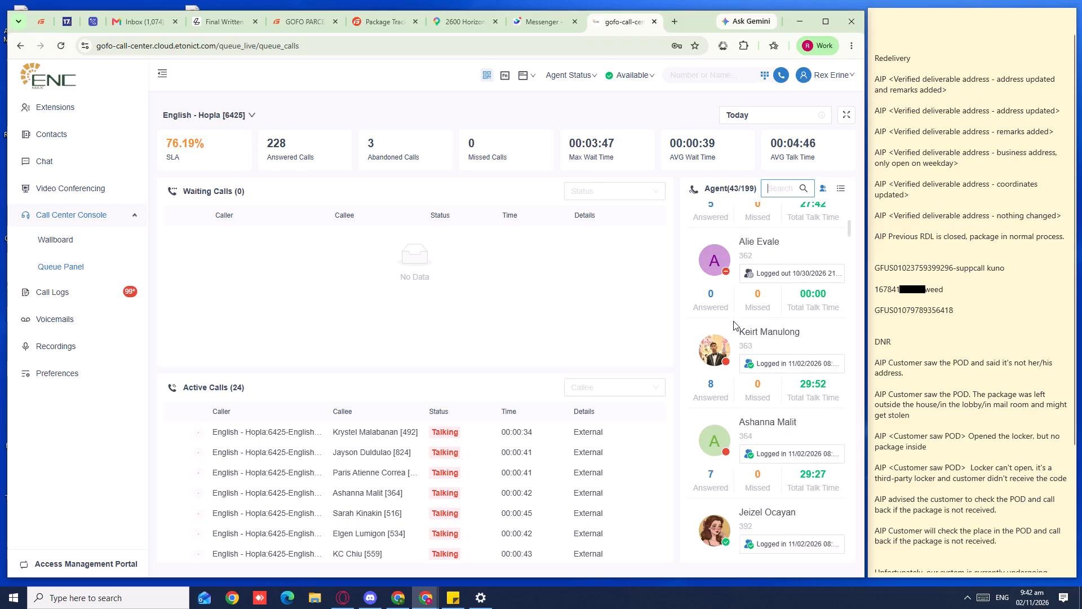
scroll(733, 321, "up", 3)
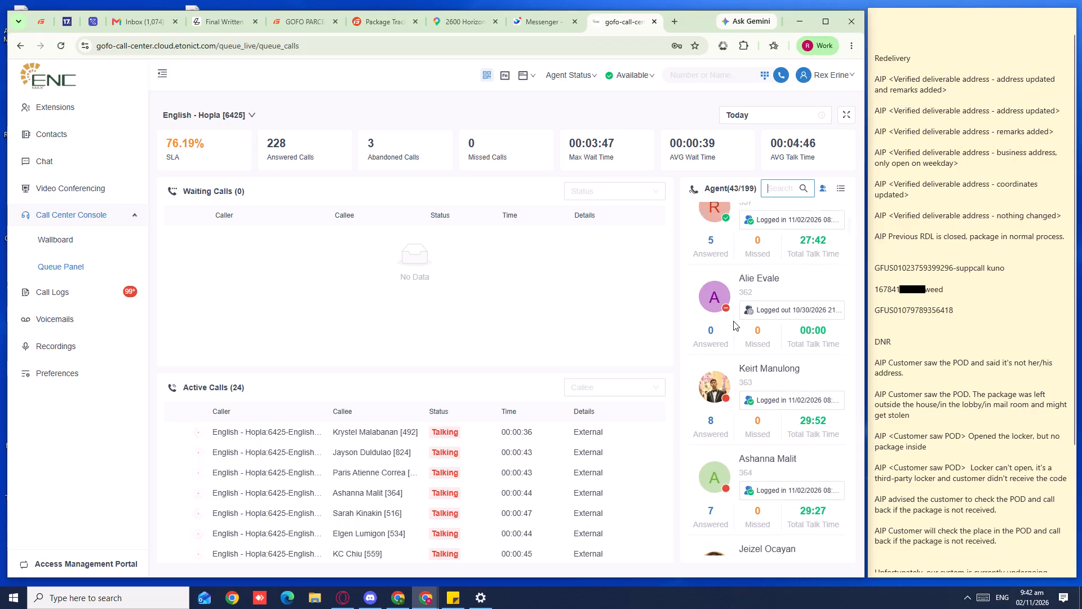
scroll(733, 321, "up", 9)
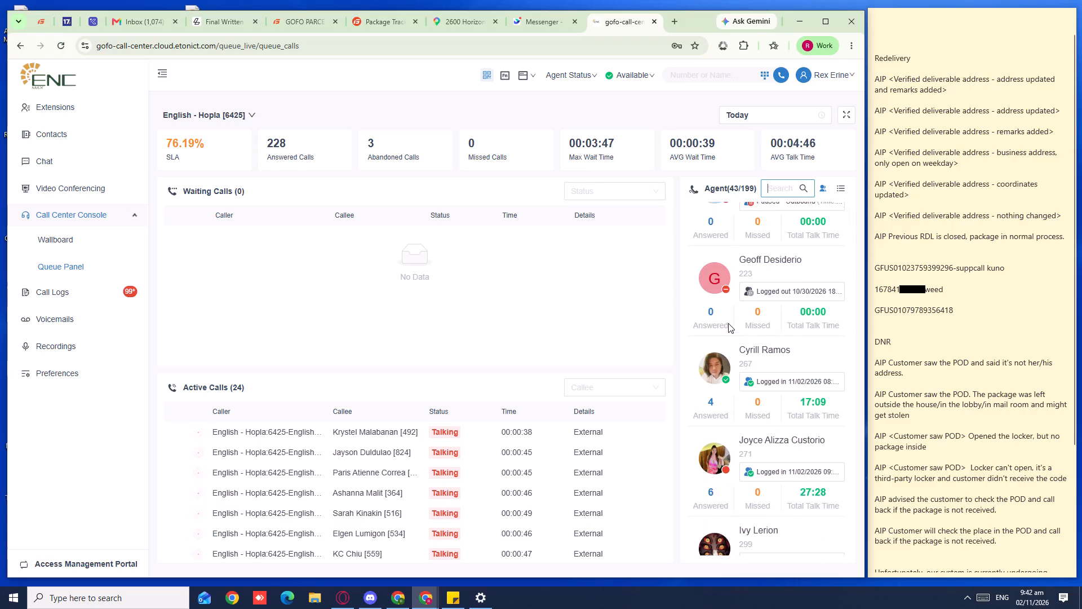
scroll(728, 323, "up", 8)
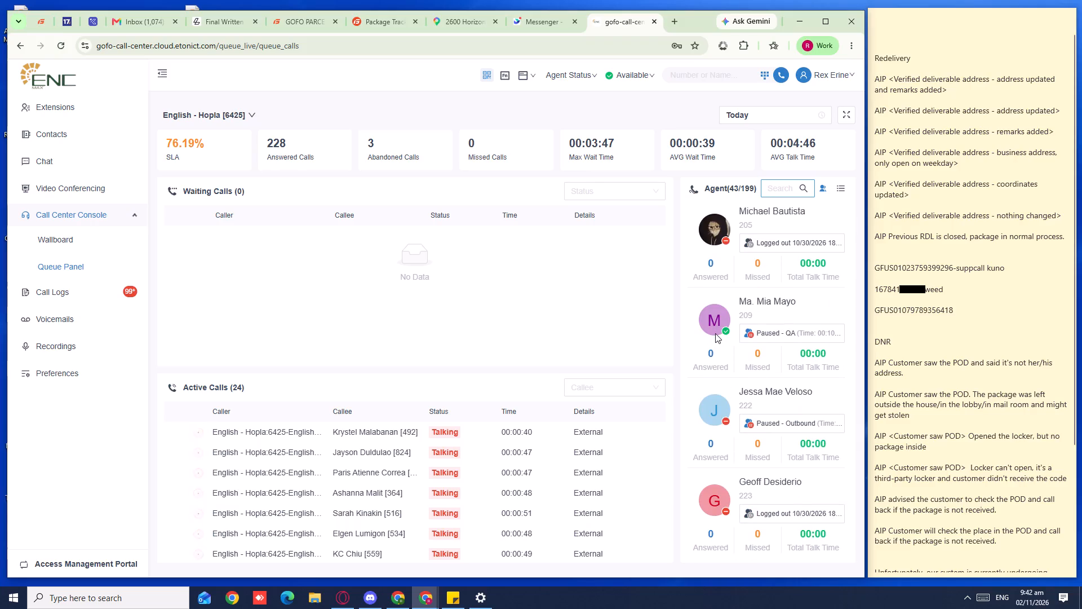
Switch to the Facebook window, read the full Davao Updates fire alert post, and return to the call center queue.
left_click(411, 599)
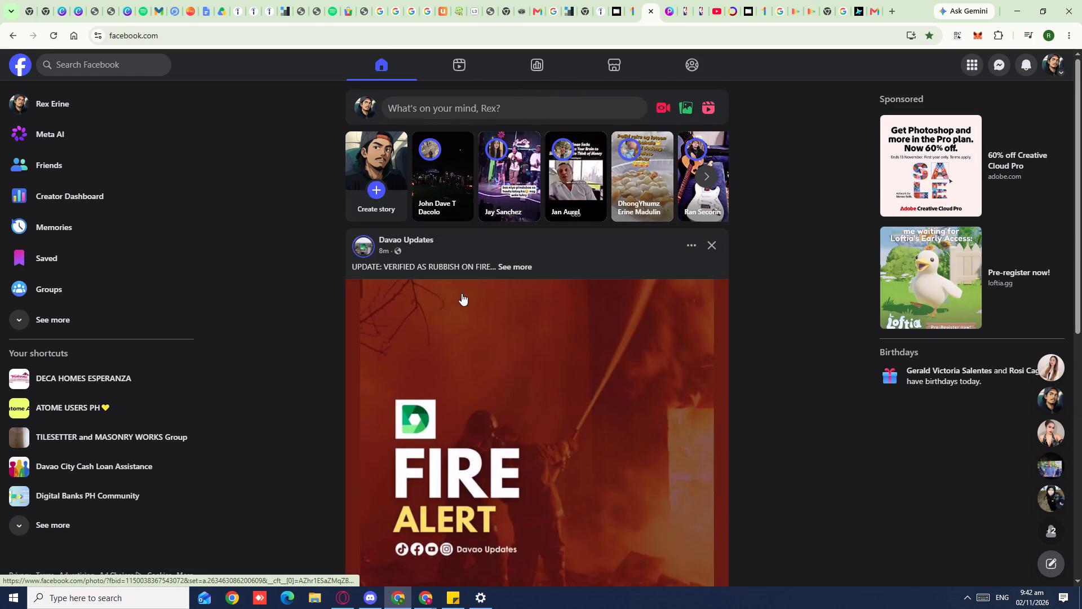
left_click(500, 265)
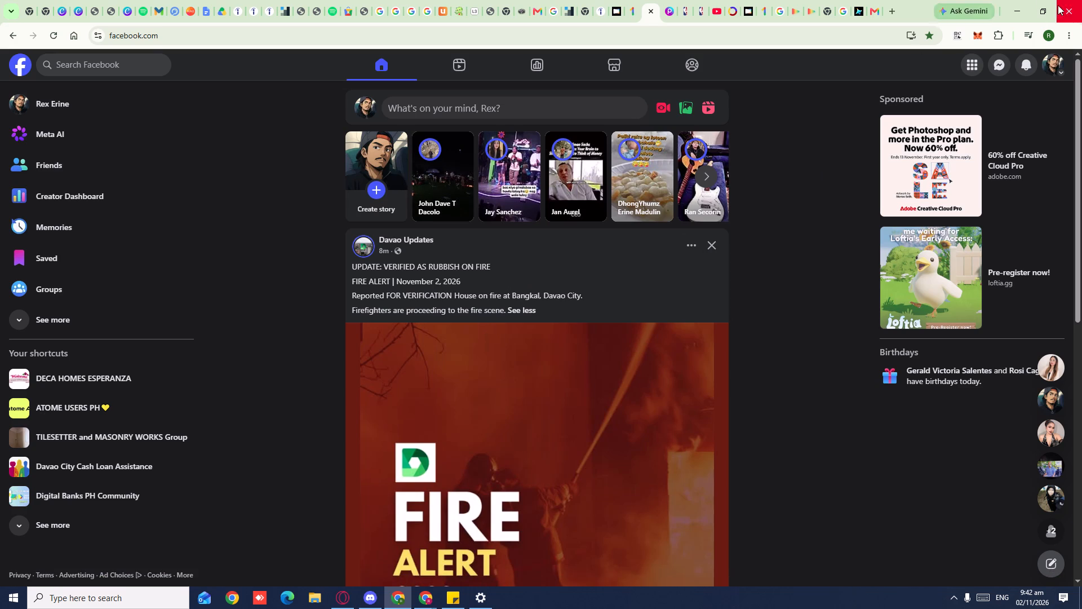
left_click(1021, 12)
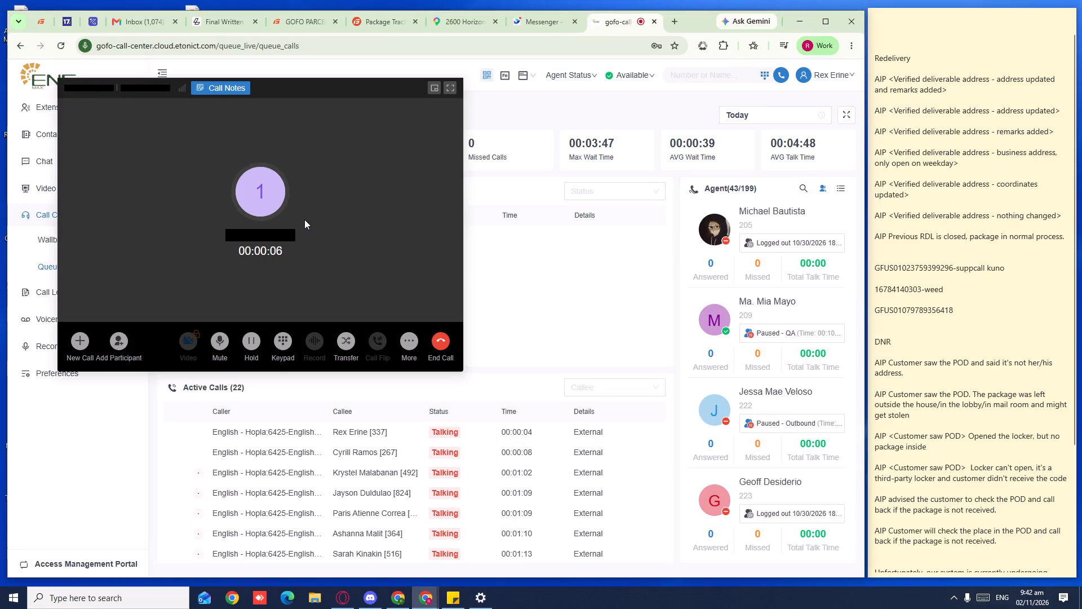
Copy the current caller's phone number from the call window into the empty line above "Redelivery" in the sticky note.
left_click(300, 237)
left_click(904, 25)
left_click(894, 43)
key("ctrl+v")
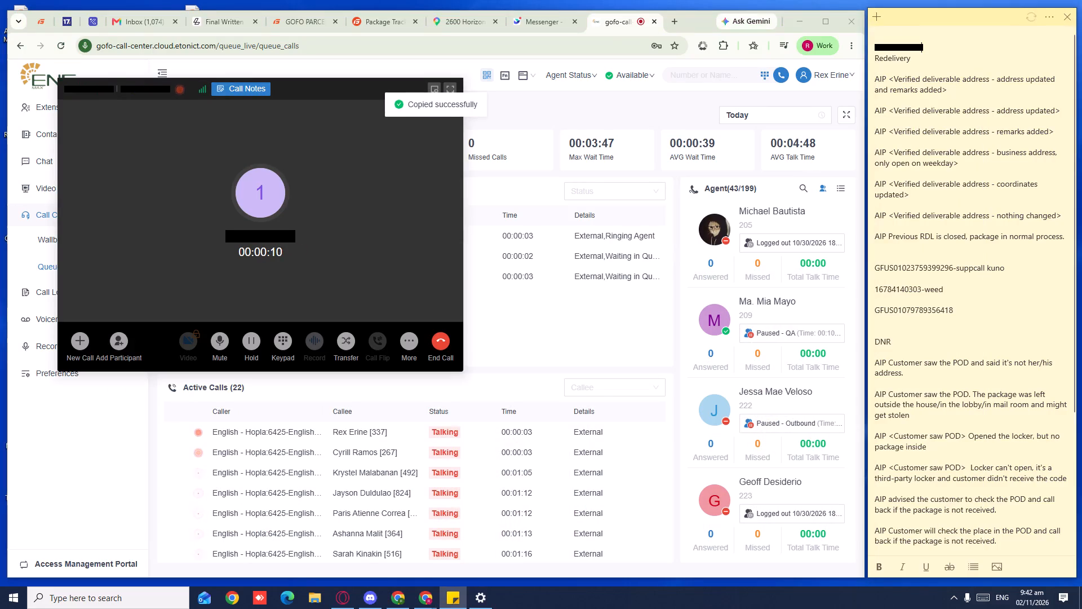
Add line breaks after the current caller's number in the sticky note to separate it from the Redelivery section.
key("Return")
key("Return")
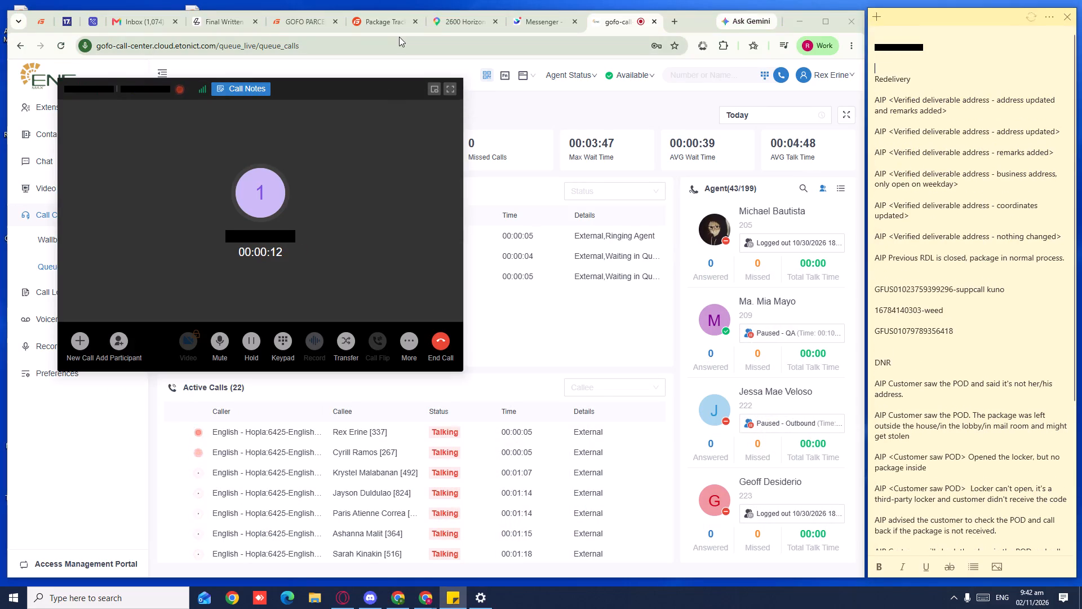
On the GOFO ticket registration page, look up the call-in records for the current caller's phone number.
left_click(301, 17)
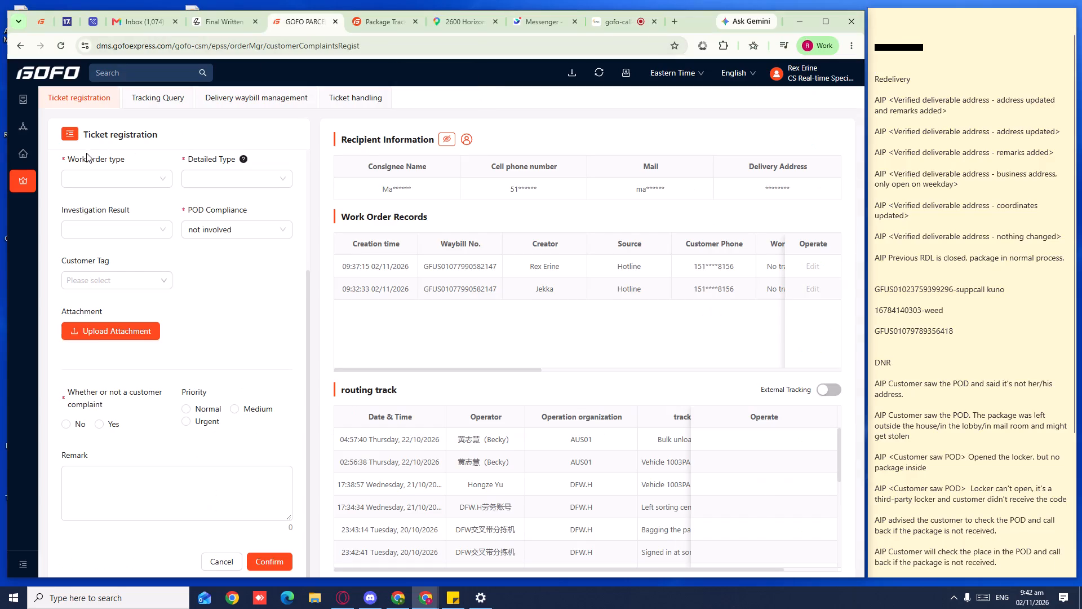
left_click(77, 140)
left_click(73, 134)
left_click(89, 180)
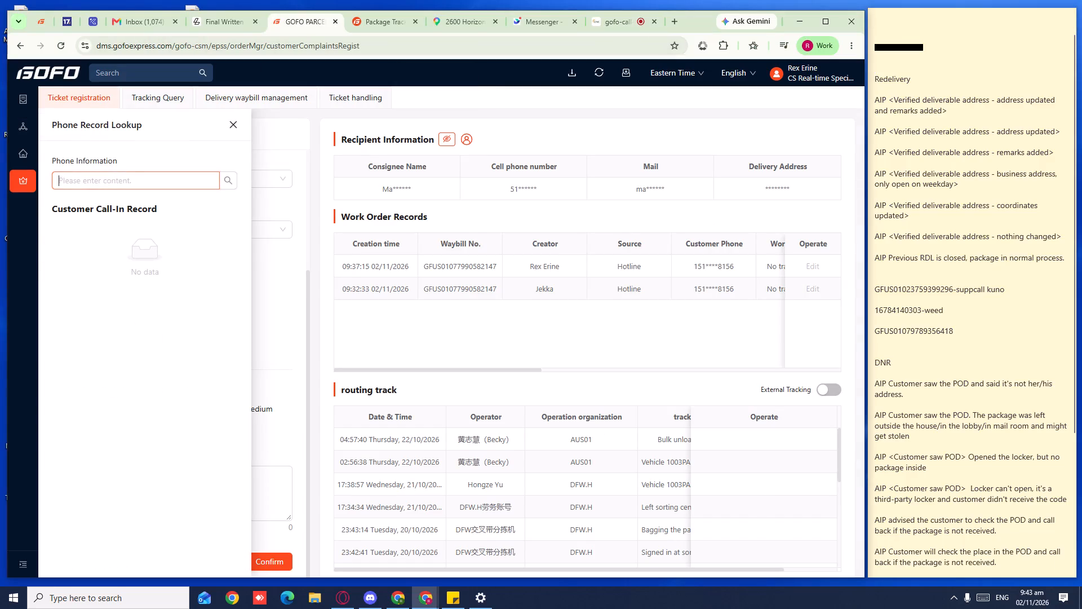
key("ctrl+v")
left_click(227, 186)
Copy the waybill number from the caller's most recent call-in record and search for it in Tracking Query.
double_click(182, 241)
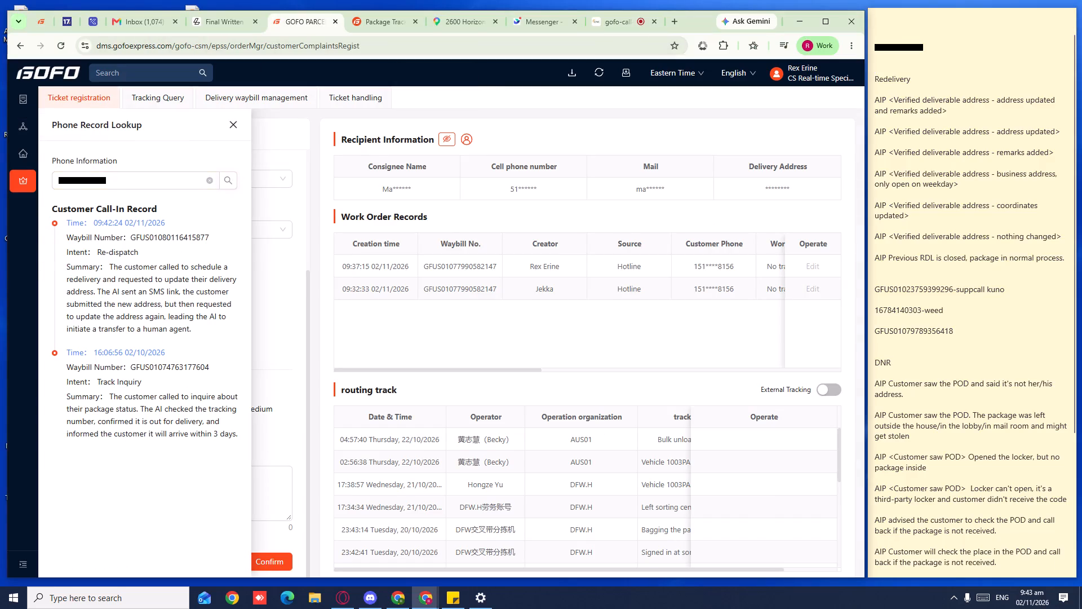
key("ctrl+c")
key("ctrl+c")
left_click(171, 96)
double_click(149, 142)
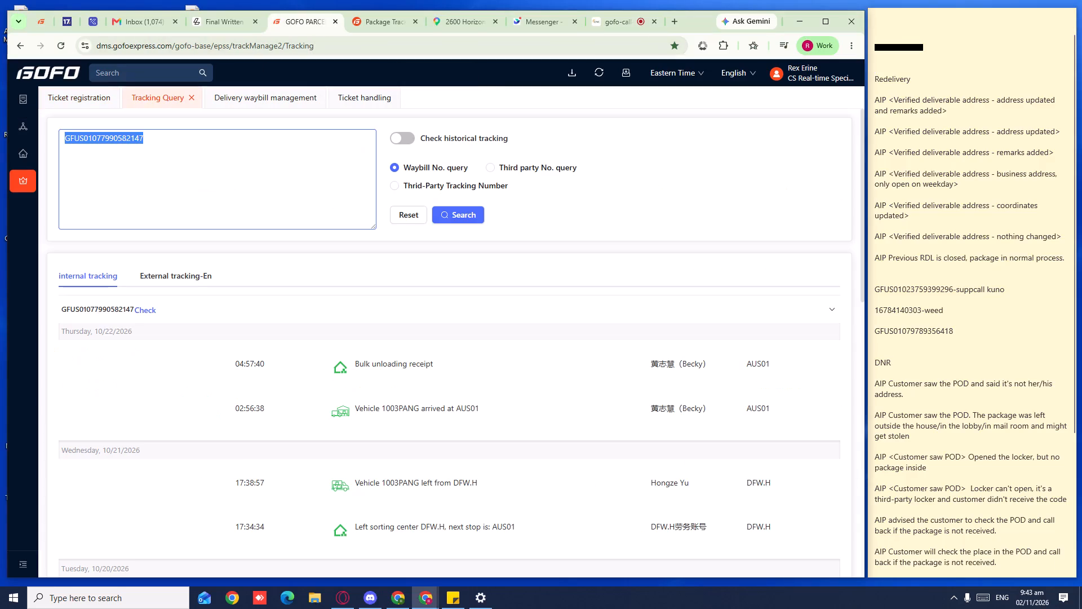
key("Delete")
key("ctrl+v")
left_click(461, 217)
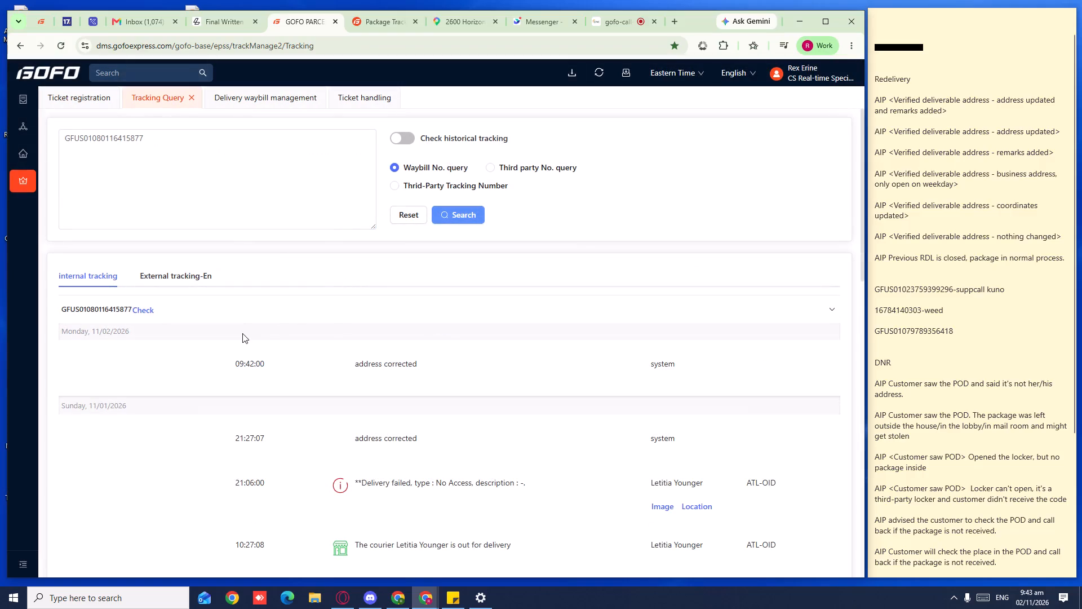
left_click(143, 307)
left_click(361, 189)
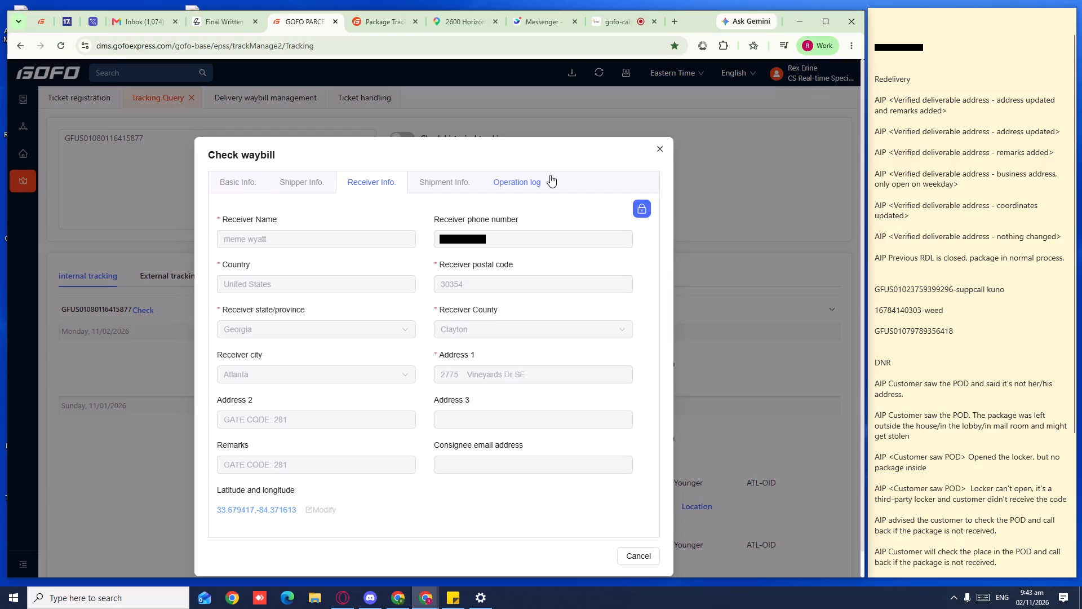
left_click(668, 153)
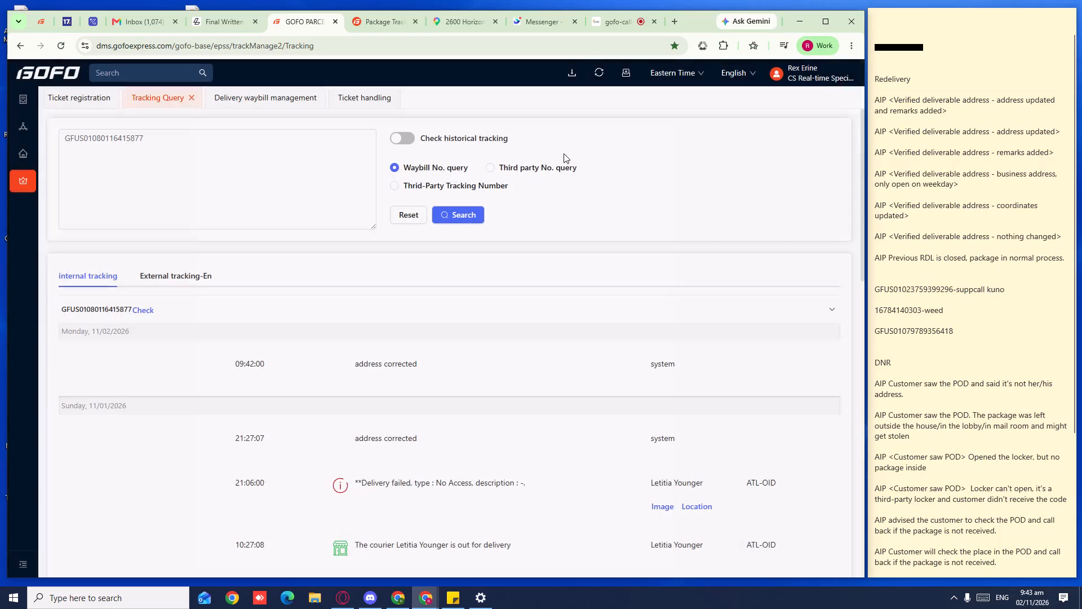
double_click(192, 142)
key("ctrl+c")
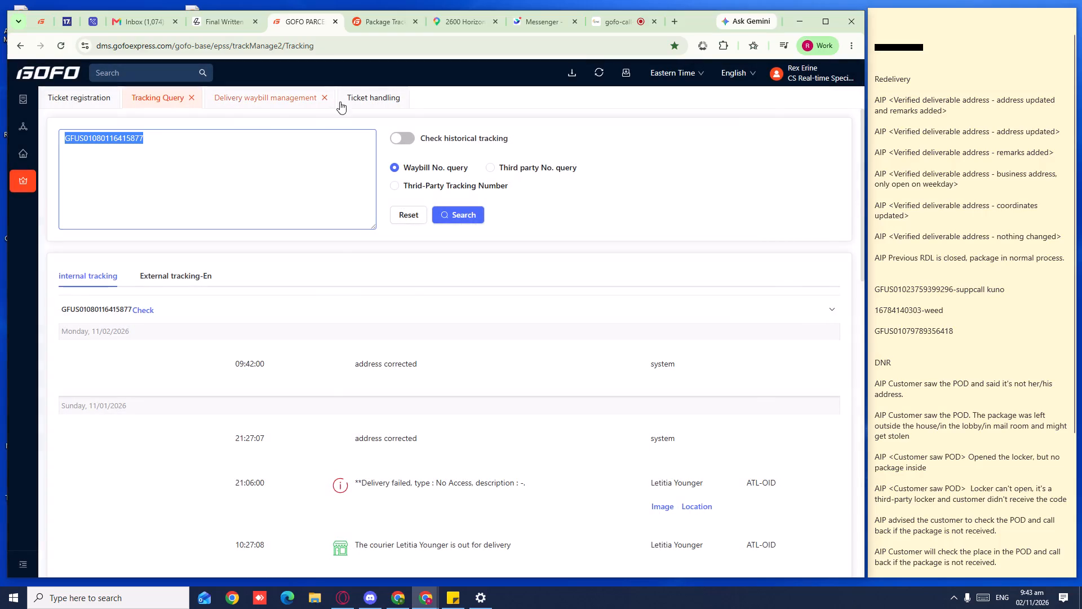
key("ctrl+c")
left_click(357, 99)
left_click(238, 155)
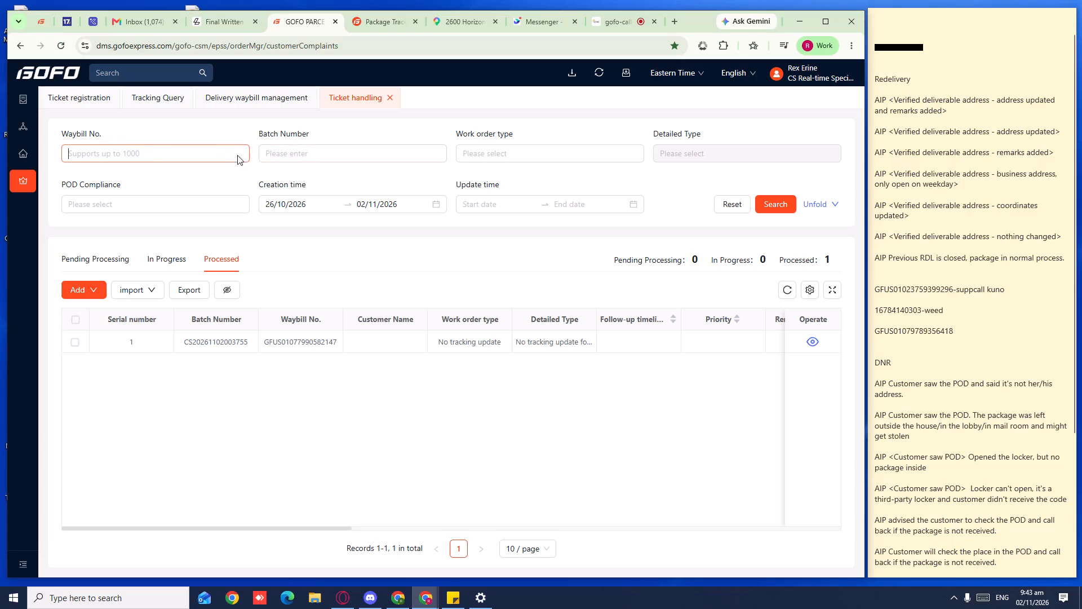
key("ctrl+v")
left_click(787, 210)
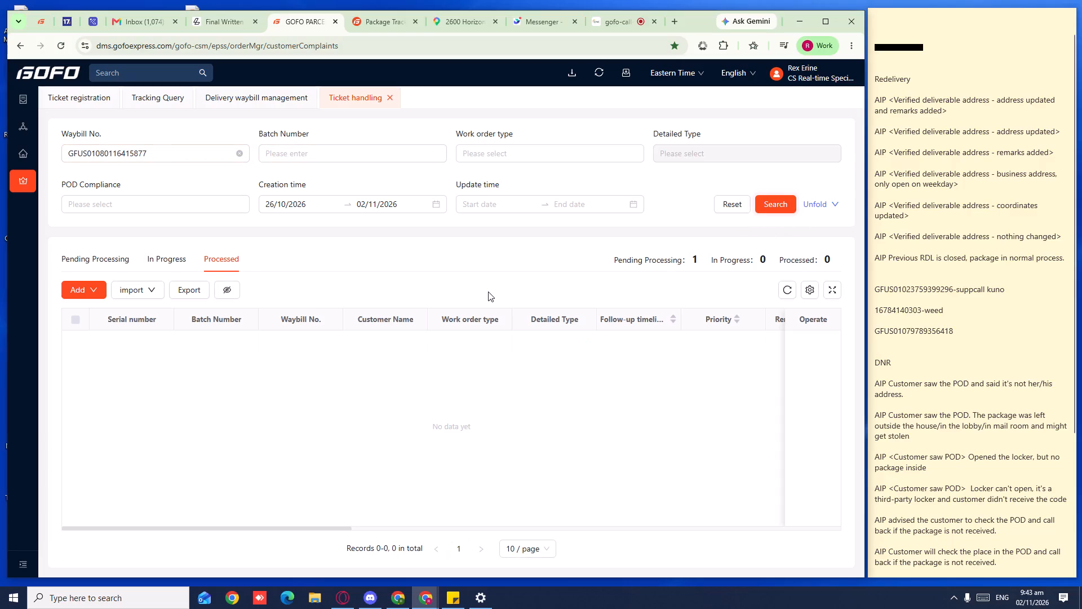
left_click(94, 260)
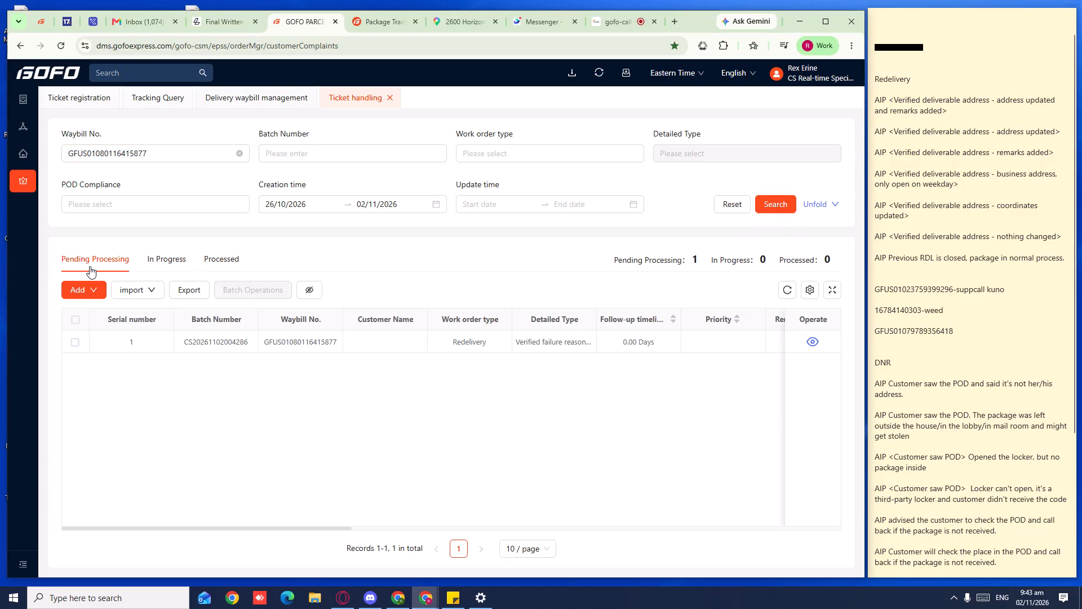
left_click(90, 98)
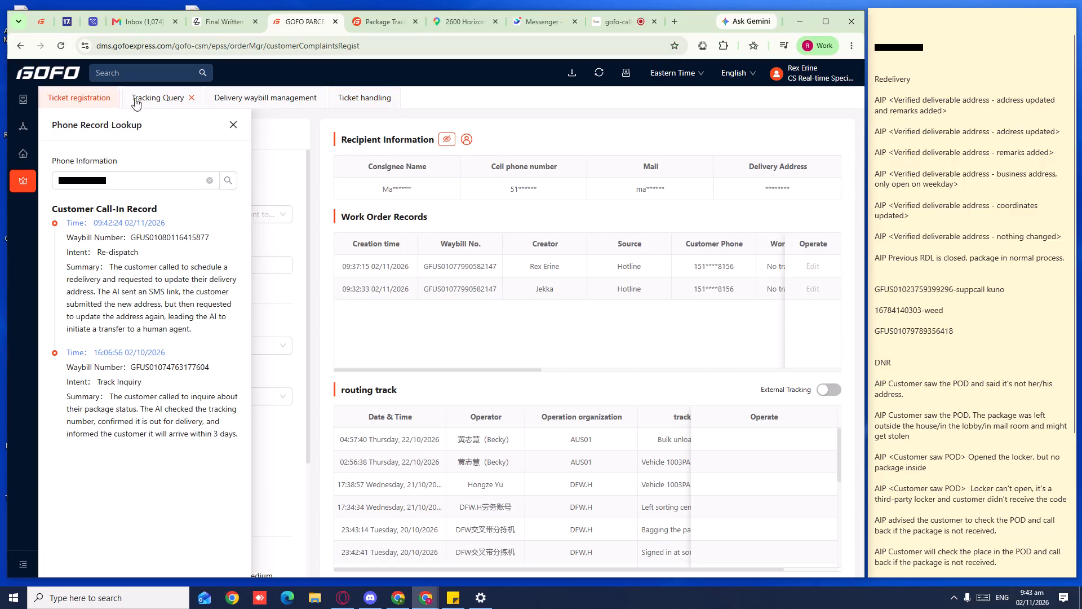
left_click(153, 99)
scroll(325, 374, "down", 4)
scroll(325, 374, "up", 1)
scroll(325, 374, "down", 7)
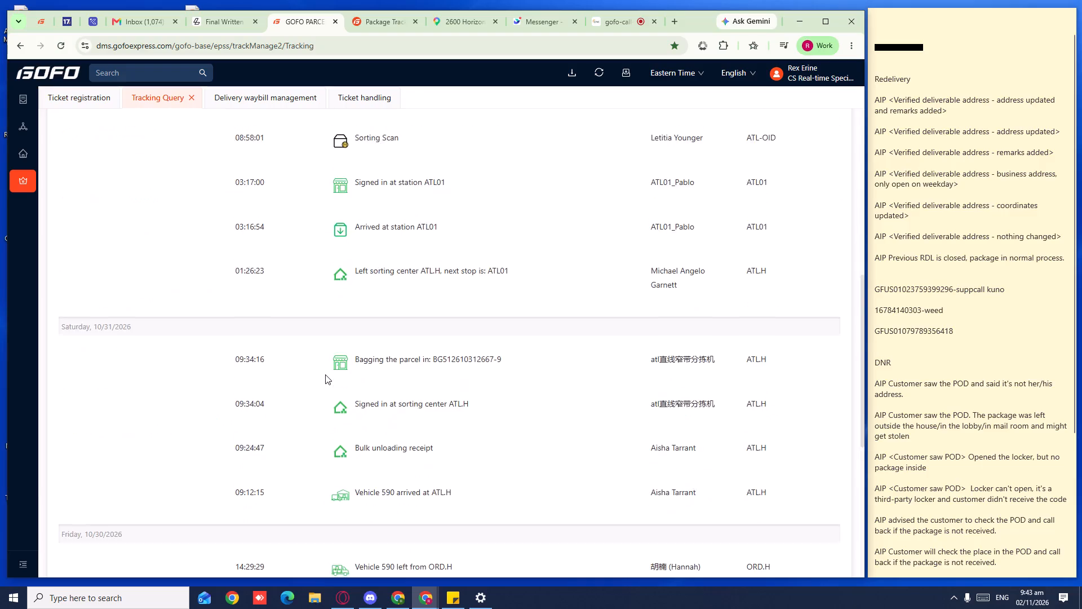
scroll(325, 374, "down", 6)
scroll(325, 374, "up", 11)
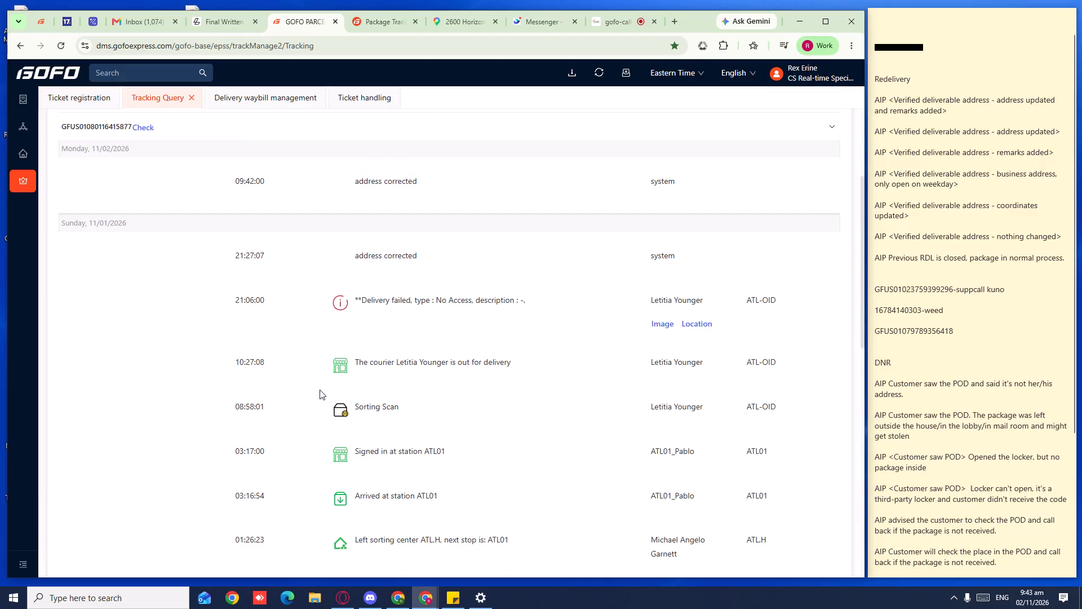
scroll(320, 390, "up", 3)
double_click(185, 123)
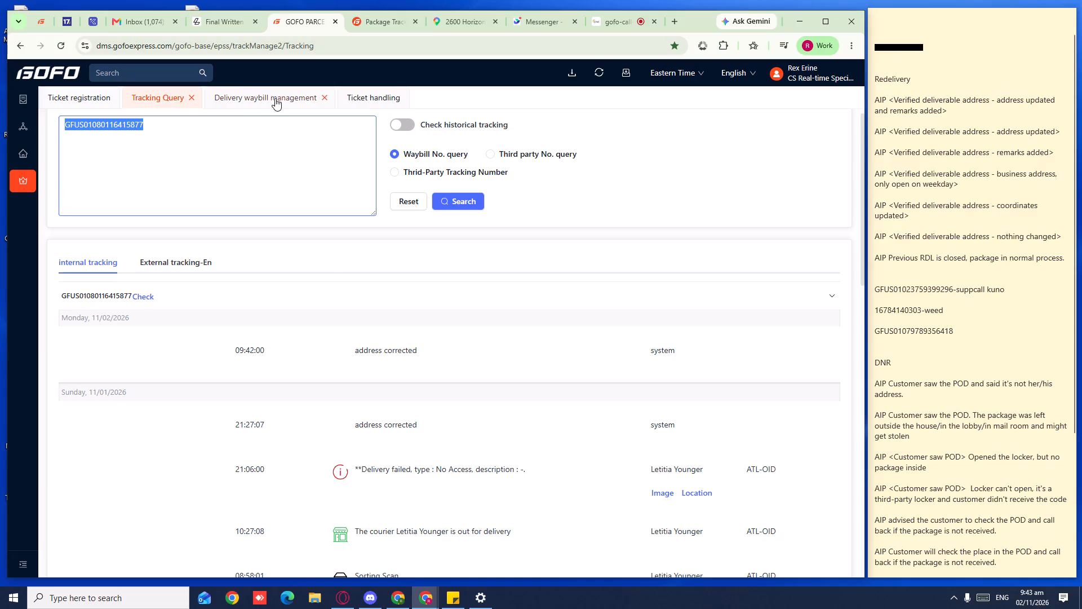
key("ctrl+c")
key("ctrl+c")
left_click(275, 98)
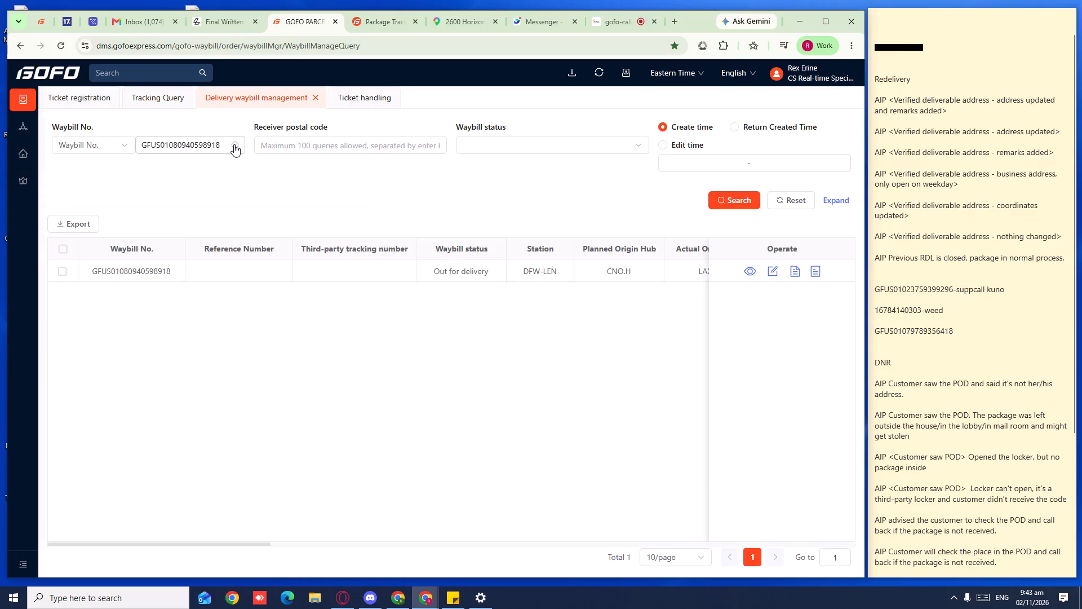
left_click(234, 144)
key("ctrl+v")
left_click(738, 205)
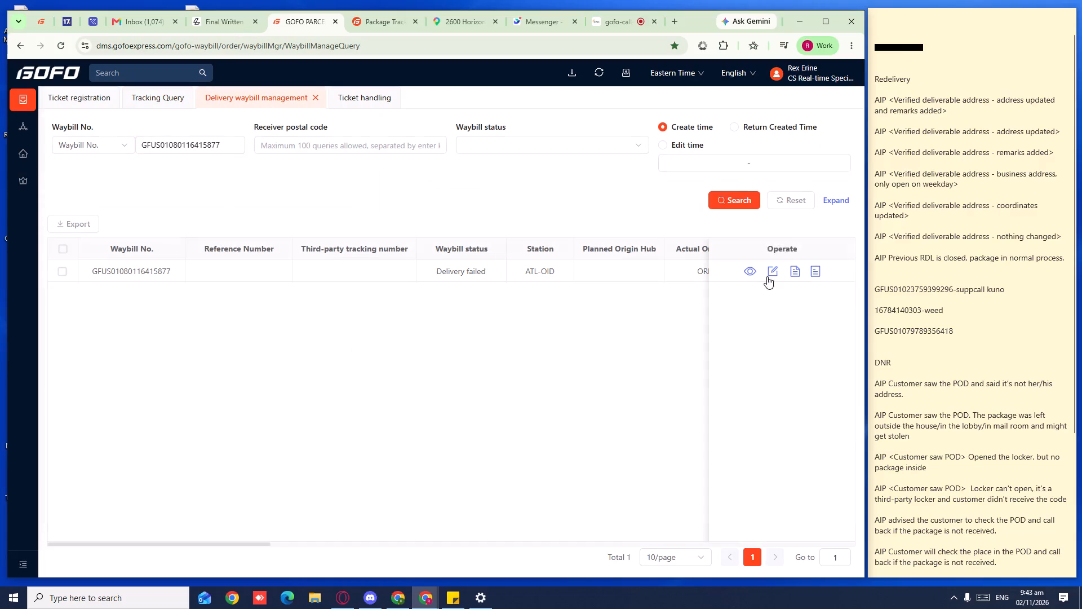
Open the waybill's receiver information for modification and reduce the gap after the house number in Address 1 to one space.
left_click(777, 274)
left_click(386, 129)
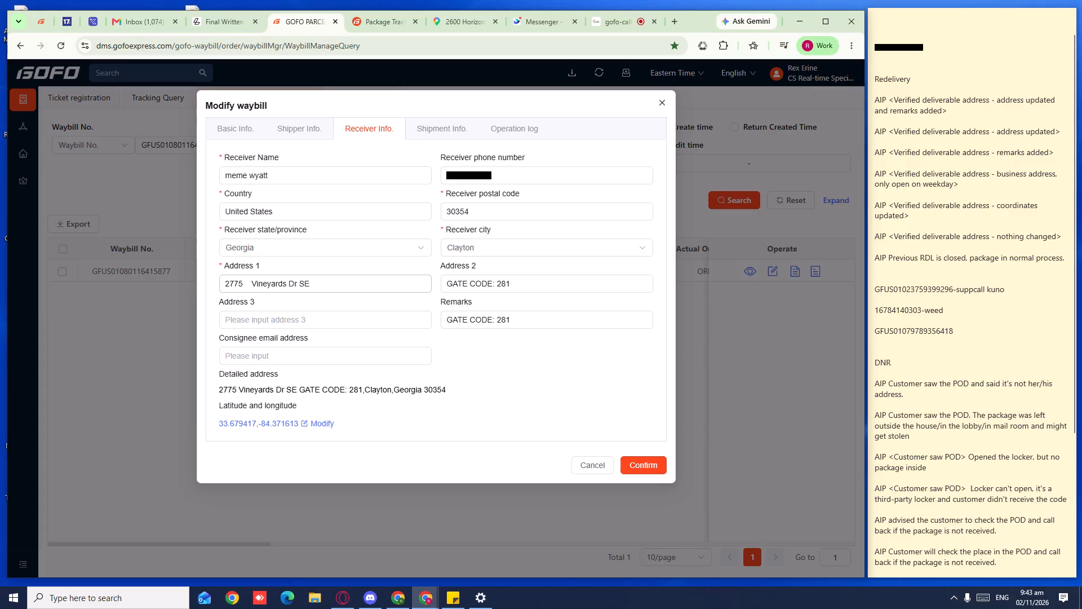
left_click(252, 282)
key("BackSpace")
key("BackSpace")
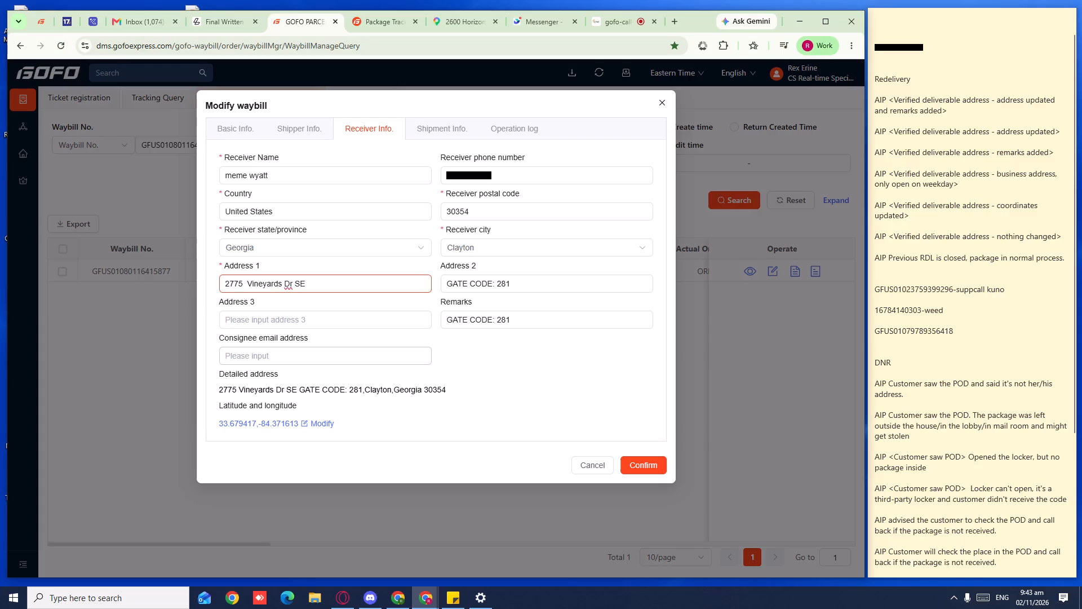
key("BackSpace")
key("BackSpace")
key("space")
Clear the gate code from the Address 2 field.
left_click_drag(529, 281, 363, 280)
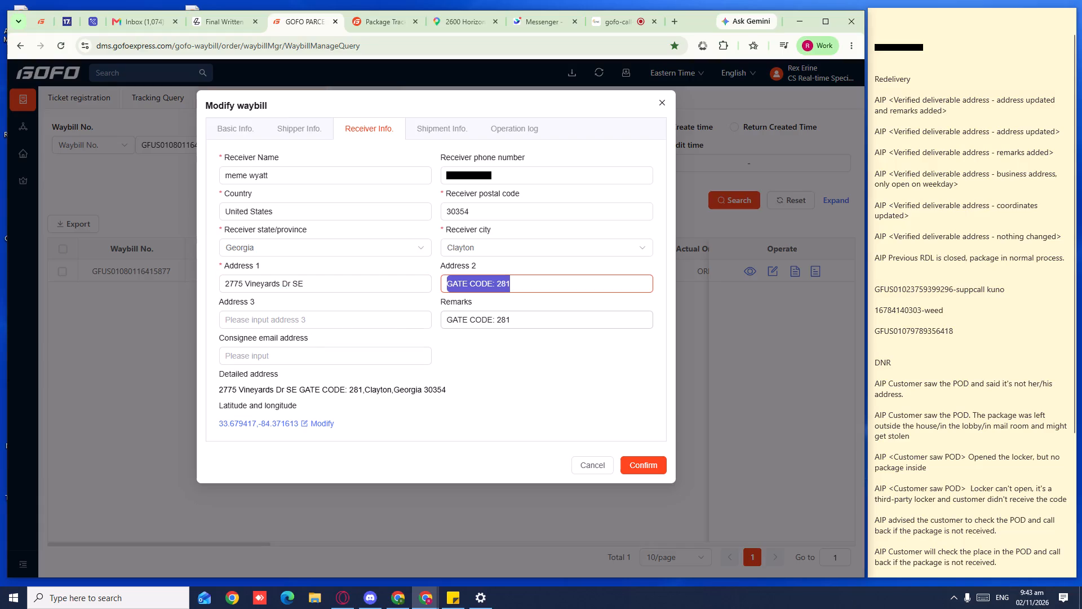
key("BackSpace")
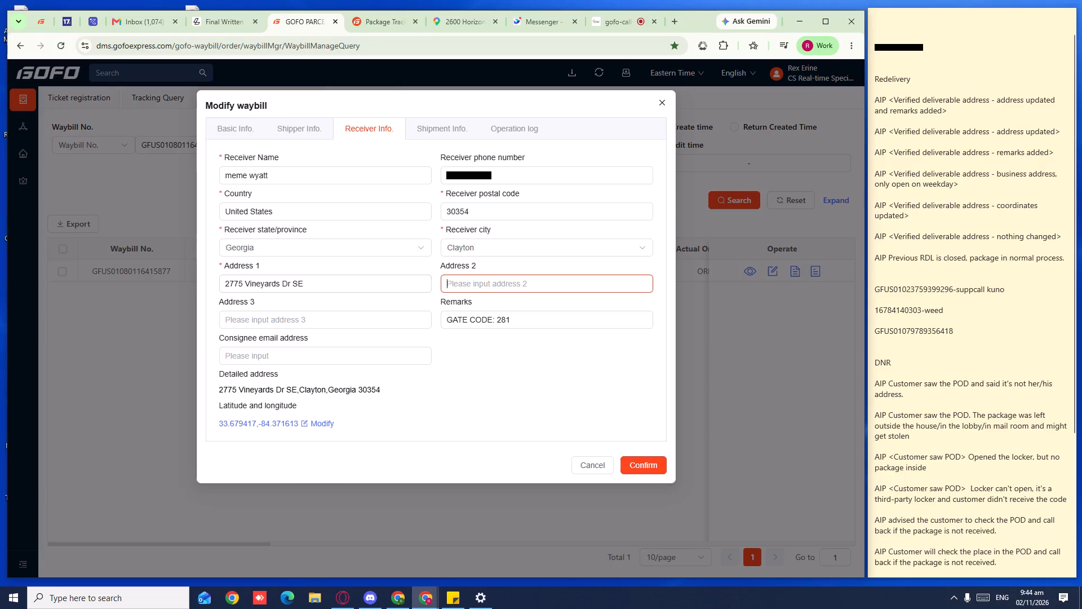
Copy the waybill's detailed receiver address and search for it in Google Maps.
left_click(357, 392)
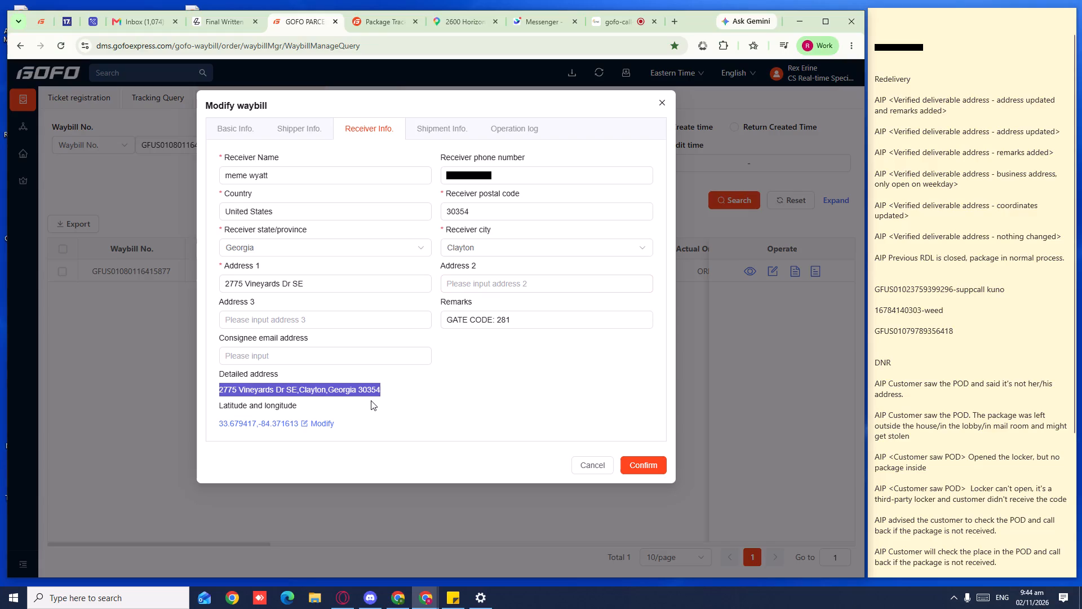
key("ctrl+c")
key("ctrl+c")
key("ctrl+c")
key("ctrl+c")
left_click(445, 24)
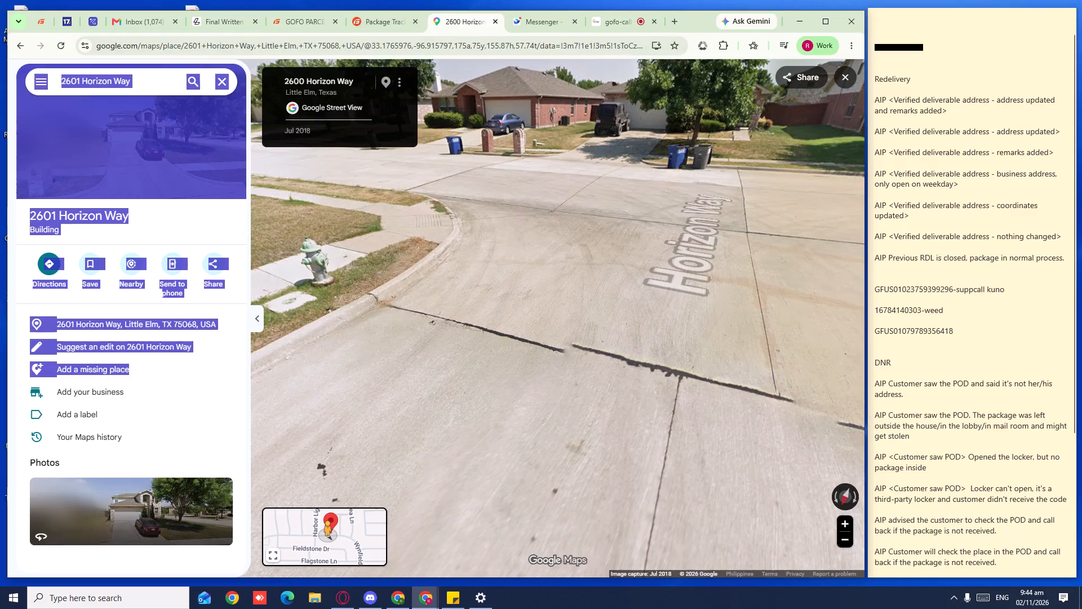
left_click(221, 85)
left_click(138, 78)
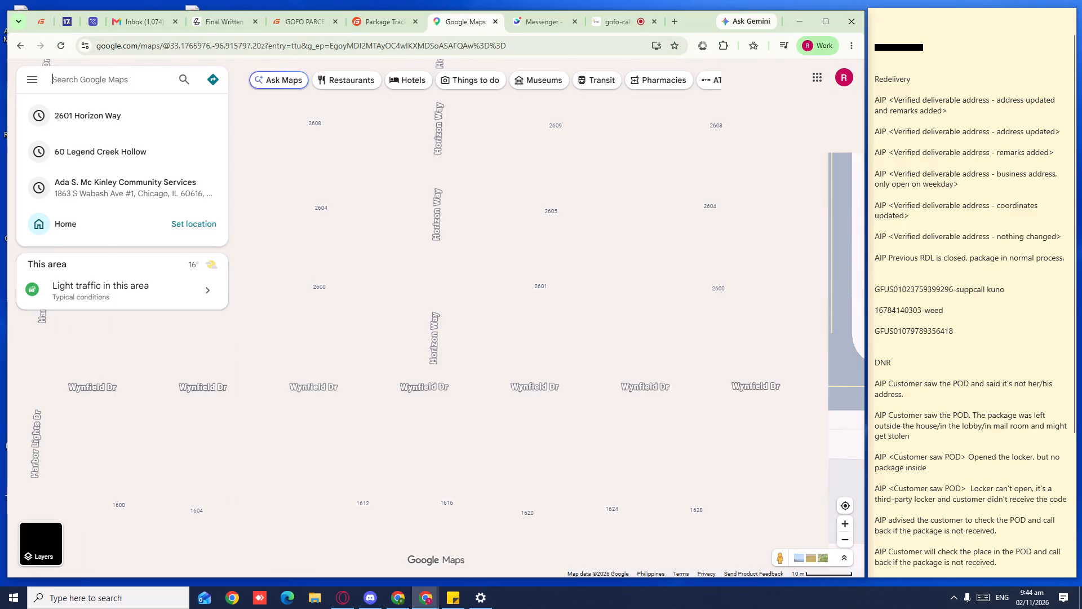
key("ctrl+v")
left_click(180, 79)
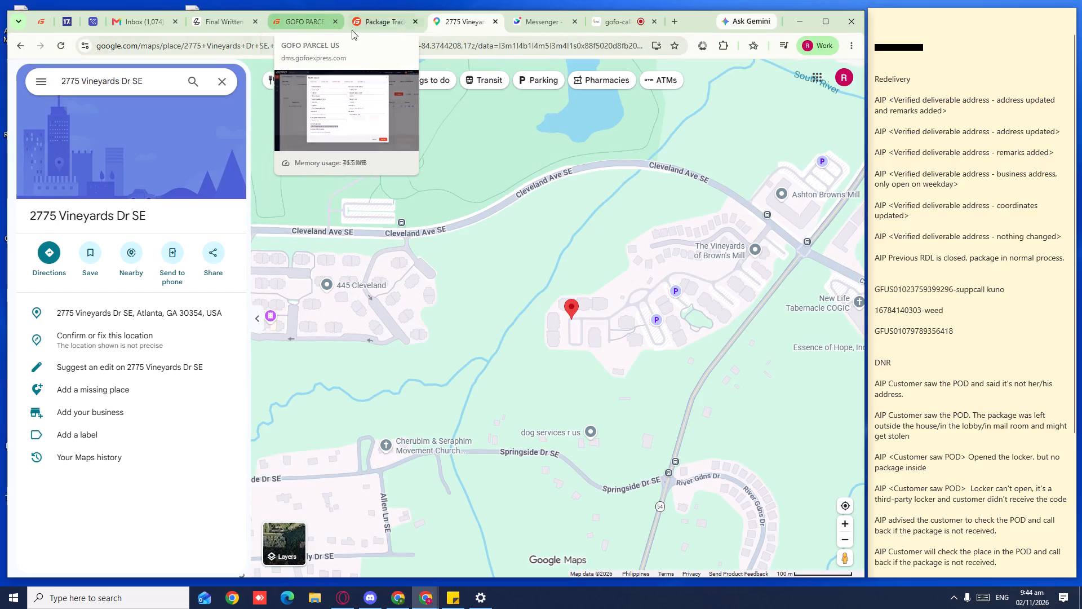
Return to the waybill modification and set the receiver city to Atlanta.
left_click(296, 25)
left_click(527, 255)
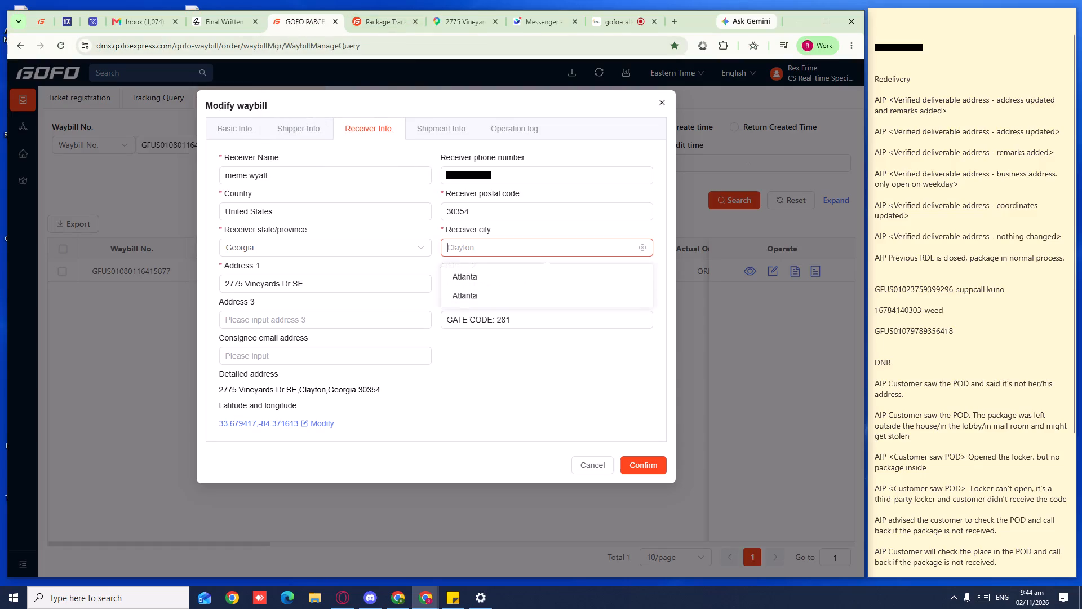
left_click(490, 283)
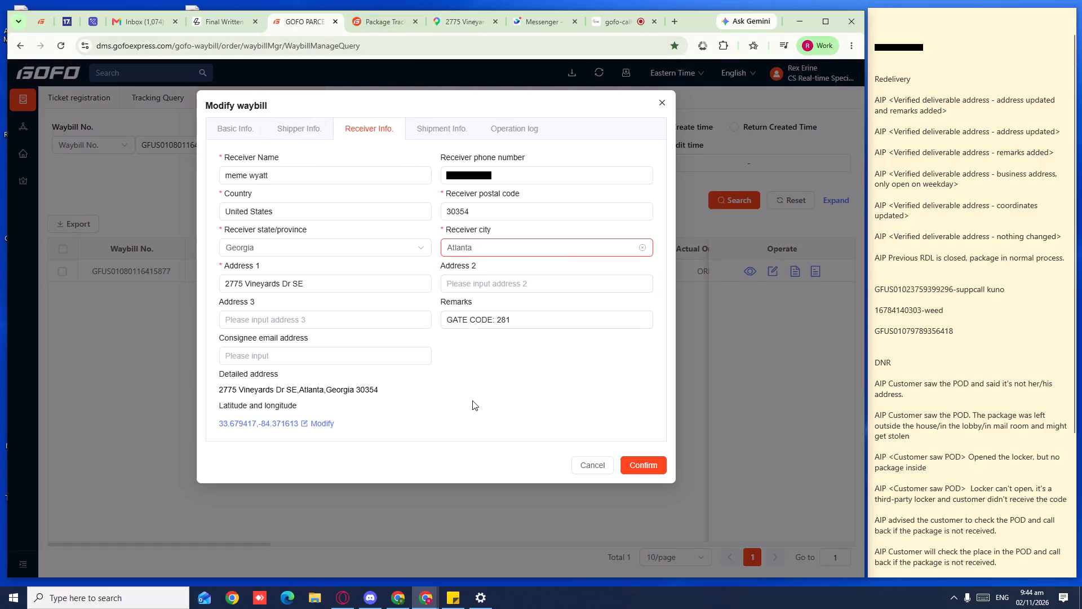
left_click(472, 400)
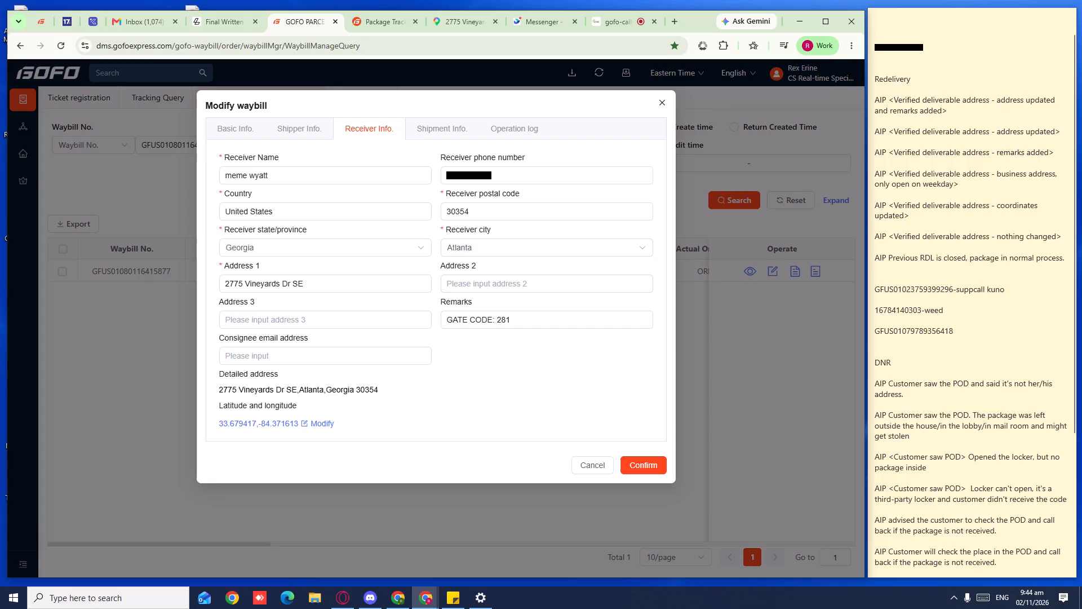
Enter the customer's apartment number with the prefix APT in Address 2 and save the waybill changes.
left_click(473, 283)
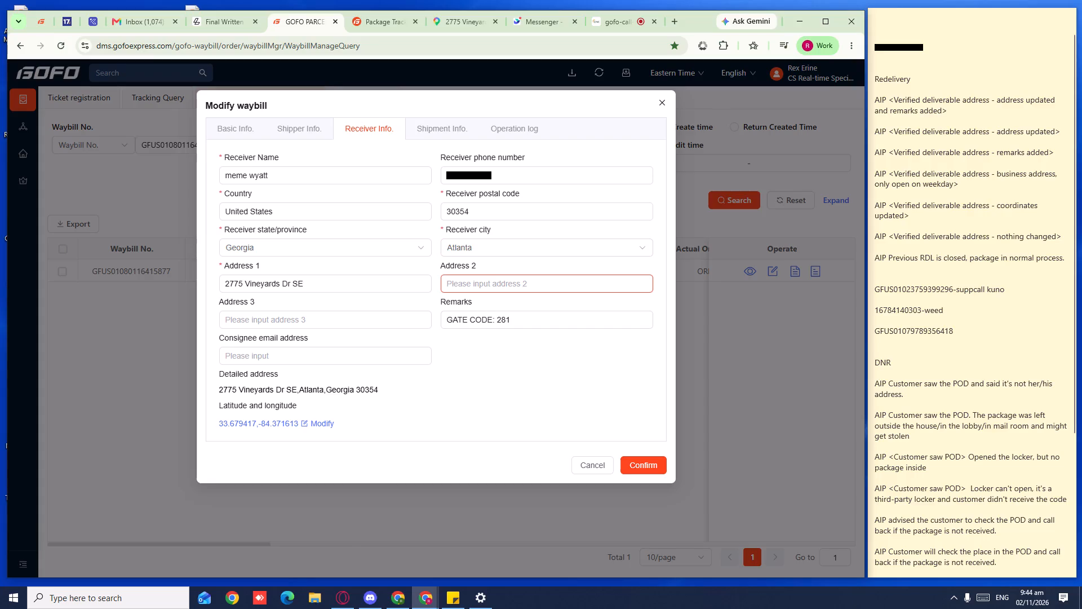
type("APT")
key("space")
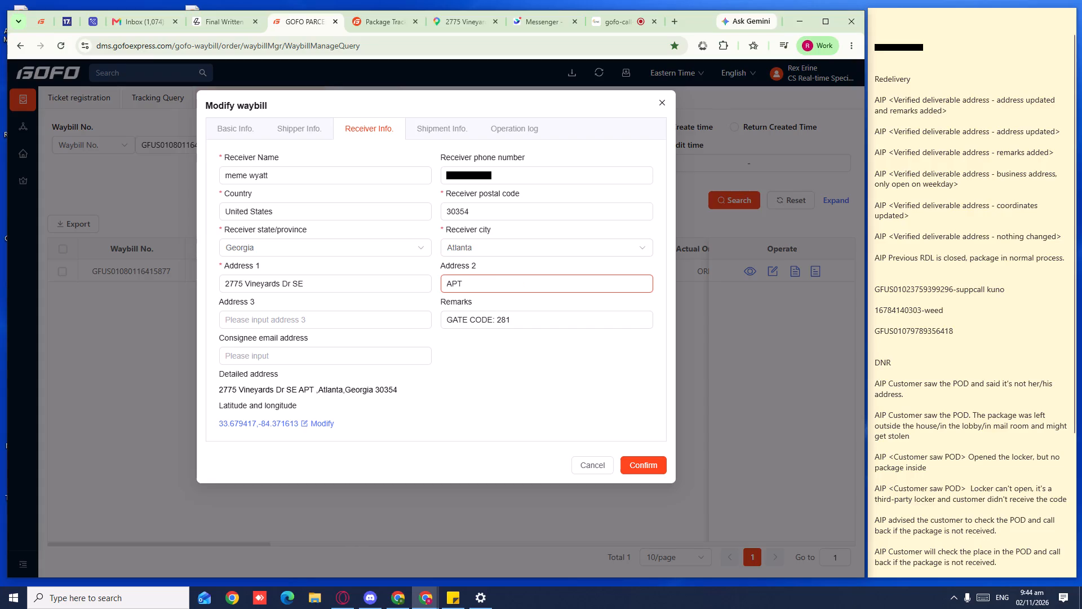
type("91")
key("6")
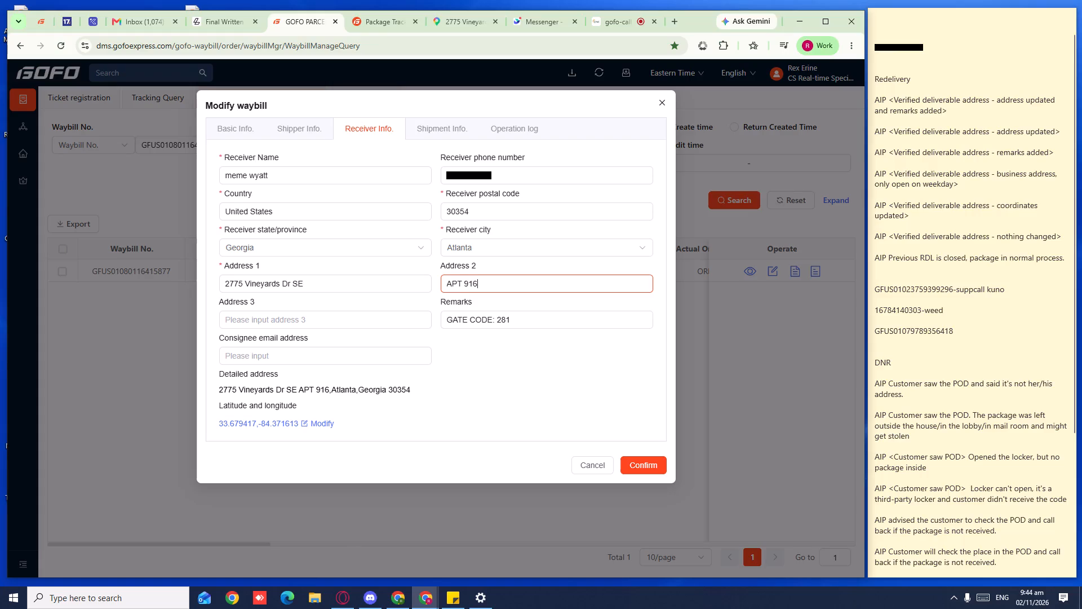
double_click(653, 477)
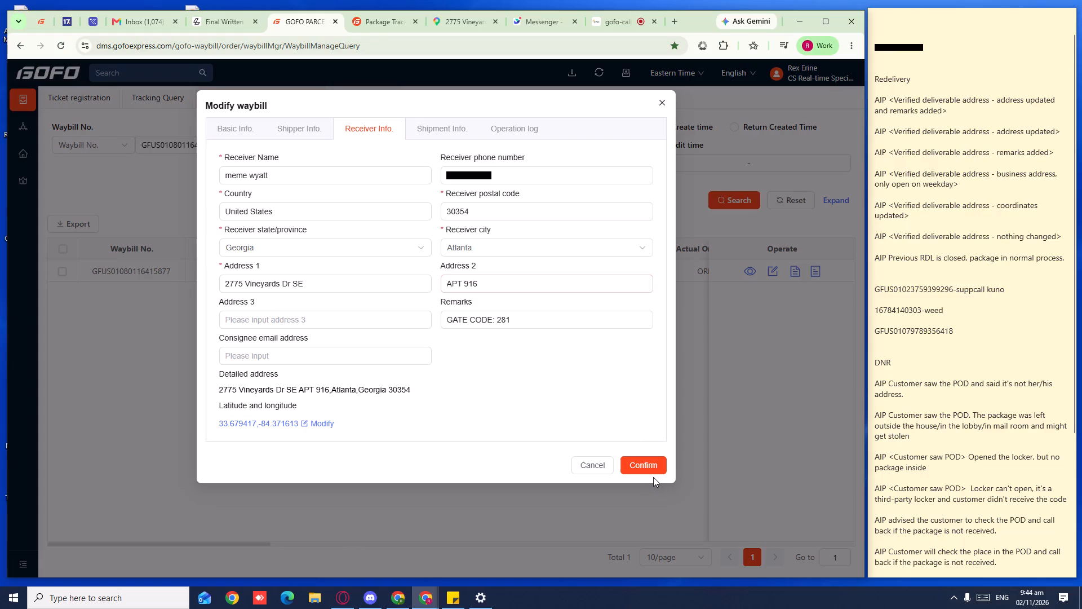
left_click(651, 470)
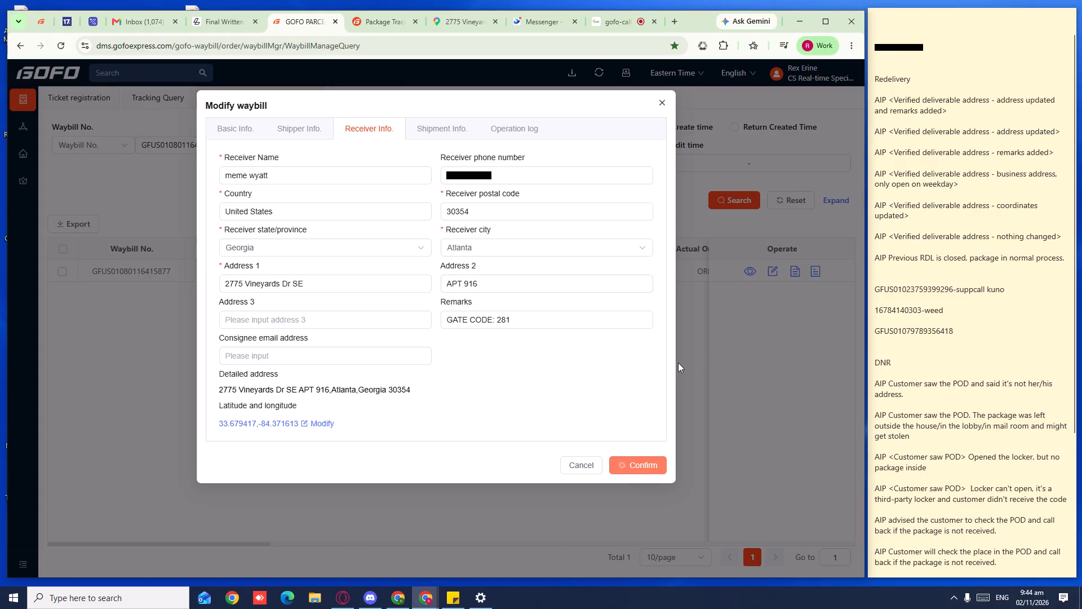
left_click(517, 401)
left_click(521, 392)
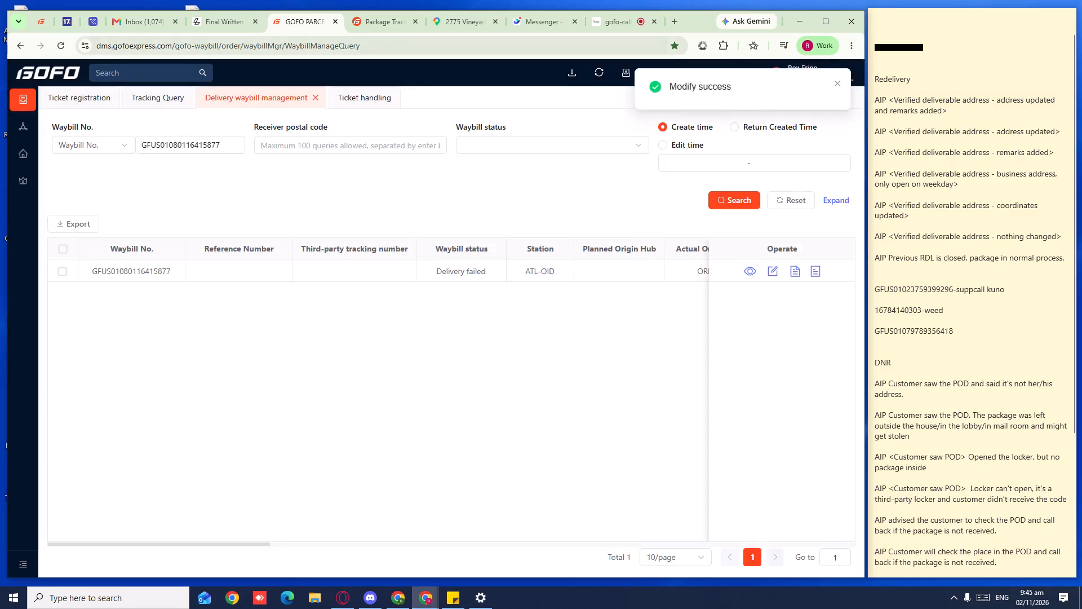
Reopen the waybill's receiver information, copy the updated detailed address and search for it in Google Maps.
left_click(447, 20)
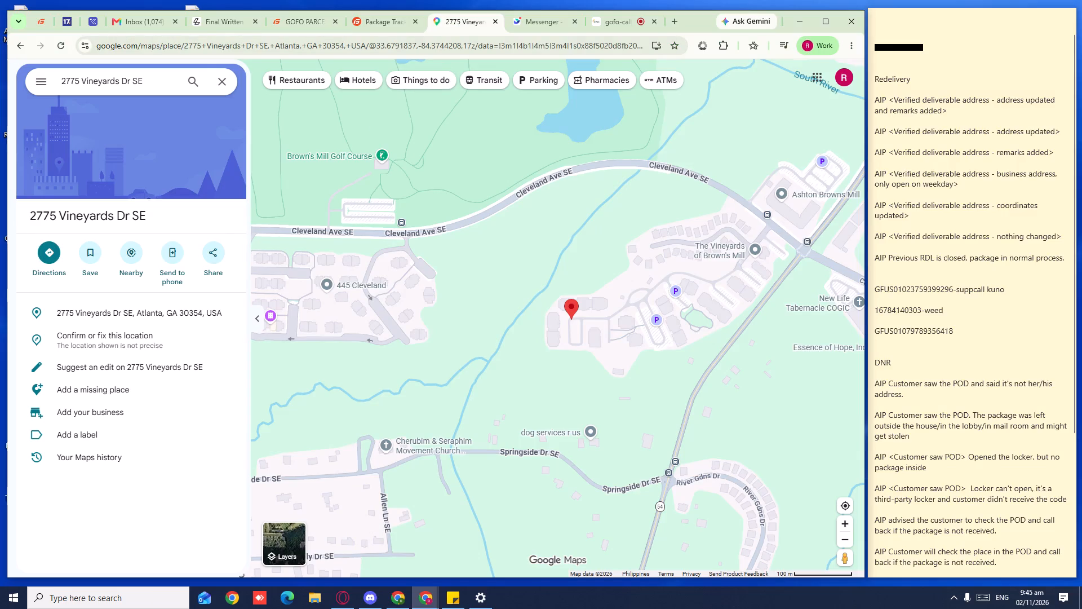
left_click(392, 23)
left_click(304, 23)
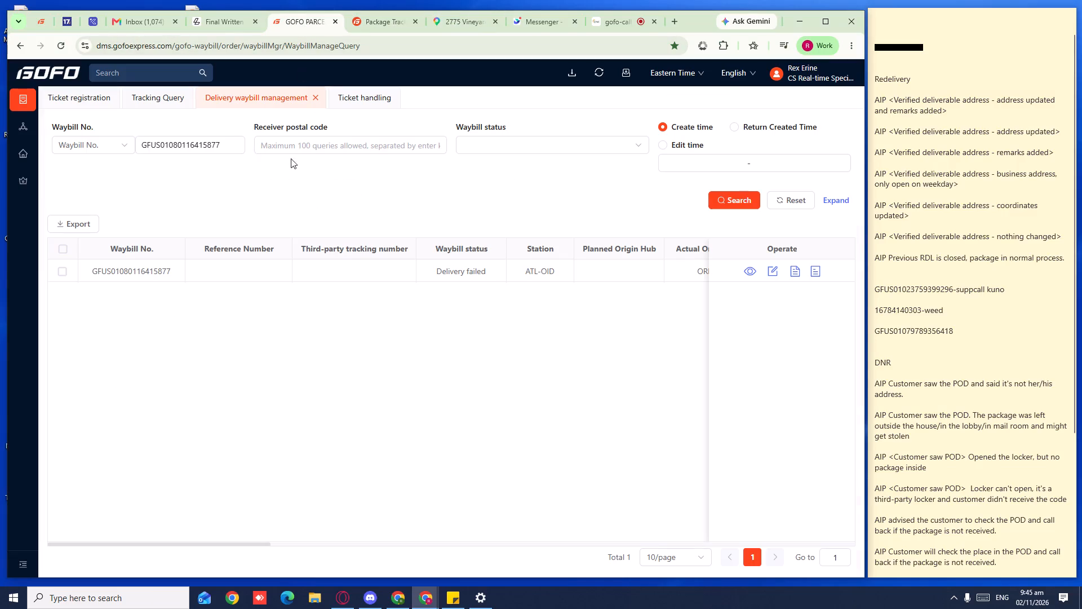
left_click(776, 272)
left_click(353, 130)
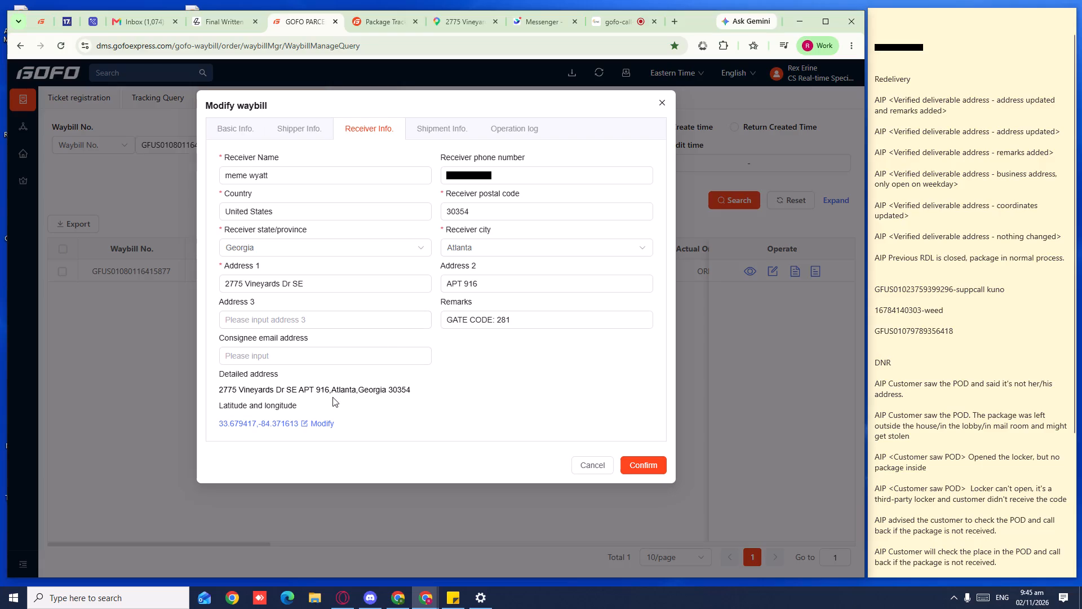
left_click(332, 398)
left_click(334, 390)
key("ctrl+c")
key("ctrl+c")
key("ctrl+c")
left_click(446, 28)
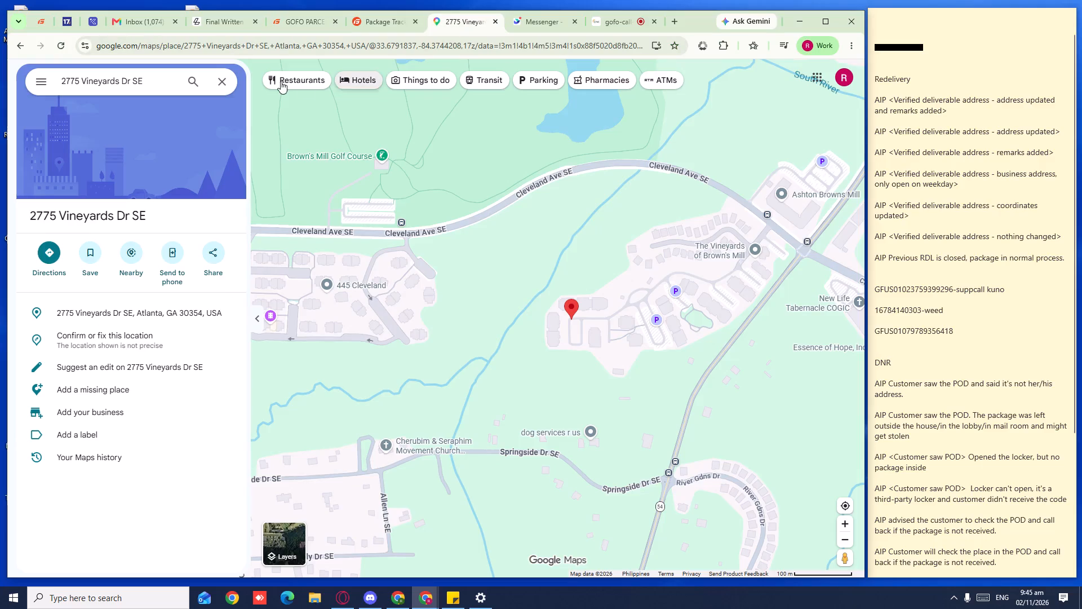
left_click(227, 77)
key("ctrl+v")
left_click(188, 80)
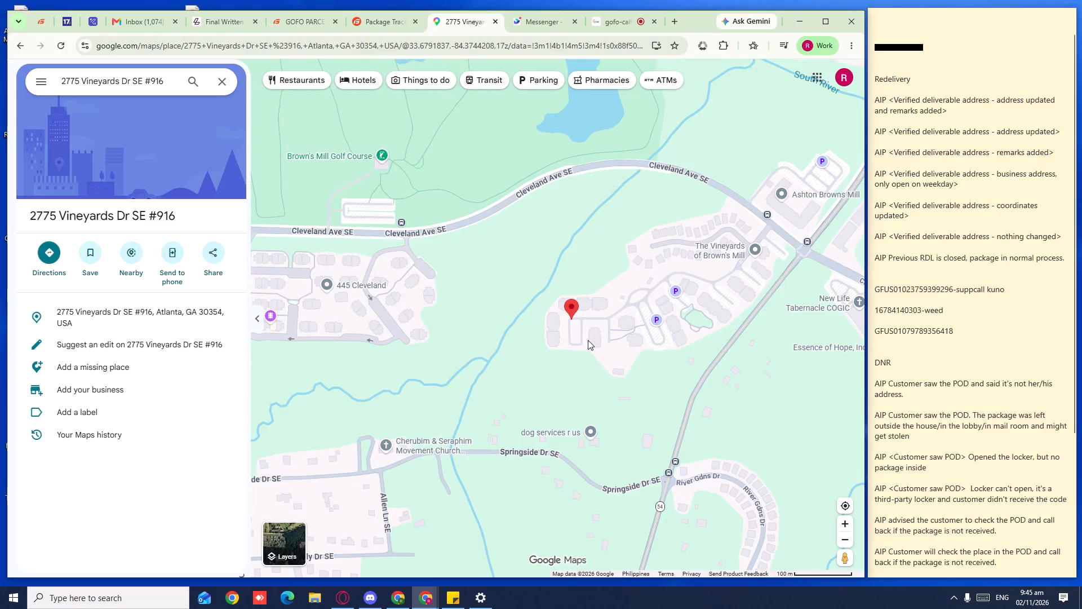
Switch the map to satellite imagery and examine the buildings and access roads around the receiver's address.
scroll(608, 335, "up", 3, "ctrl")
left_click(299, 540)
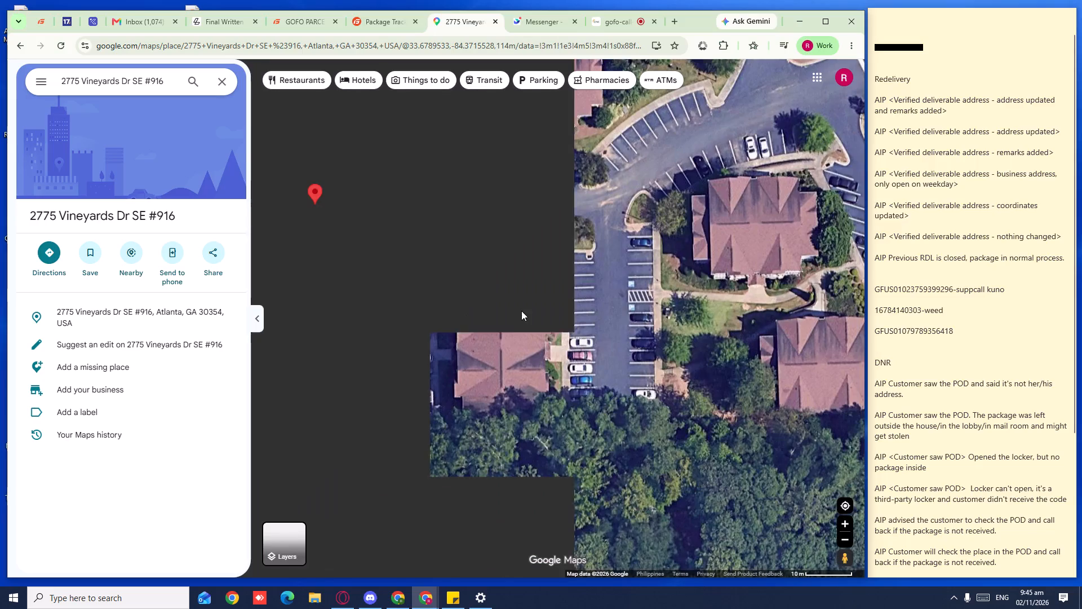
scroll(521, 311, "down", 2, "ctrl")
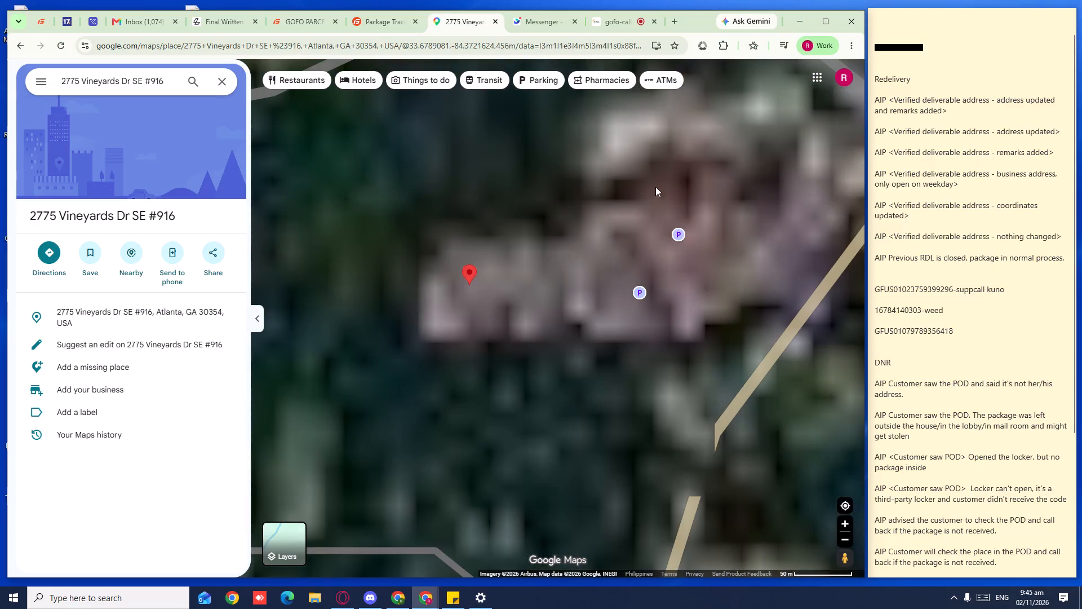
scroll(641, 210, "down", 2, "ctrl")
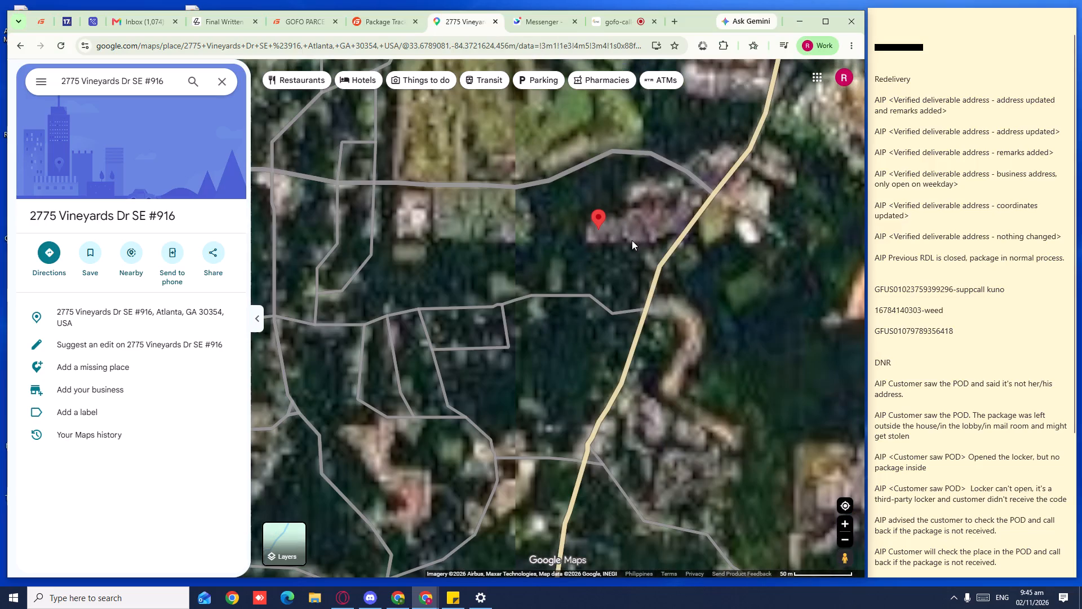
scroll(693, 201, "up", 1, "ctrl")
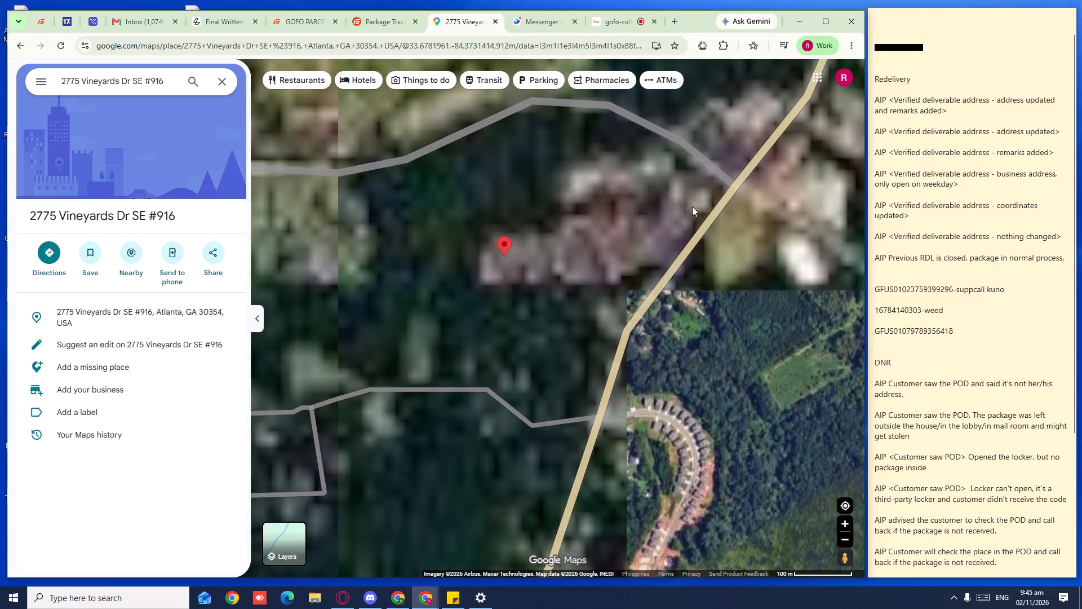
scroll(705, 209, "up", 2, "ctrl")
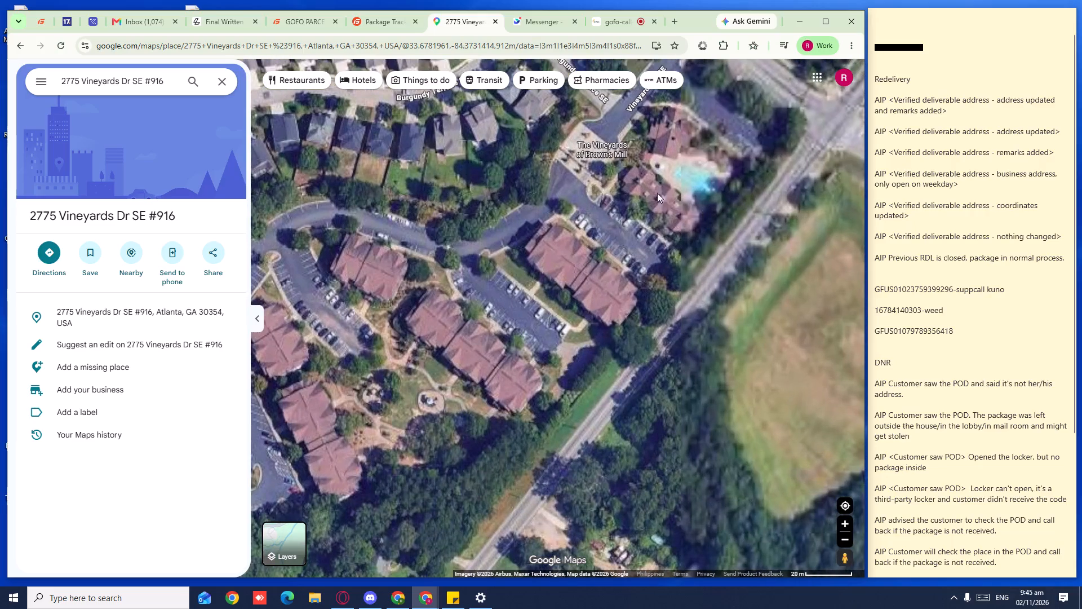
left_click_drag(620, 166, 597, 330)
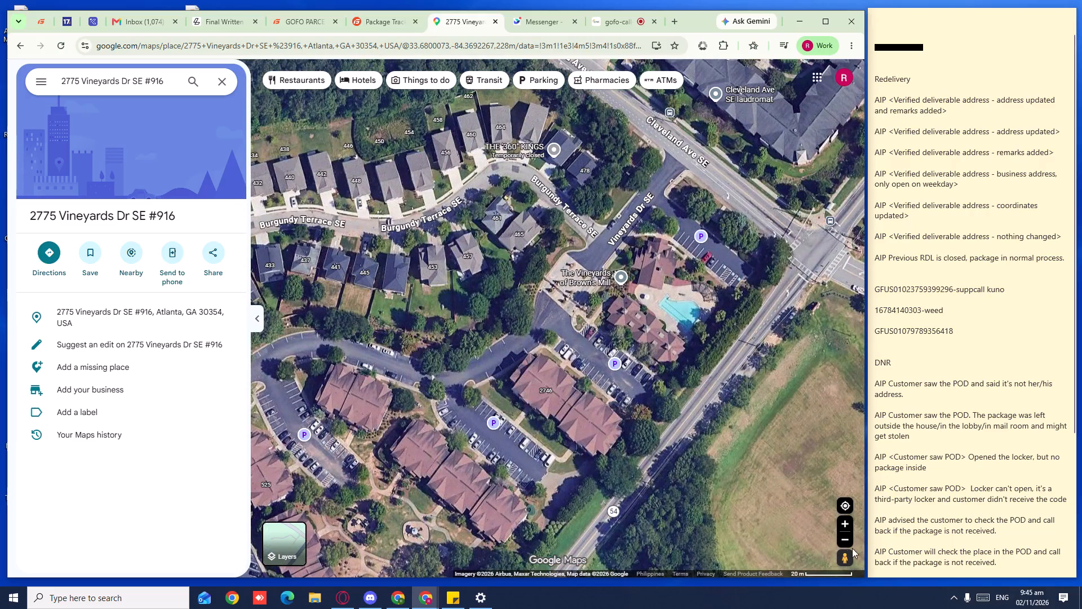
Open Street View on Cleveland Ave SE beside the complex entrance, examine the apartment complex's sign, and close Street View.
left_click_drag(845, 556, 600, 226)
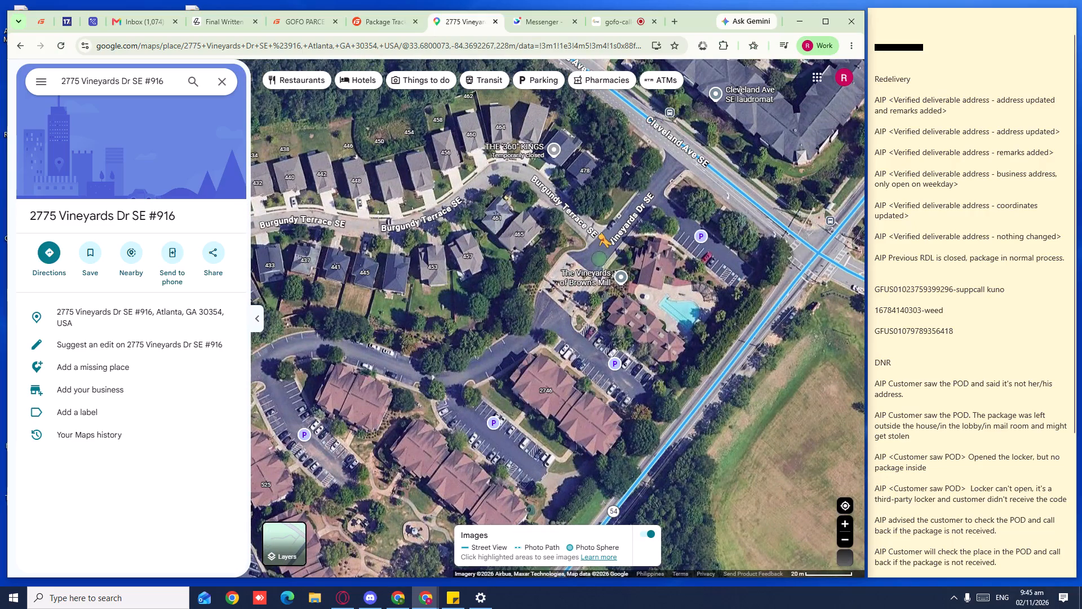
left_click_drag(600, 226, 682, 105)
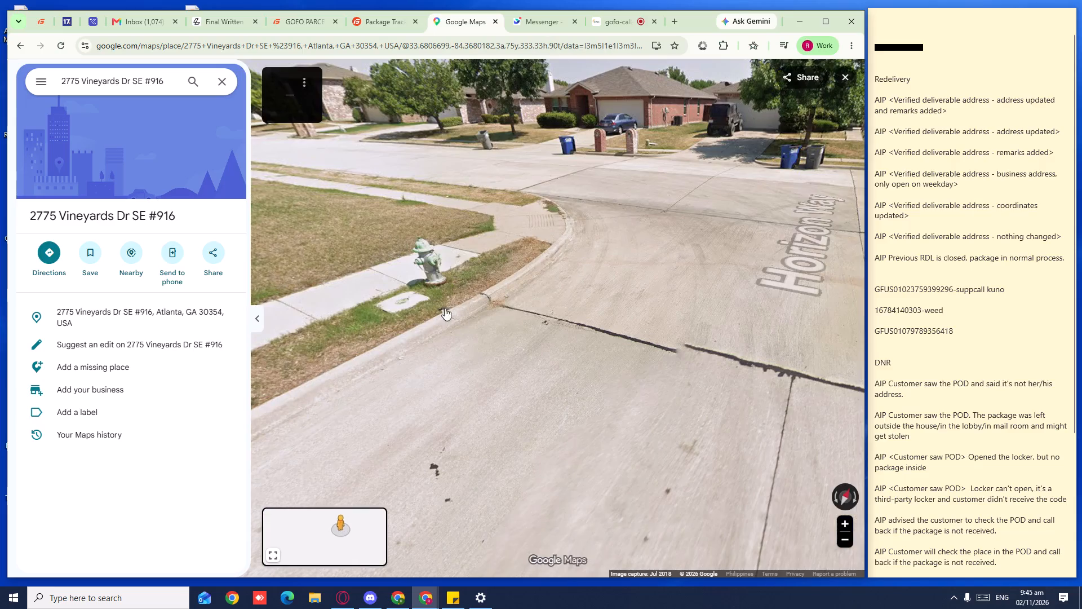
left_click_drag(392, 284, 521, 303)
left_click_drag(412, 323, 735, 320)
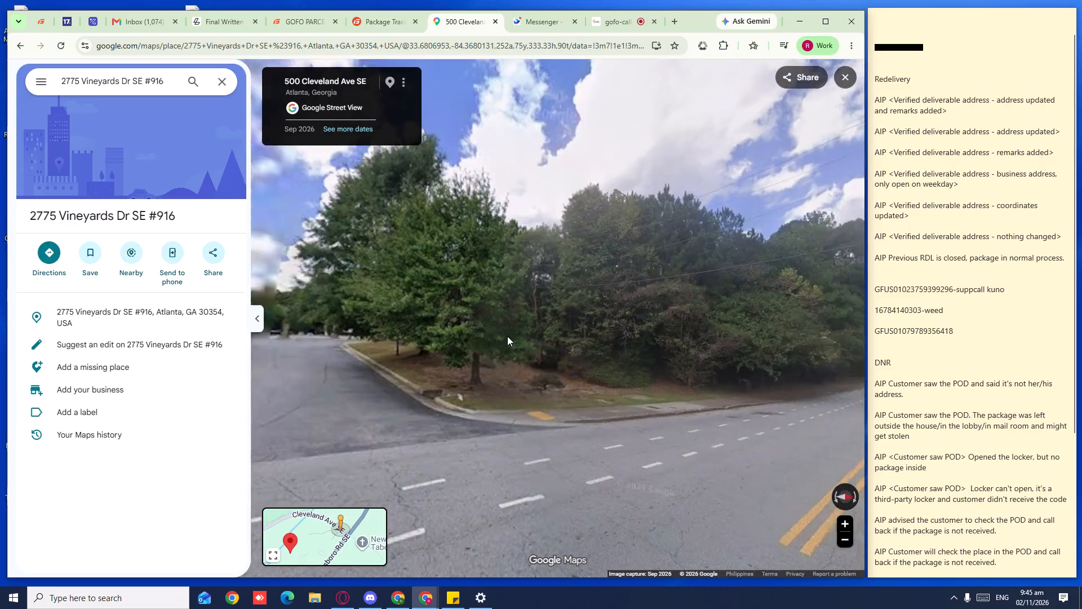
left_click_drag(504, 336, 668, 341)
left_click_drag(551, 355, 583, 352)
left_click_drag(489, 350, 579, 341)
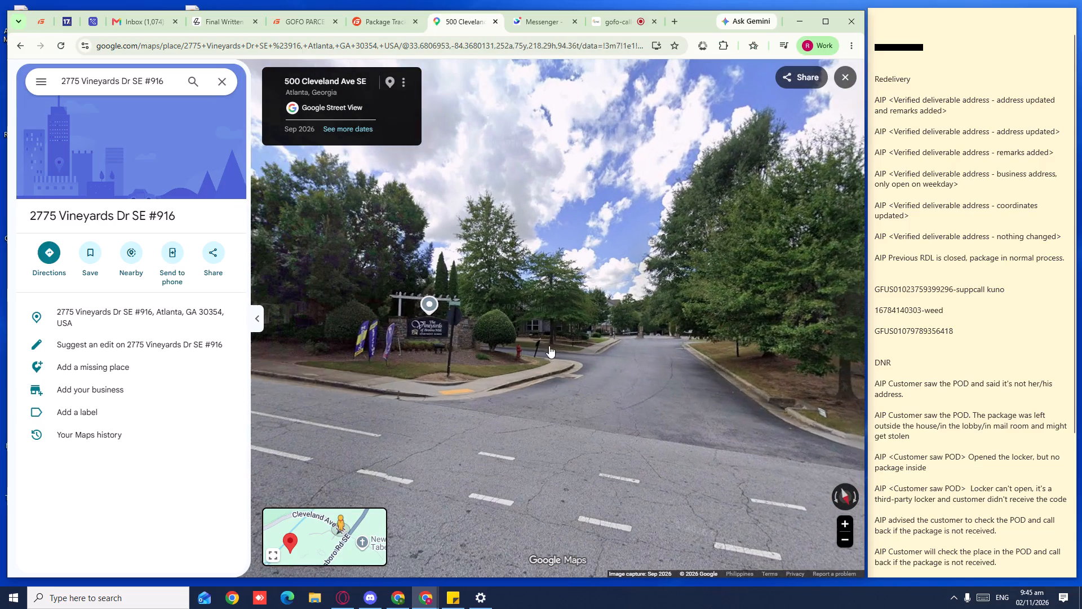
scroll(415, 337, "up", 7, "ctrl")
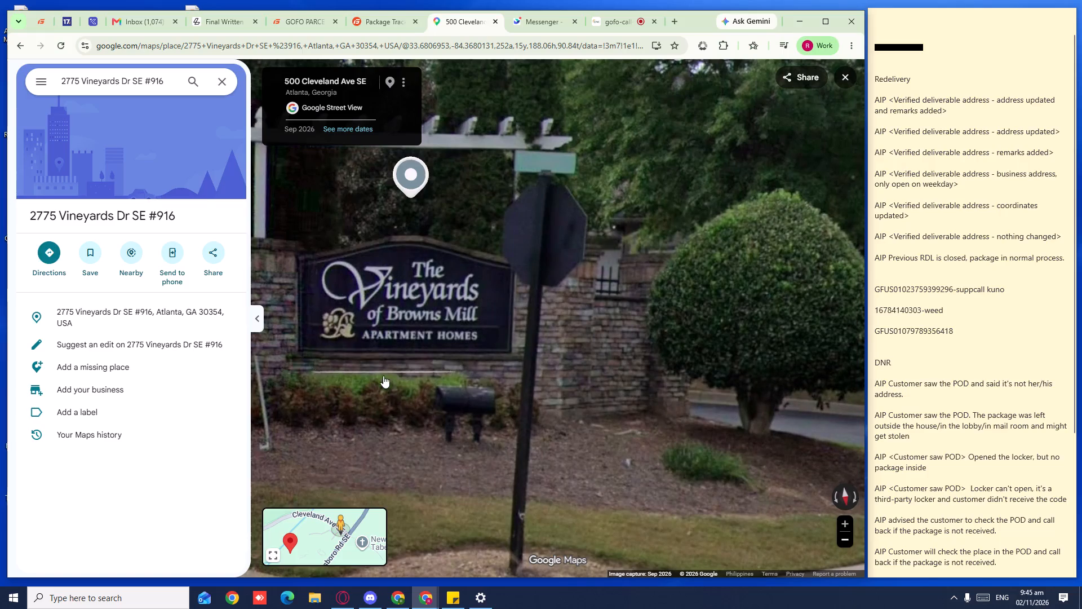
left_click(843, 73)
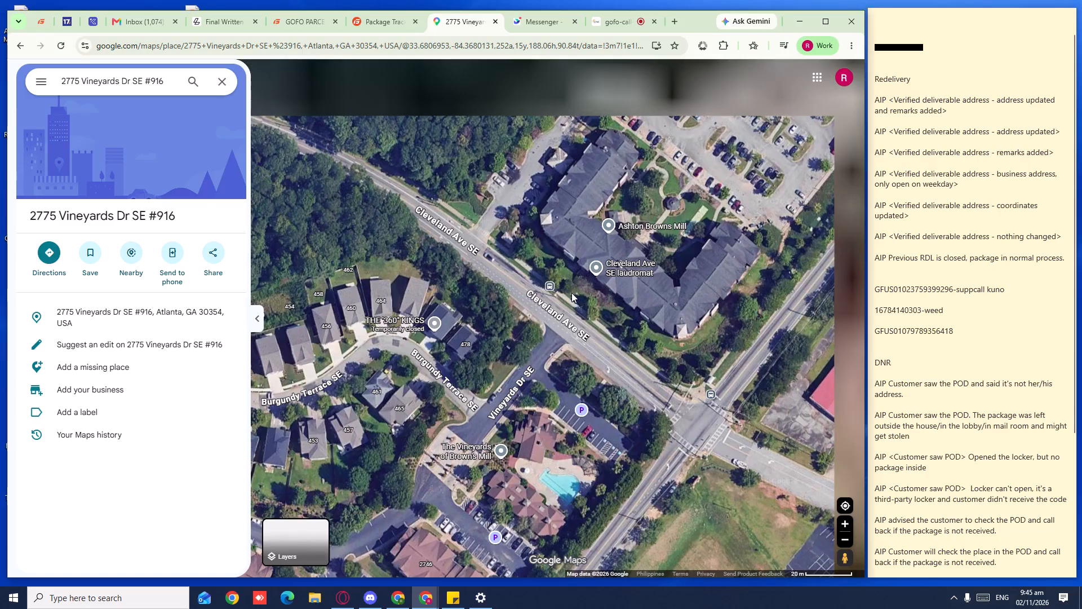
Trace the access road on the satellite map from Cleveland Ave SE through the apartment complex and examine the buildings around the address pin.
left_click_drag(462, 313, 530, 240)
left_click_drag(477, 343, 580, 249)
left_click_drag(543, 331, 567, 312)
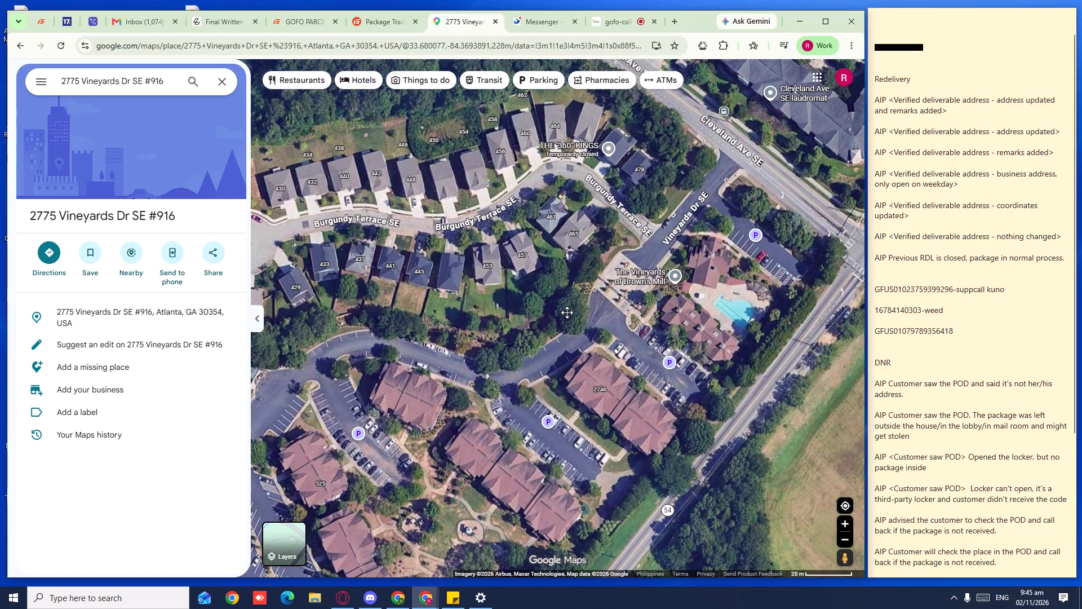
left_click_drag(567, 312, 585, 242)
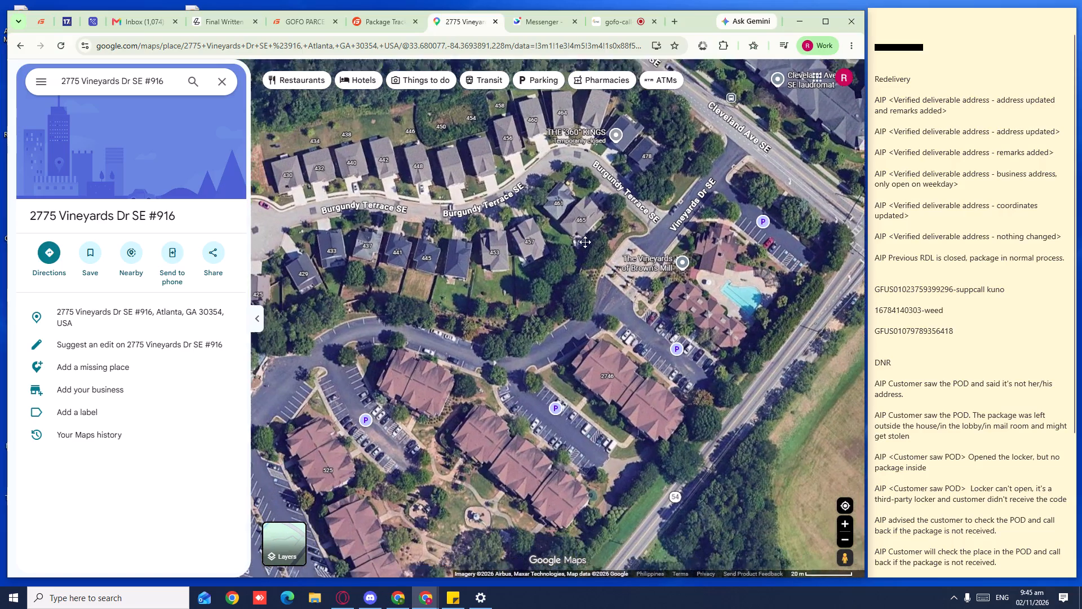
left_click_drag(585, 242, 610, 226)
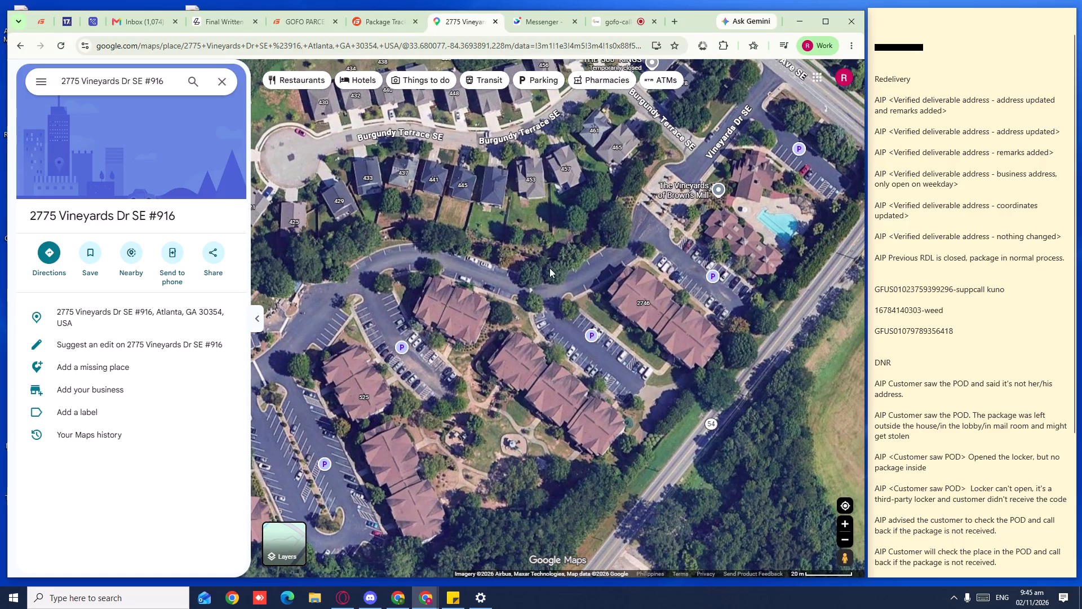
left_click_drag(482, 285, 501, 284)
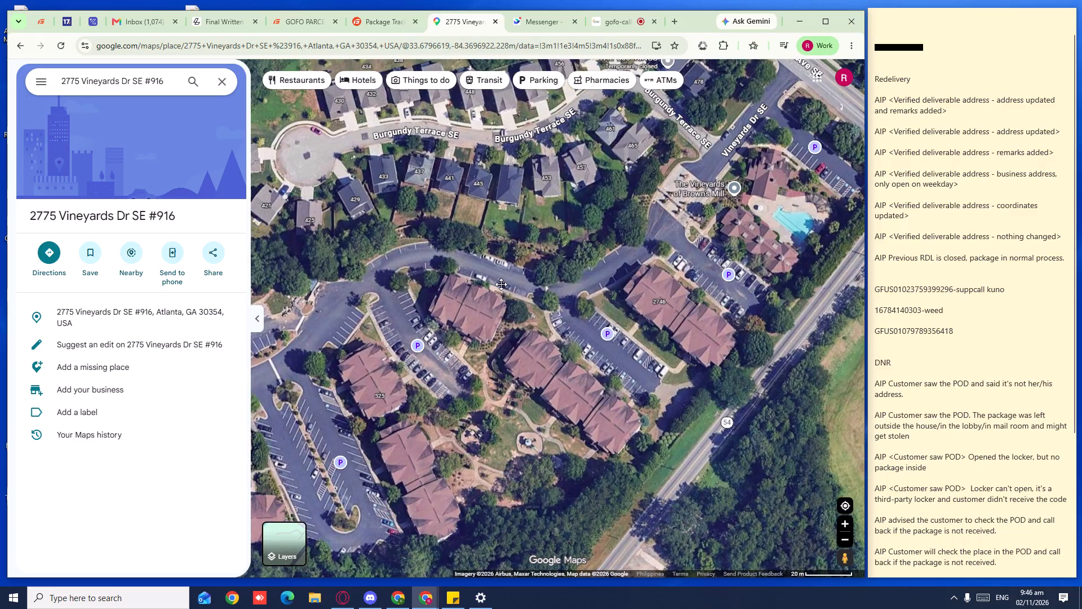
left_click_drag(501, 284, 595, 248)
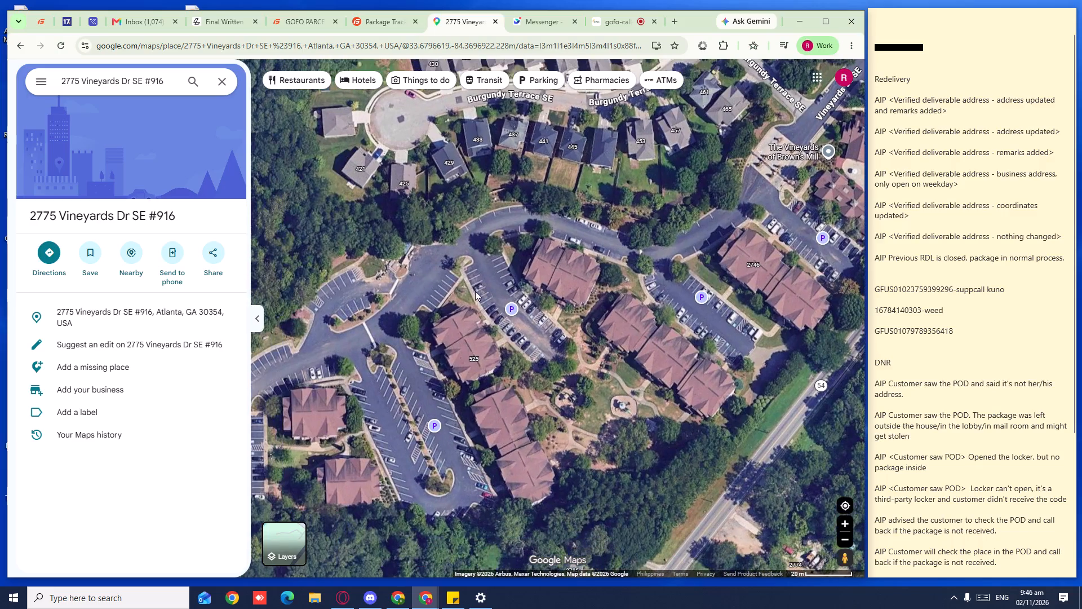
left_click_drag(463, 295, 582, 246)
left_click_drag(476, 282, 548, 248)
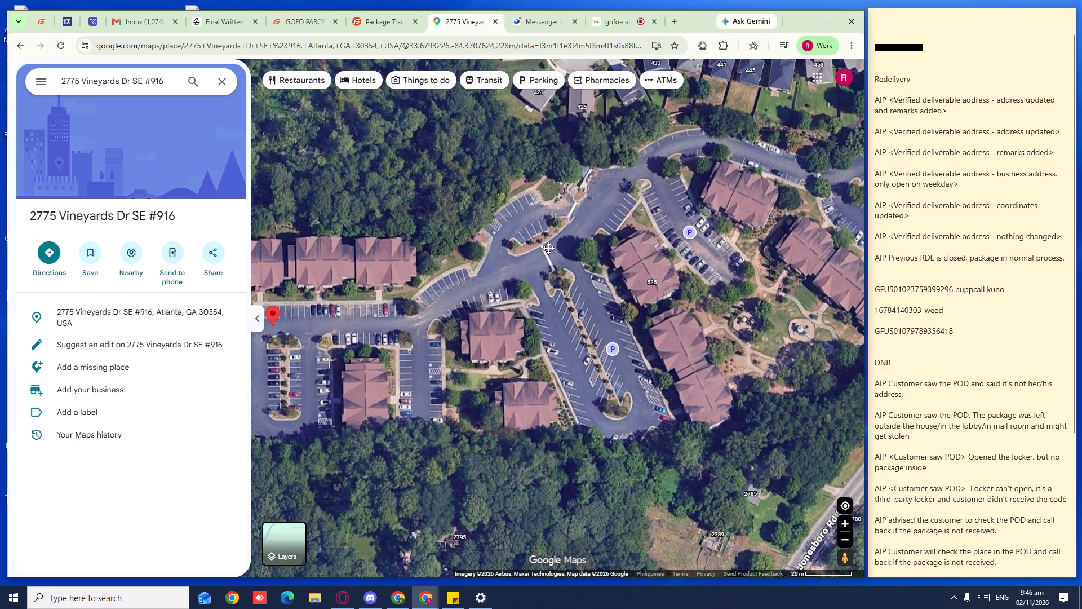
left_click_drag(548, 248, 589, 208)
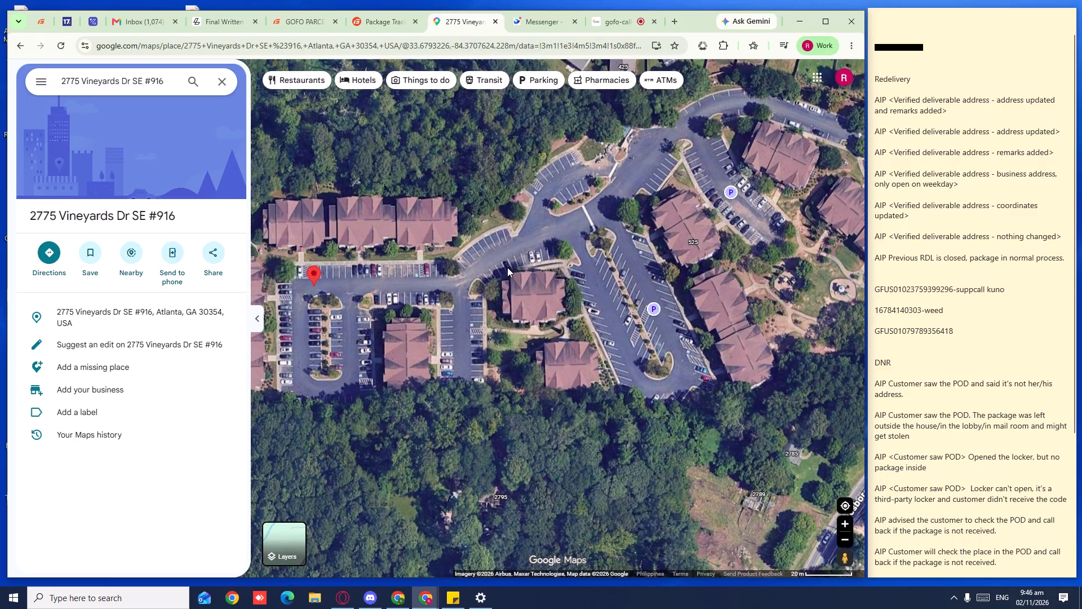
left_click_drag(507, 267, 567, 230)
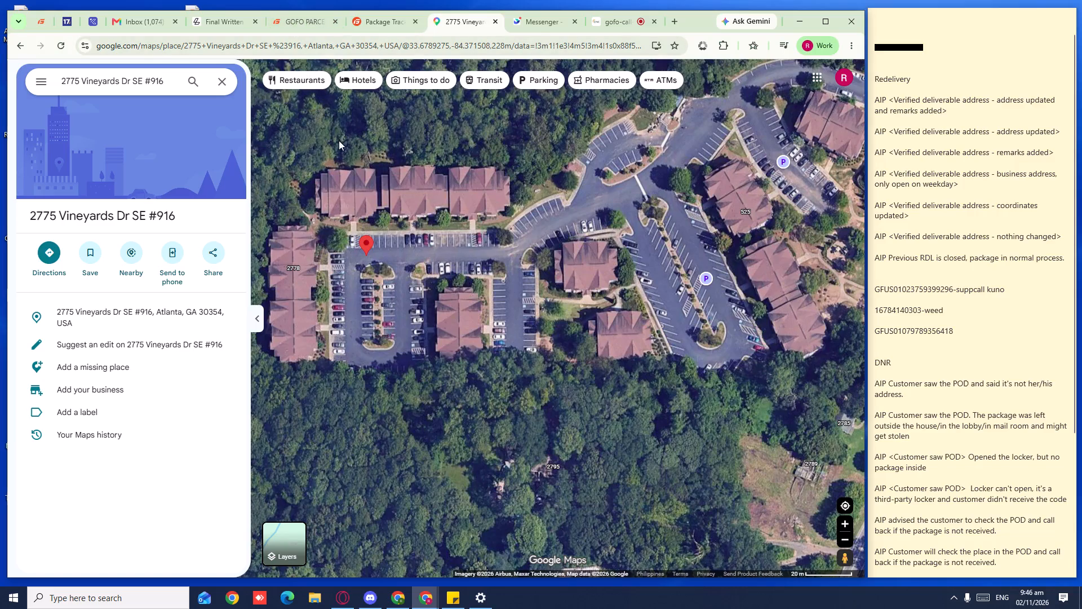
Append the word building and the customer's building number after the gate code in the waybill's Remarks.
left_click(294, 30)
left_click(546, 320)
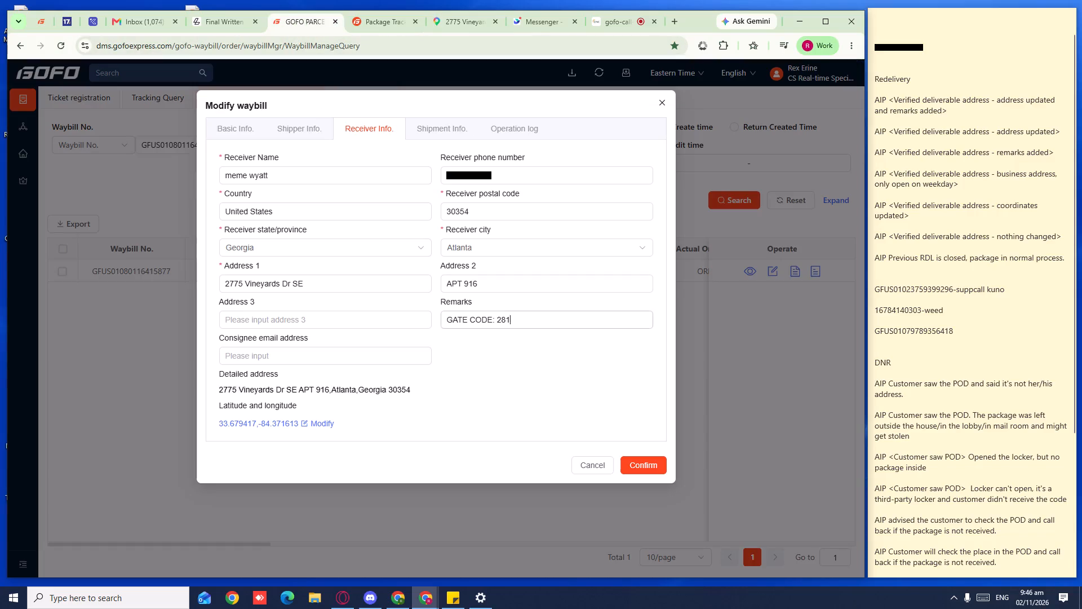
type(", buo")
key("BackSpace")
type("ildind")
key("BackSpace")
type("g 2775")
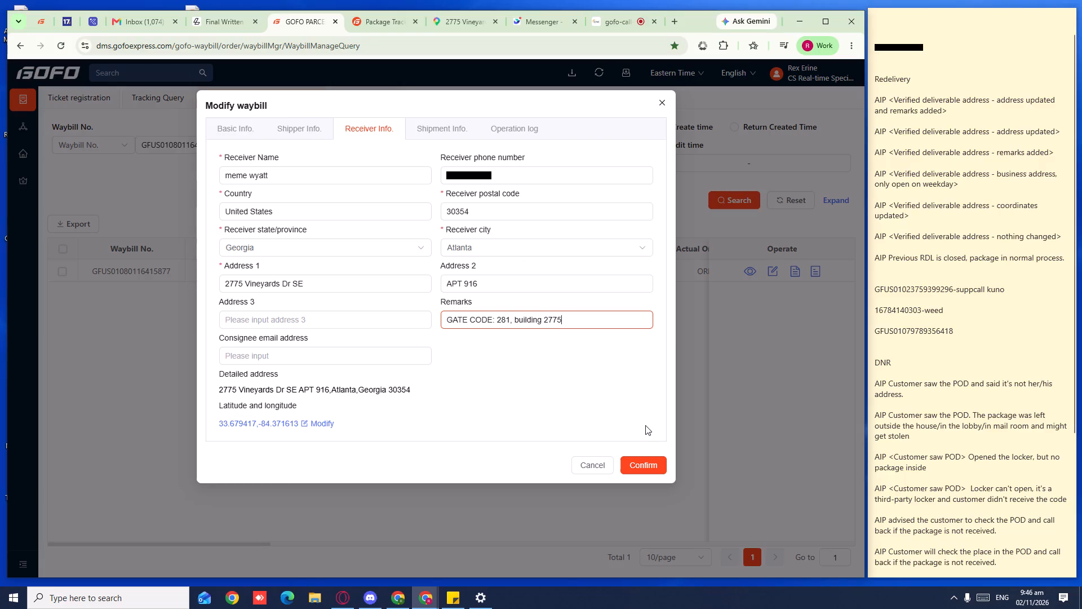
Copy the Google Maps coordinates of the westernmost building in the row north of the pin and set them as the waybill's latitude and longitude.
left_click(438, 25)
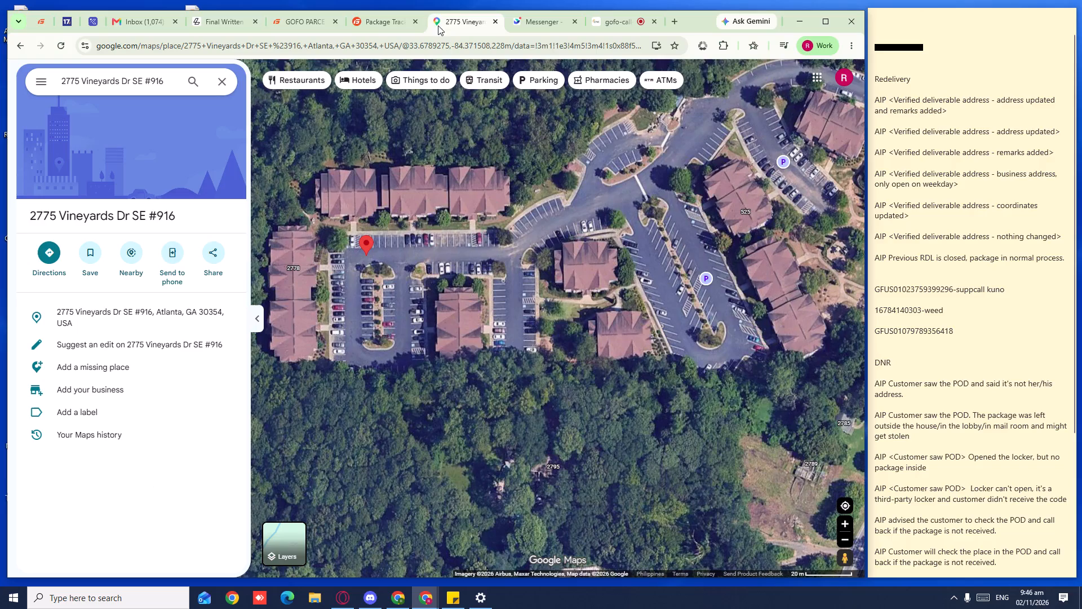
right_click(357, 199)
left_click(379, 206)
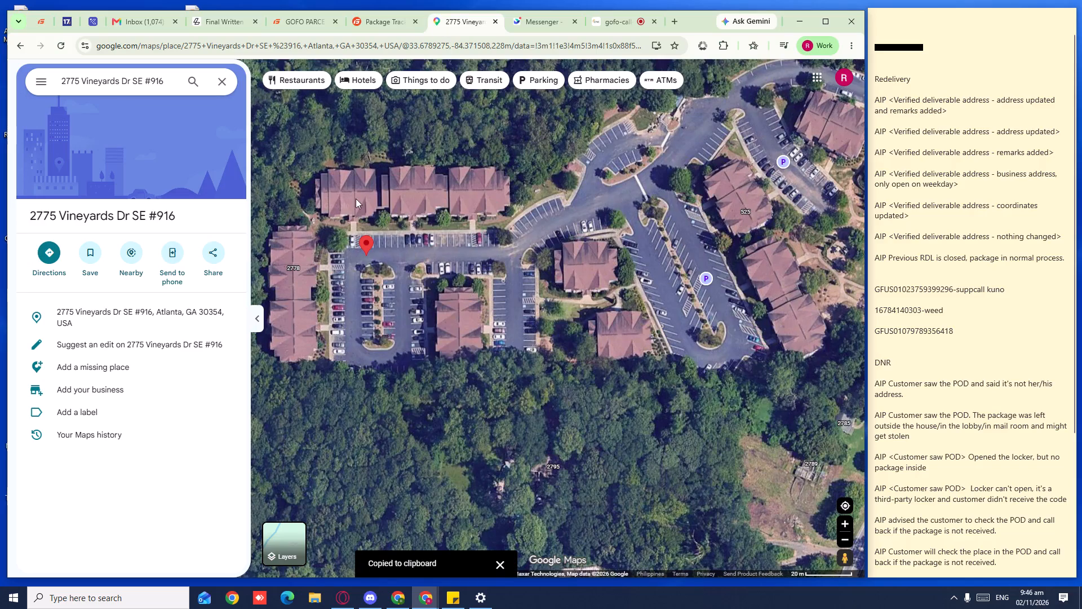
right_click(346, 184)
left_click(362, 195)
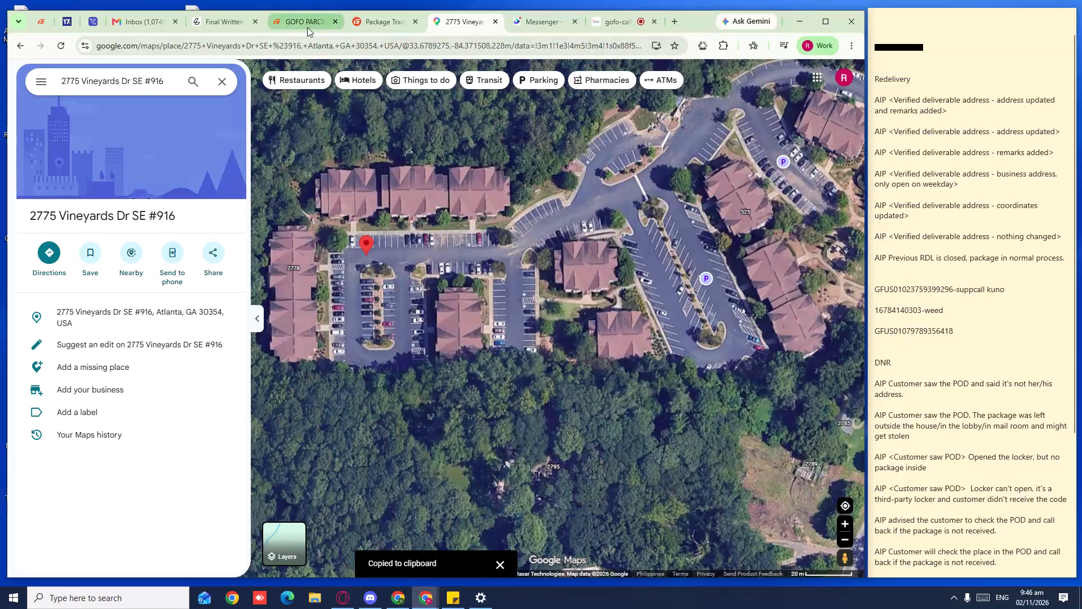
left_click(307, 27)
left_click(327, 423)
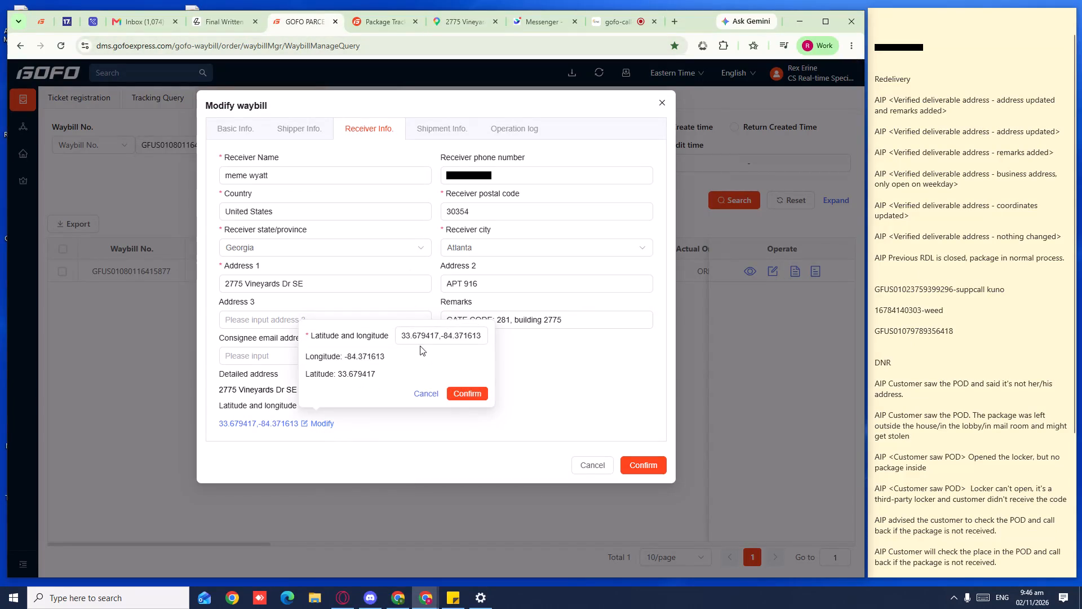
triple_click(429, 334)
key("BackSpace")
key("ctrl+v")
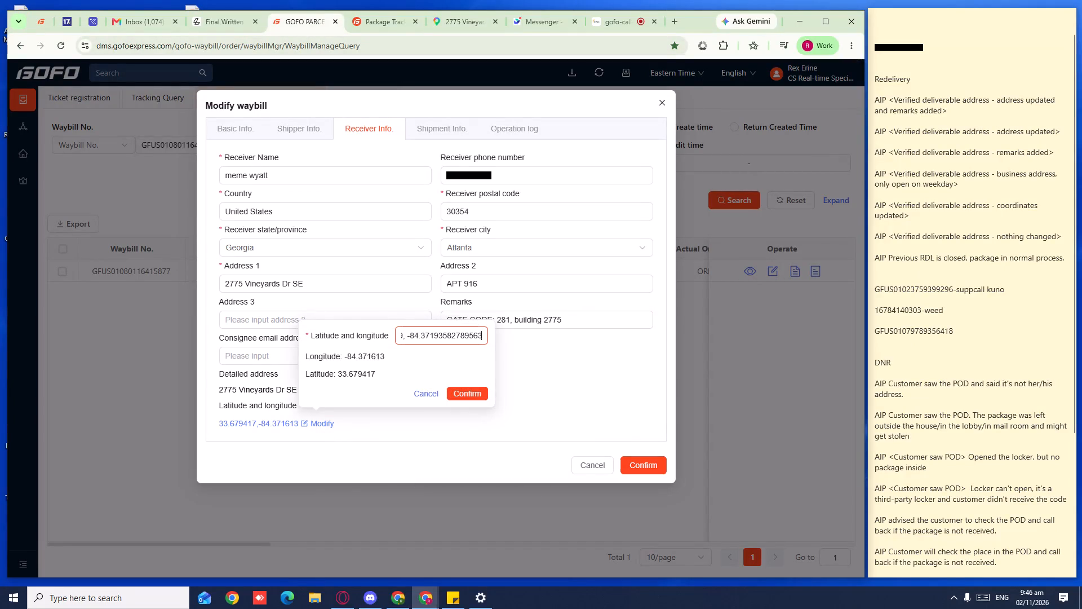
left_click(454, 395)
left_click(579, 315)
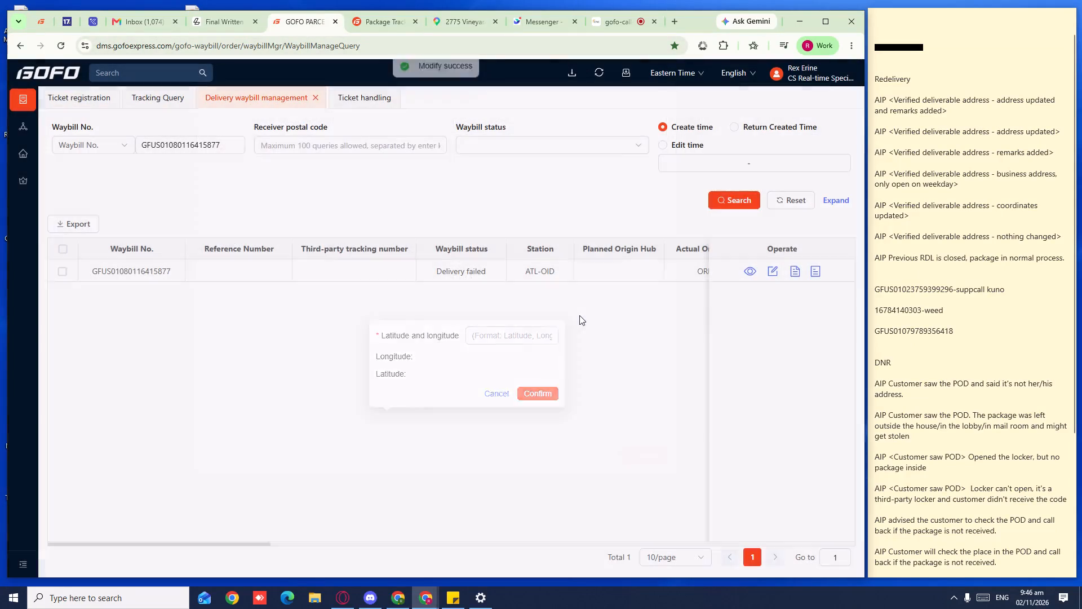
Reopen the waybill's receiver information and add the Building entry after the gate code in Remarks.
left_click(770, 273)
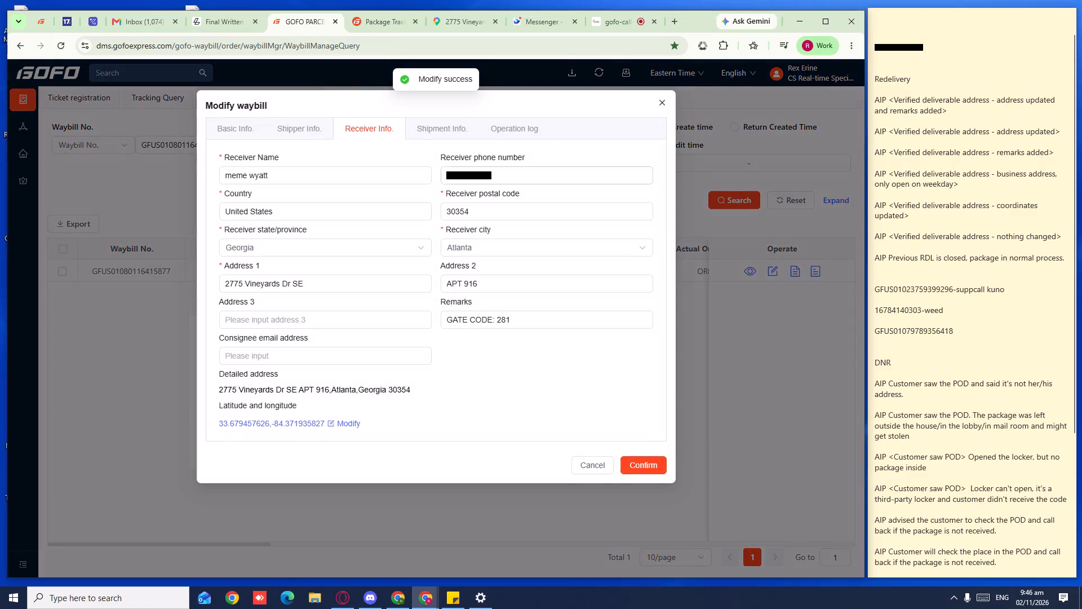
left_click(521, 316)
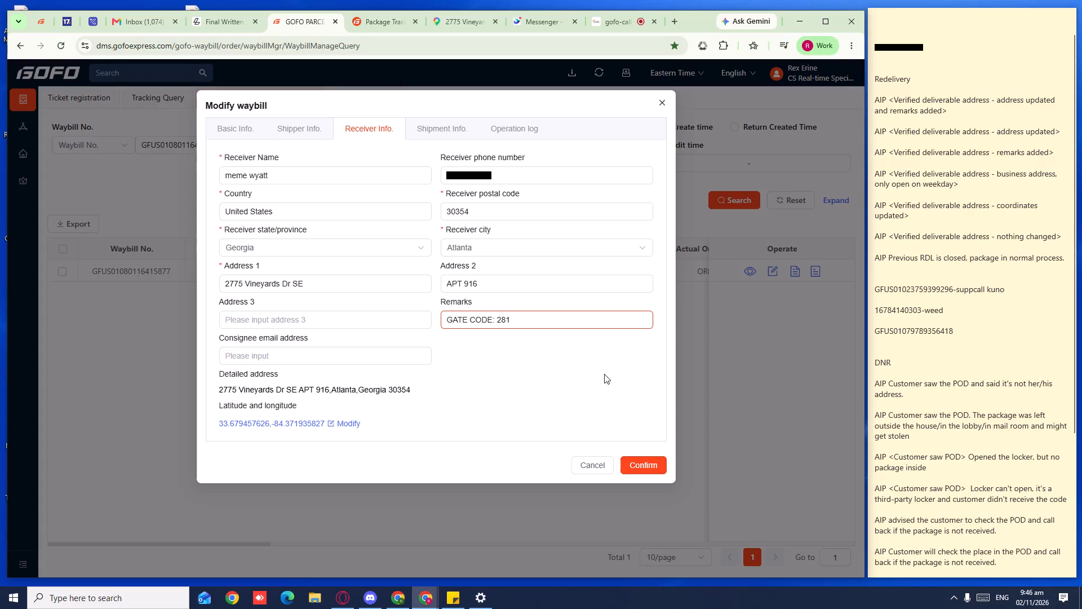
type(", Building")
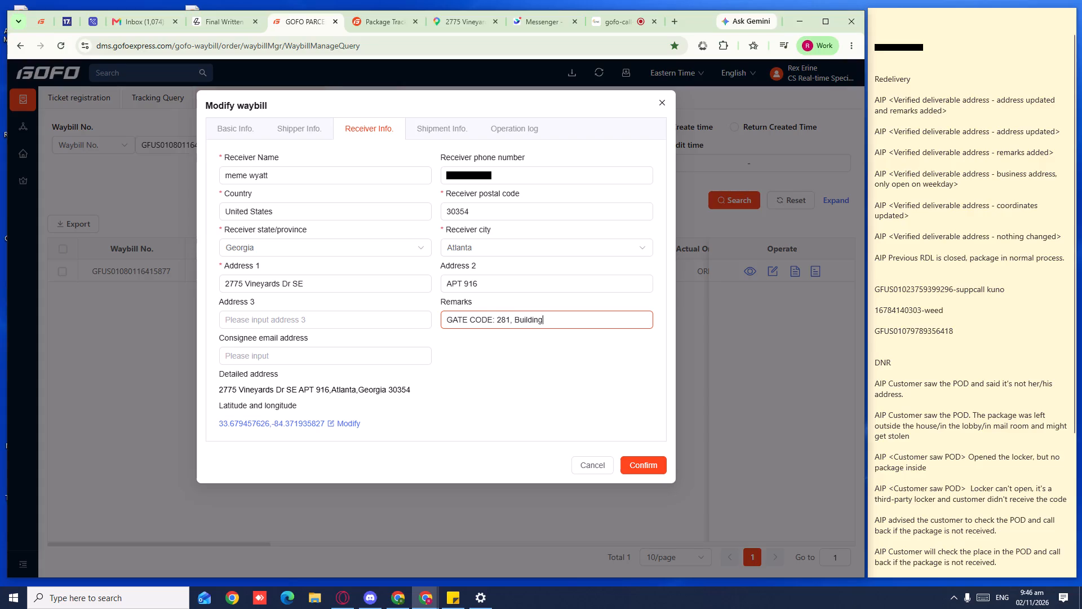
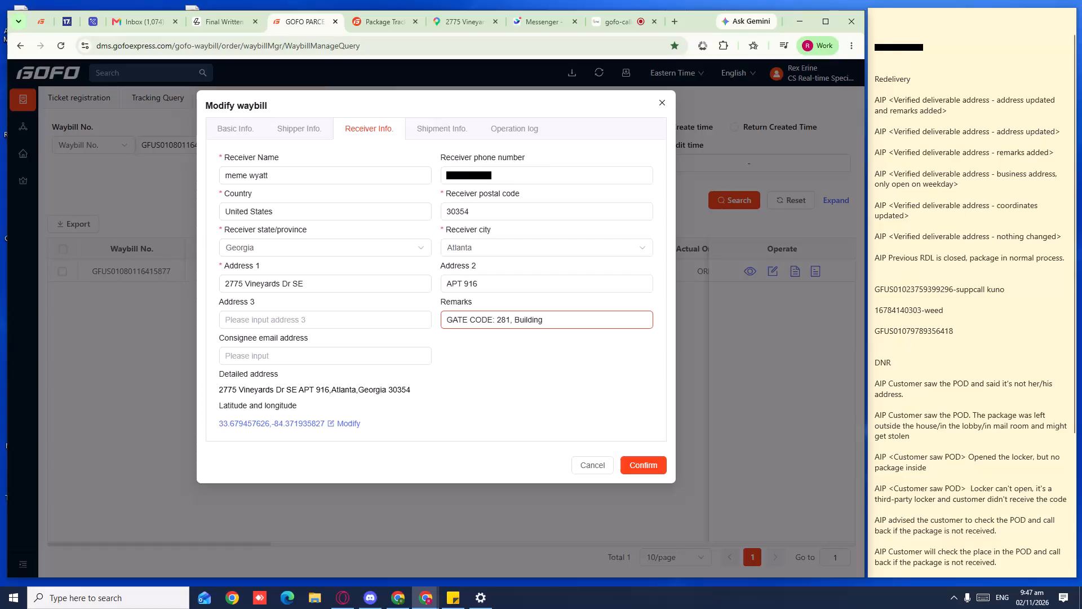
Complete the Building entry in the waybill's Remarks with the customer's building number and a trailing comma, and save the waybill.
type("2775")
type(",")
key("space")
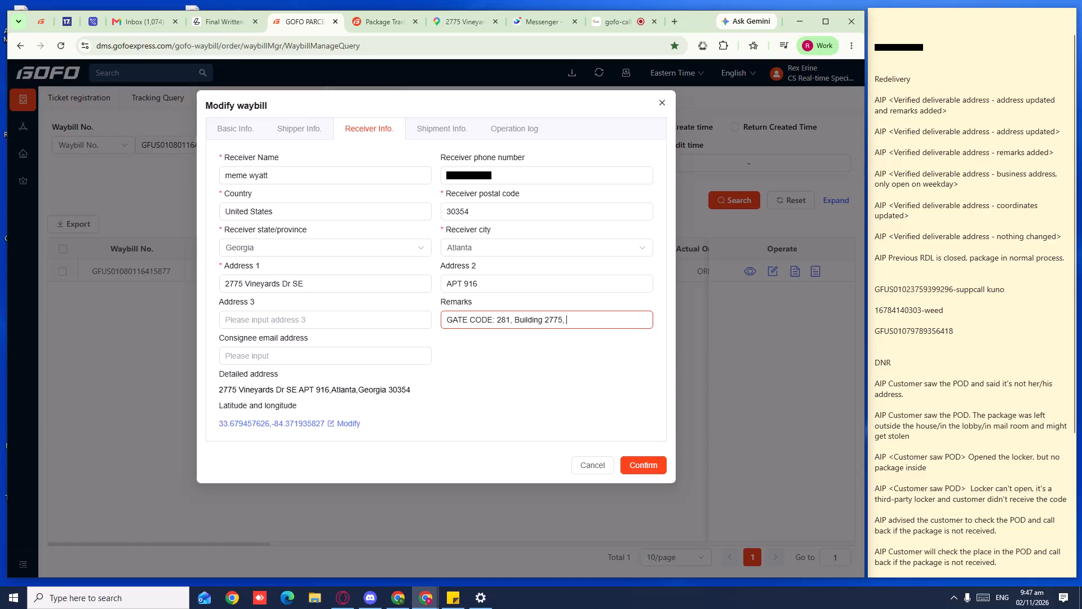
left_click(640, 457)
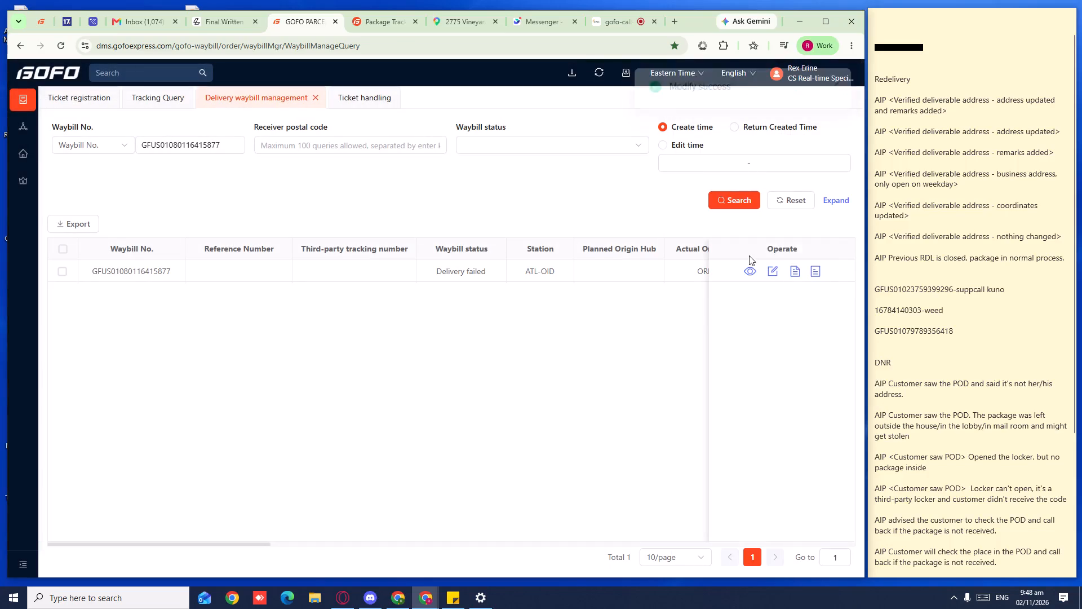
Copy the waybill number, search for it in Ticket handling, and open its pending Redelivery work order.
double_click(167, 147)
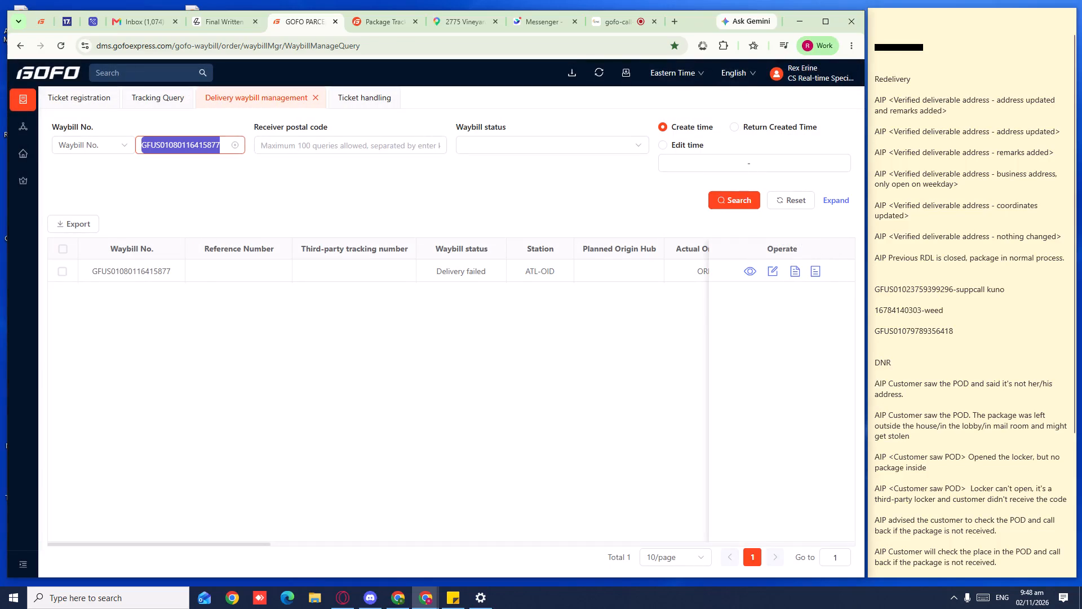
key("ctrl+c")
key("ctrl+c")
key("ctrl+c")
left_click(359, 98)
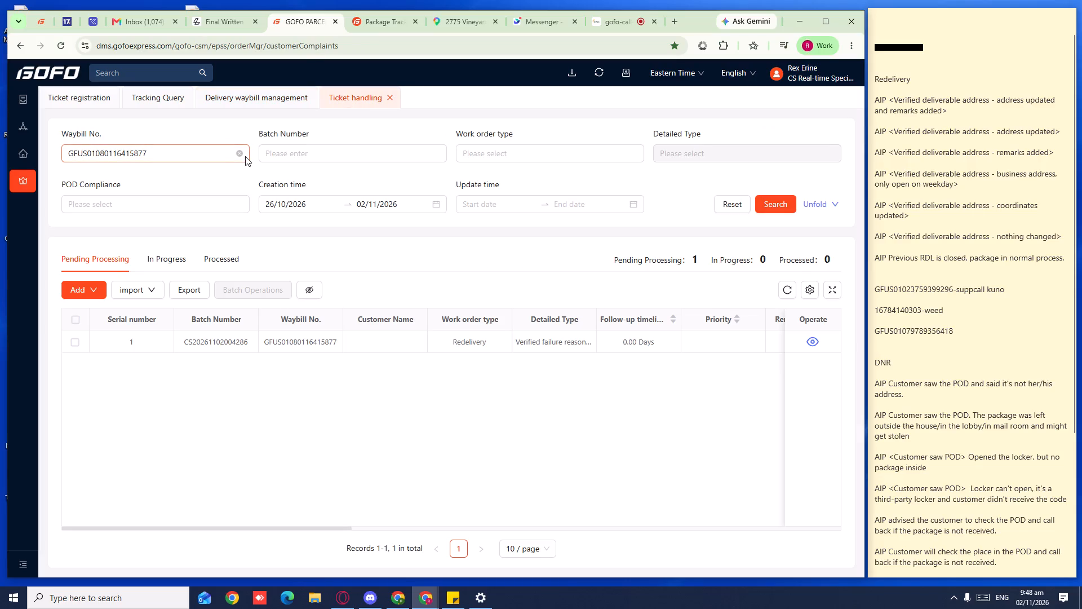
left_click(243, 150)
left_click(241, 153)
key("ctrl+v")
left_click(770, 209)
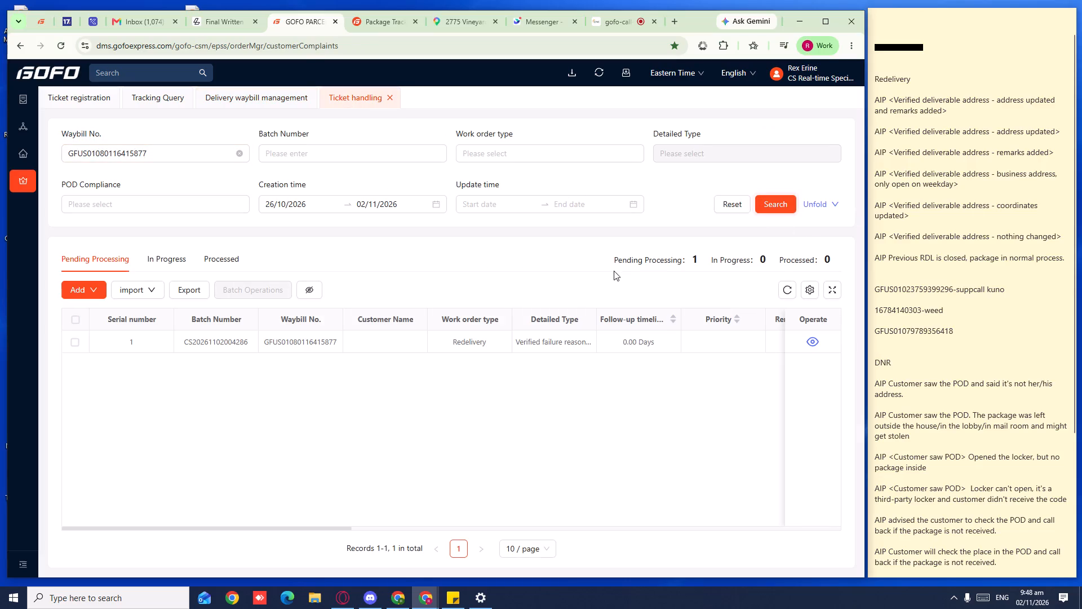
left_click(809, 343)
In the call center's queue panel, filter the active calls by the agent's own extension as callee and end that call.
left_click(610, 23)
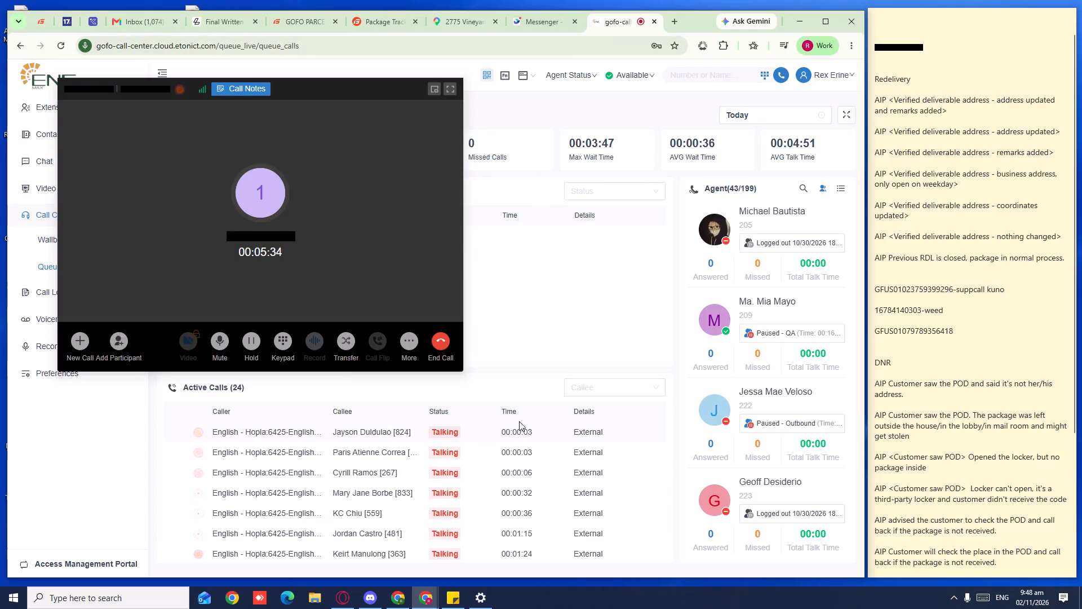
left_click(581, 378)
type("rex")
left_click(584, 400)
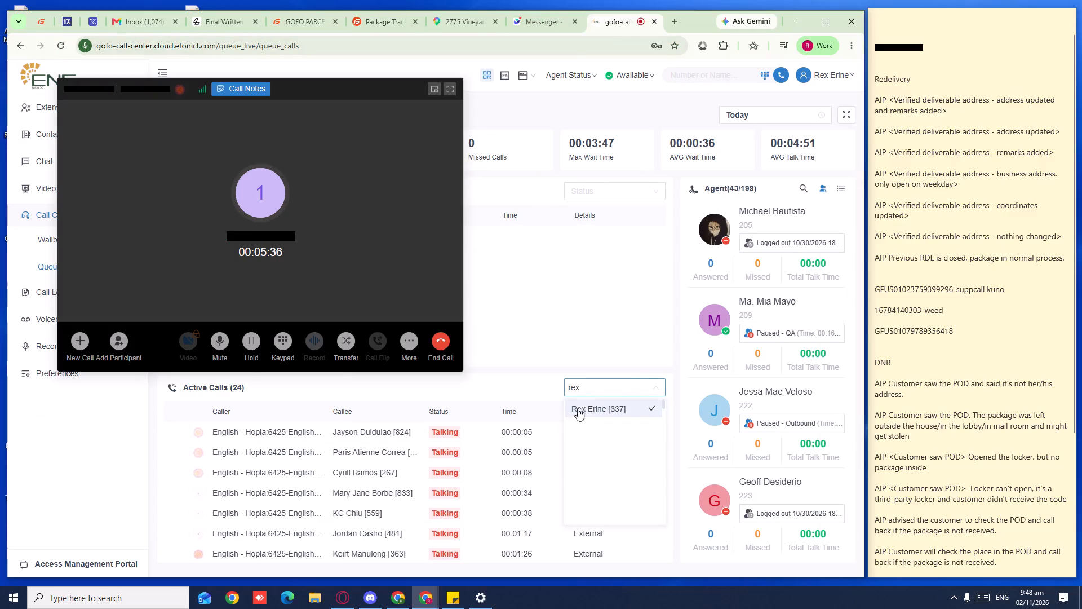
right_click(521, 436)
left_click(554, 404)
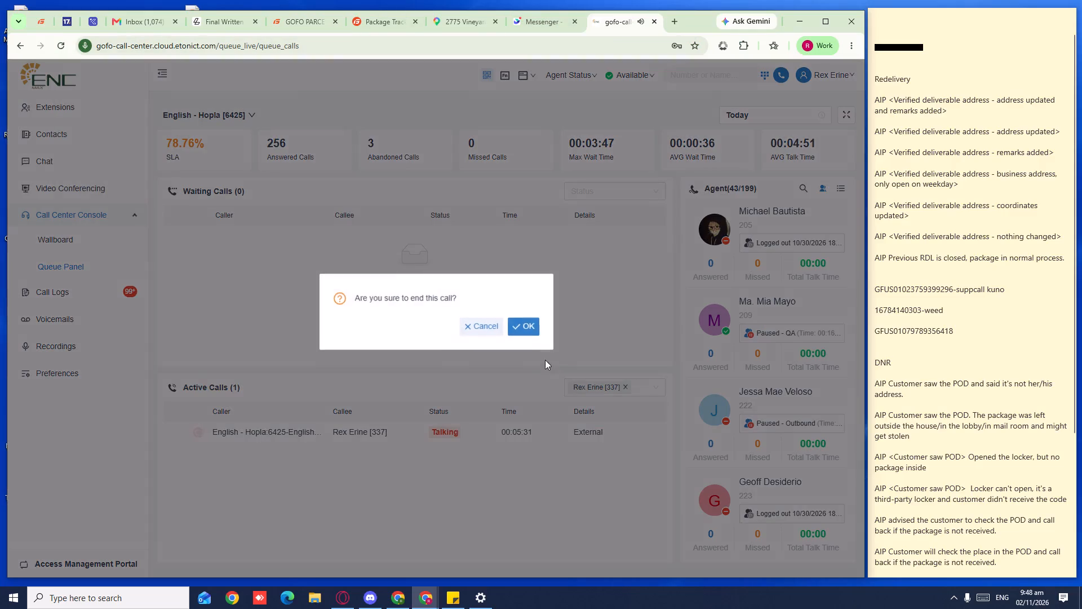
left_click(533, 326)
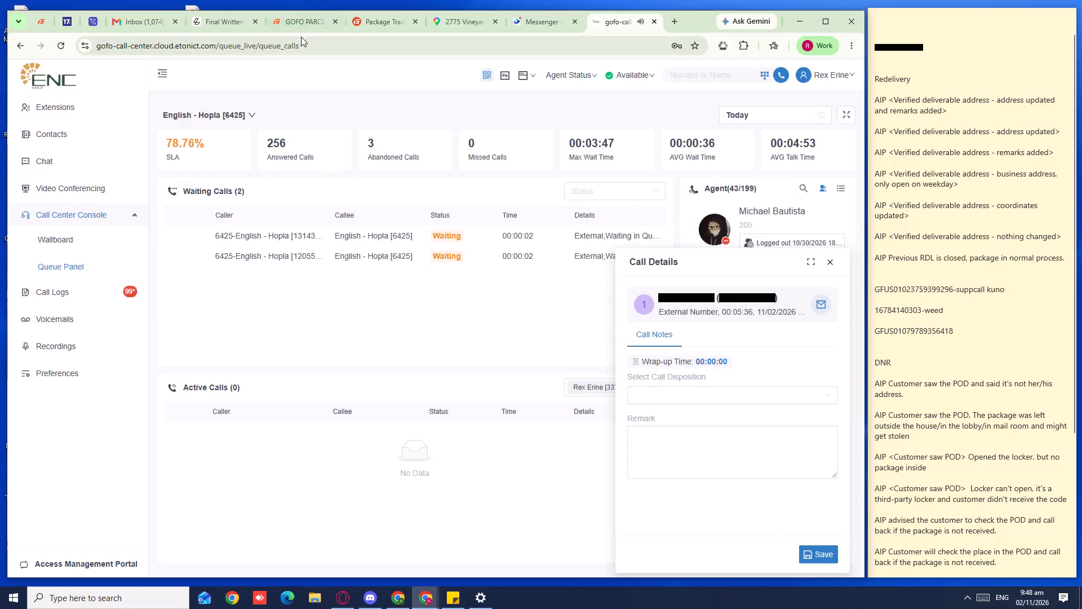
Replace the Redelivery work order's Remark with the note "AIP <Verified deliverable address - address updated and remarks added>" and save it.
left_click(300, 22)
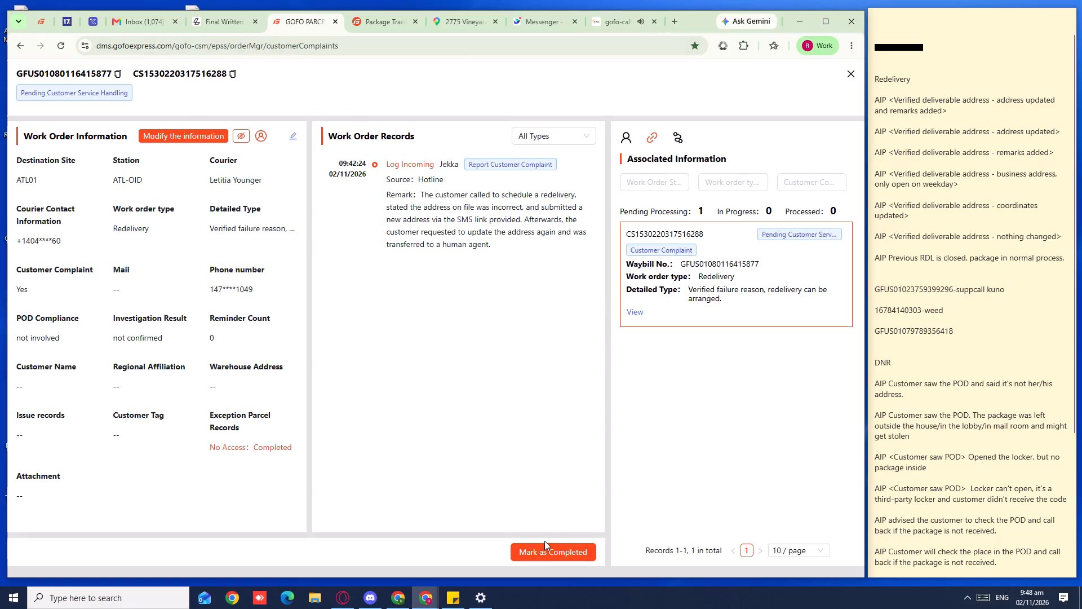
left_click(295, 142)
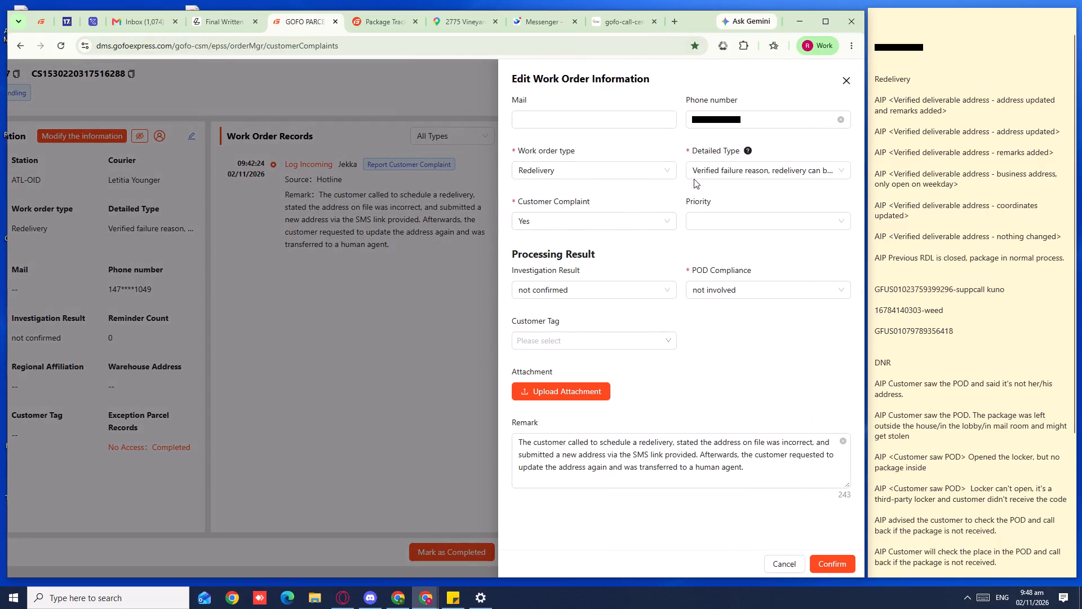
left_click(842, 439)
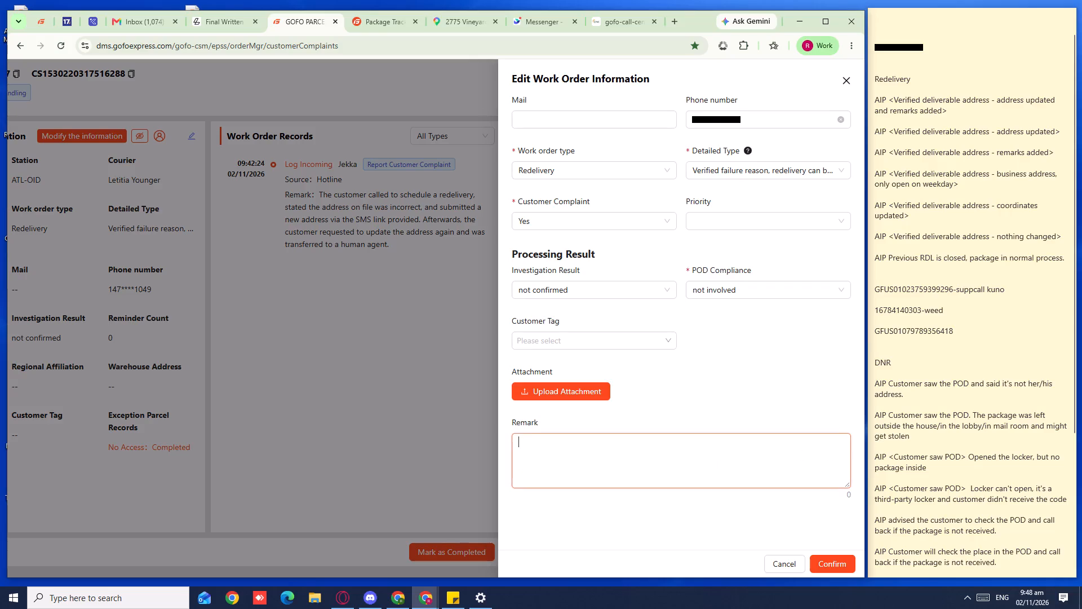
triple_click(955, 105)
key("ctrl+c")
key("ctrl+c")
key("ctrl+c")
left_click(675, 438)
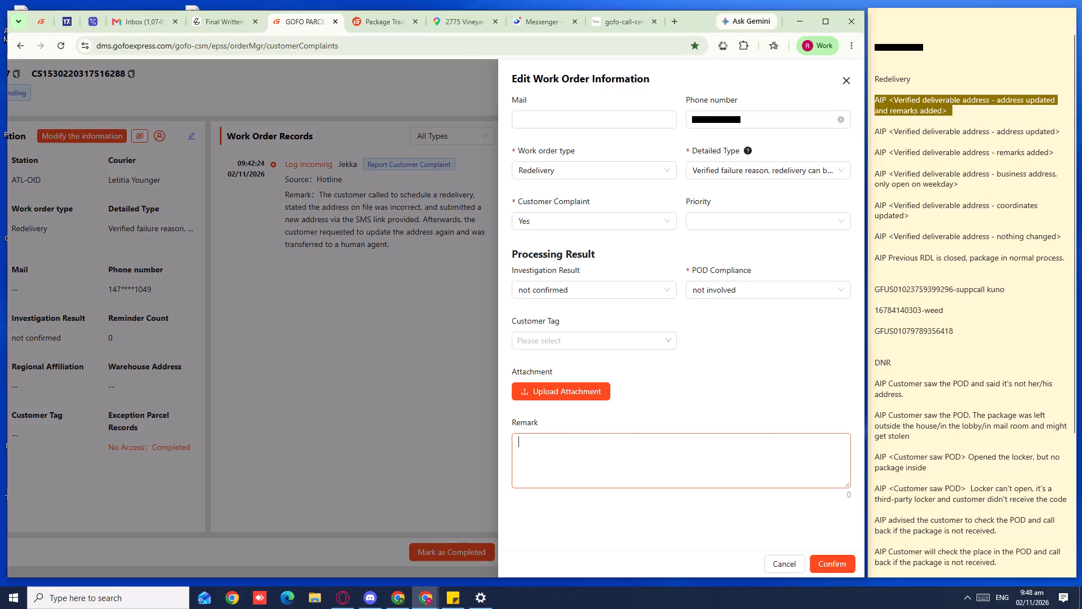
key("ctrl+v")
left_click(846, 571)
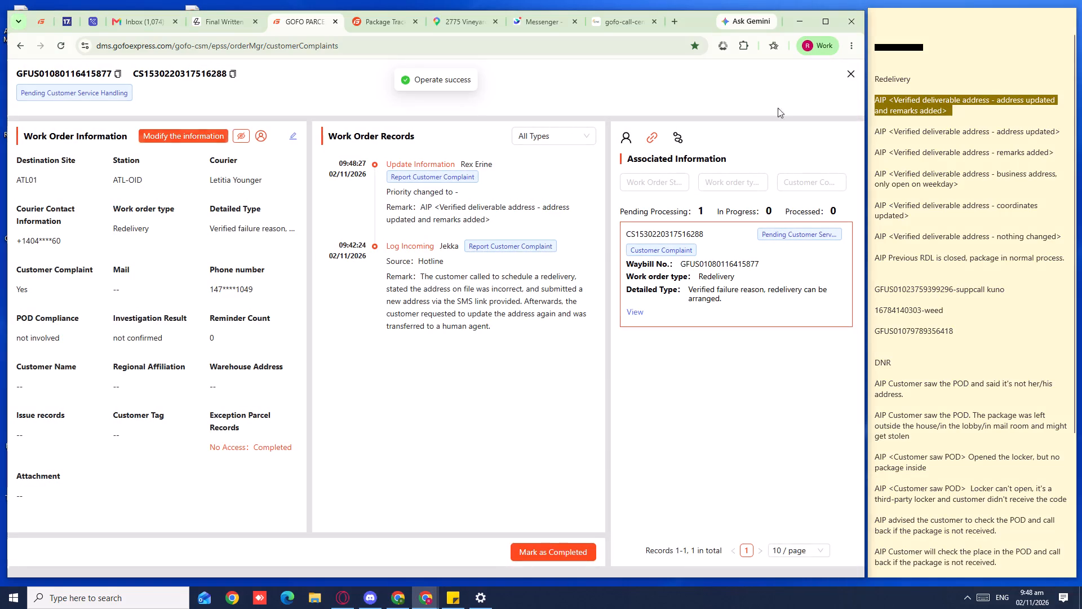
Close the Redelivery work order's details and delete the customer entry on the first line of the sticky note.
left_click(850, 71)
triple_click(923, 51)
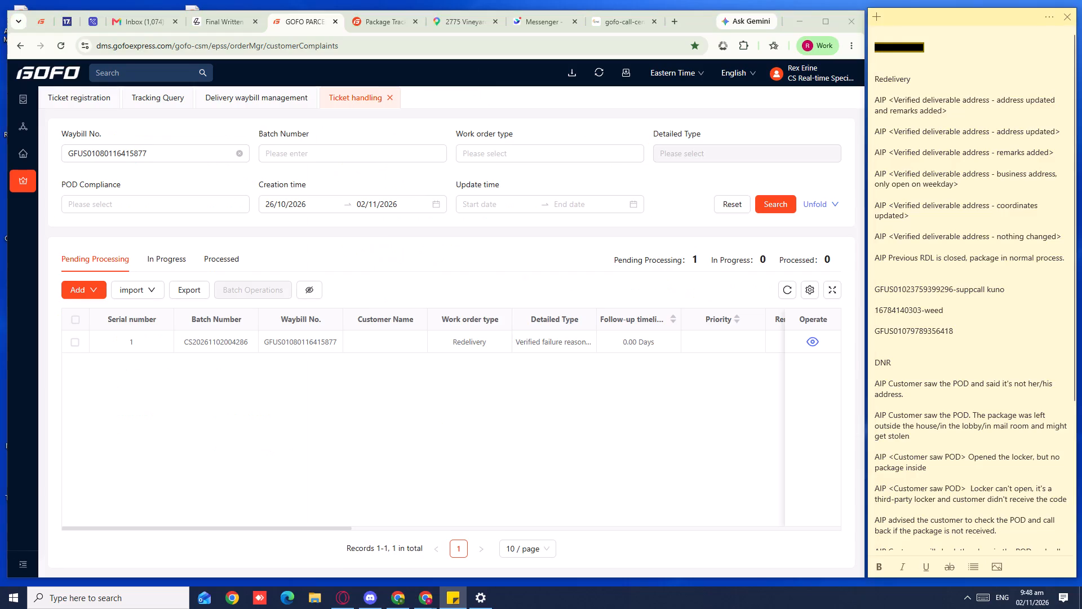
key("Delete")
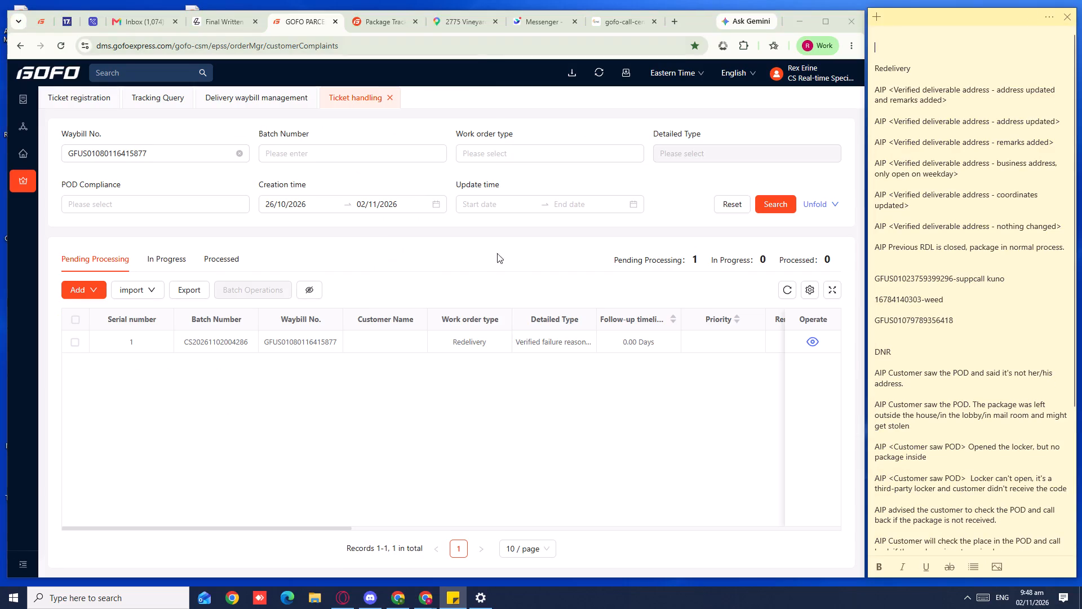
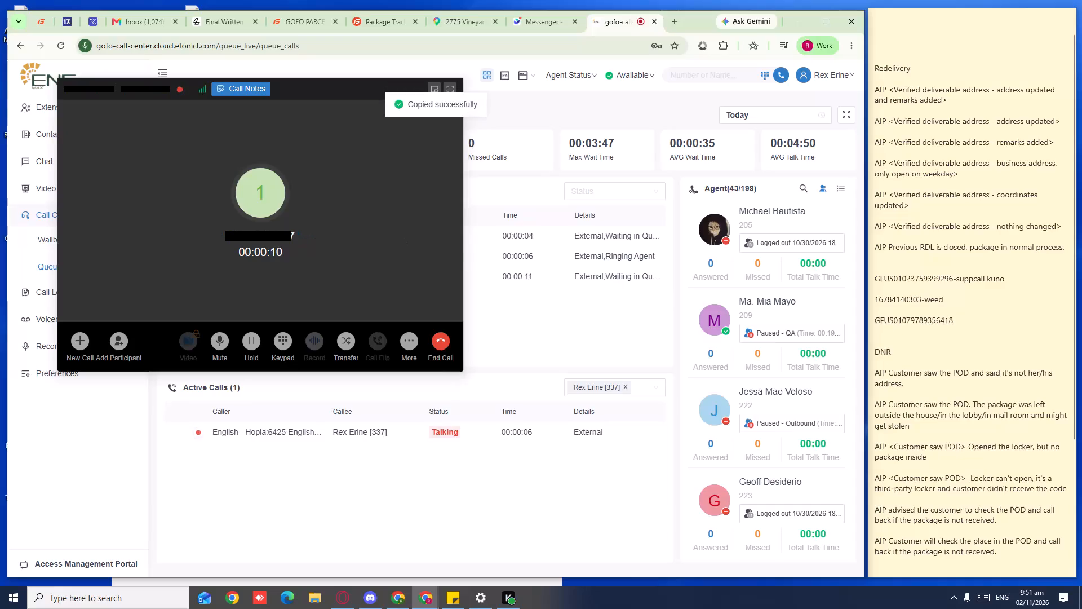
Paste the copied caller's phone number at the top of the sticky note.
left_click(918, 43)
key("ctrl+v")
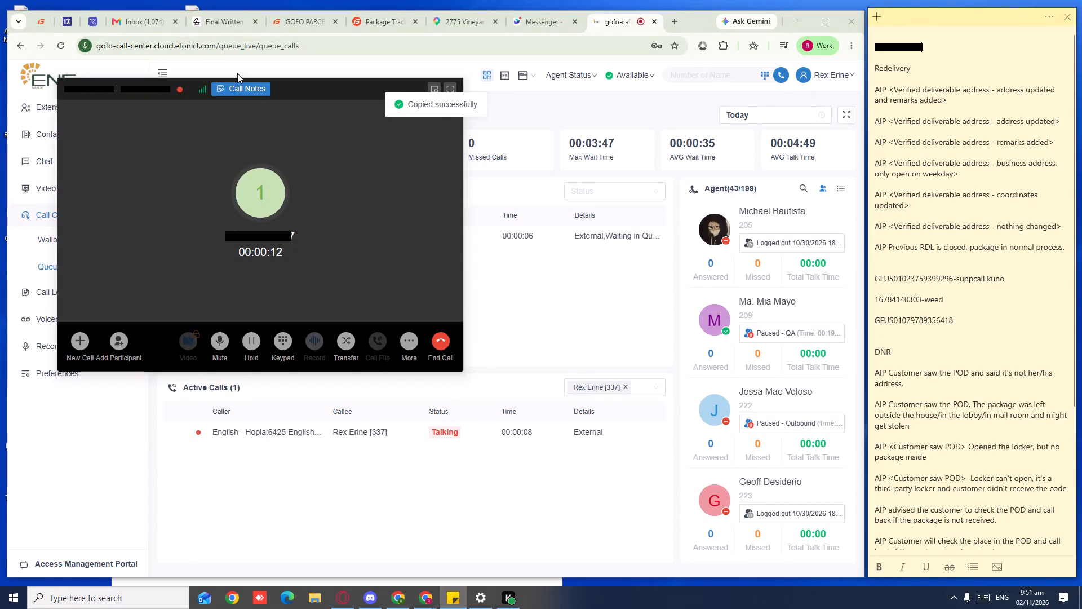
Move the call window aside and look up the caller's phone number in Ticket registration's Phone Record Lookup.
left_click_drag(312, 84, 543, 273)
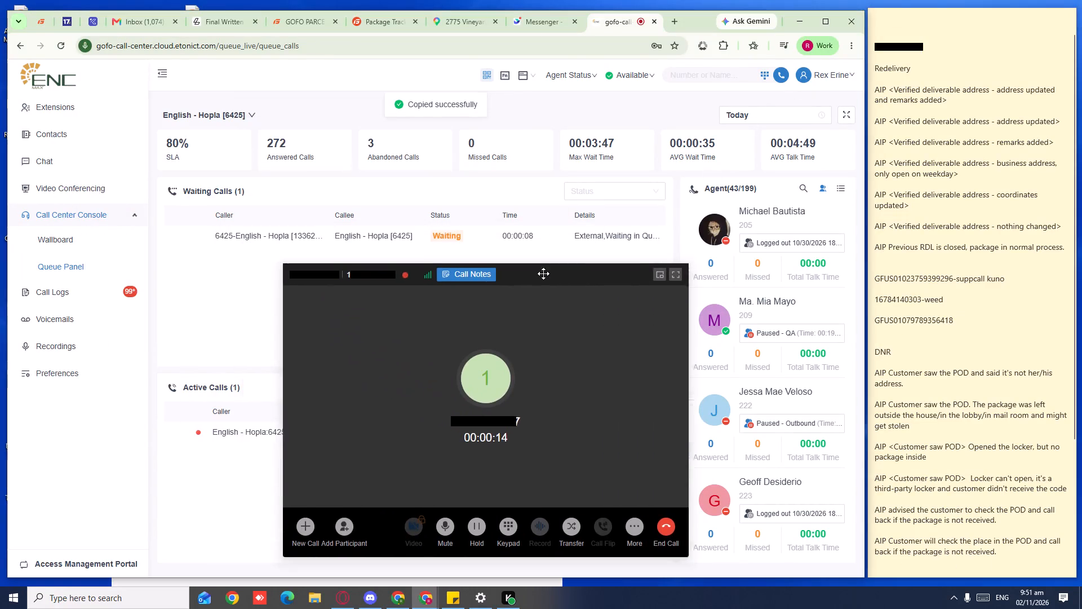
left_click_drag(543, 273, 543, 274)
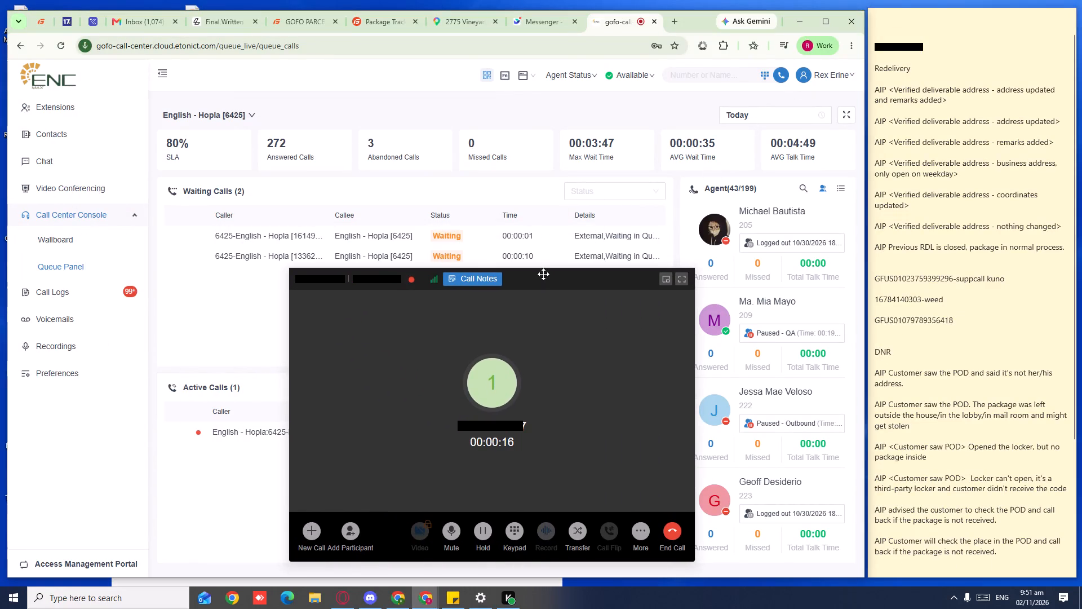
left_click_drag(543, 274, 474, 215)
left_click(261, 19)
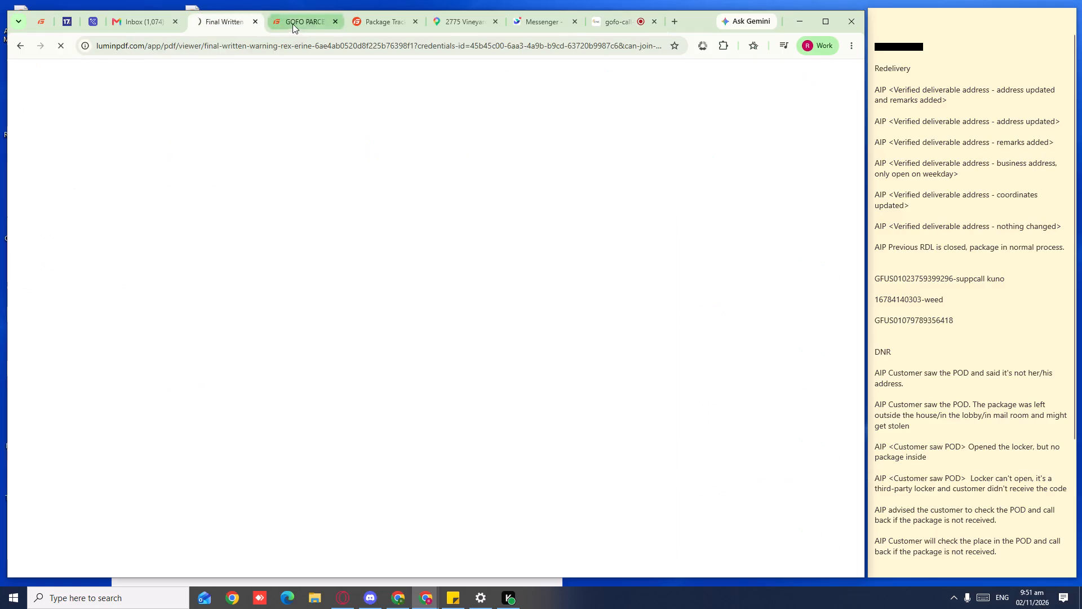
left_click(292, 24)
left_click(96, 100)
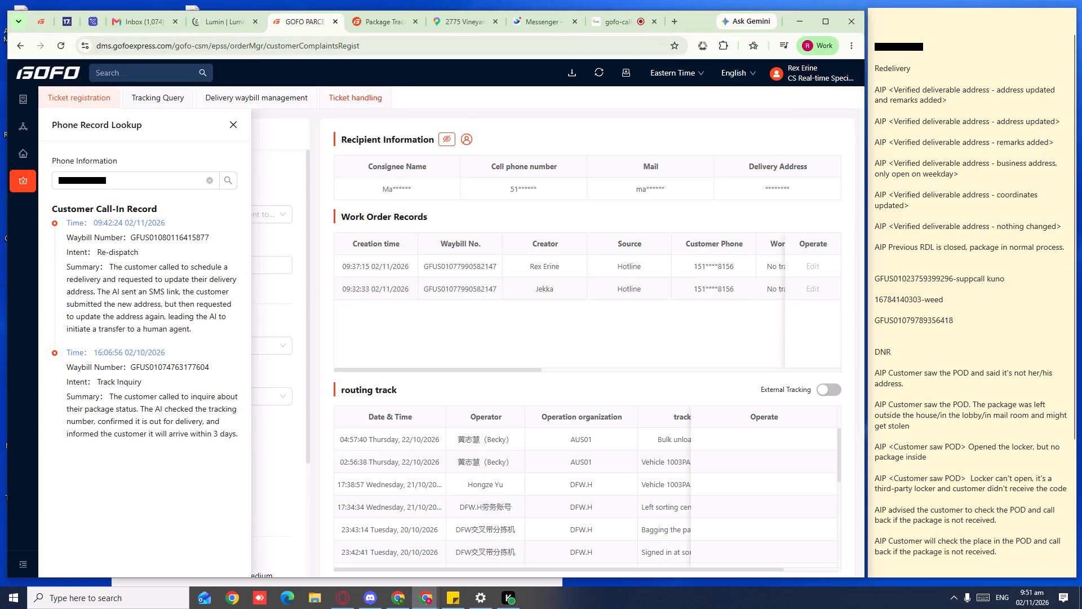
left_click(206, 187)
left_click(209, 179)
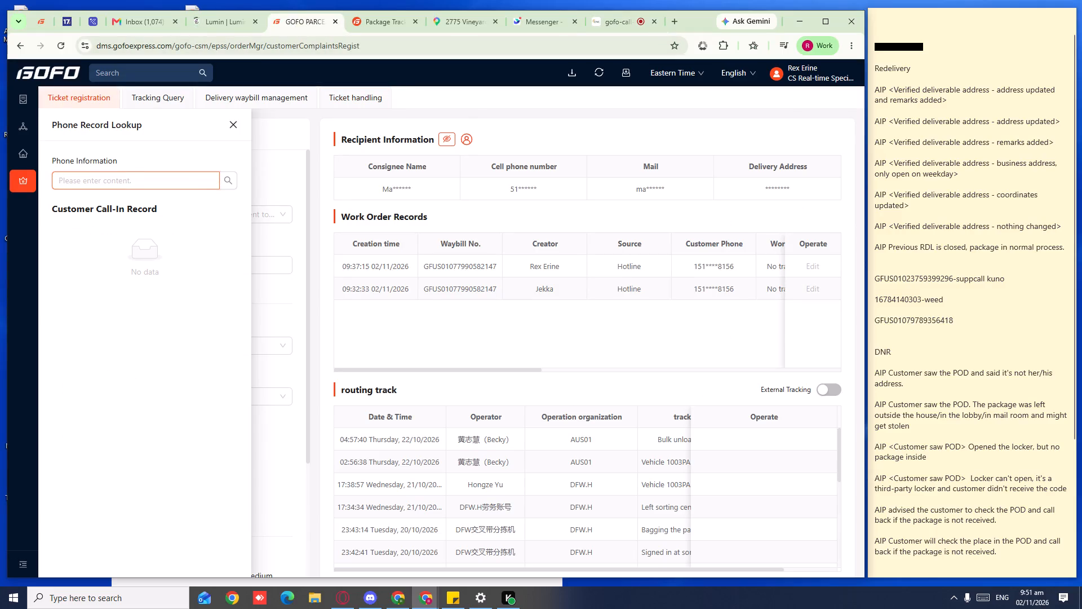
key("ctrl+v")
left_click(225, 180)
triple_click(179, 232)
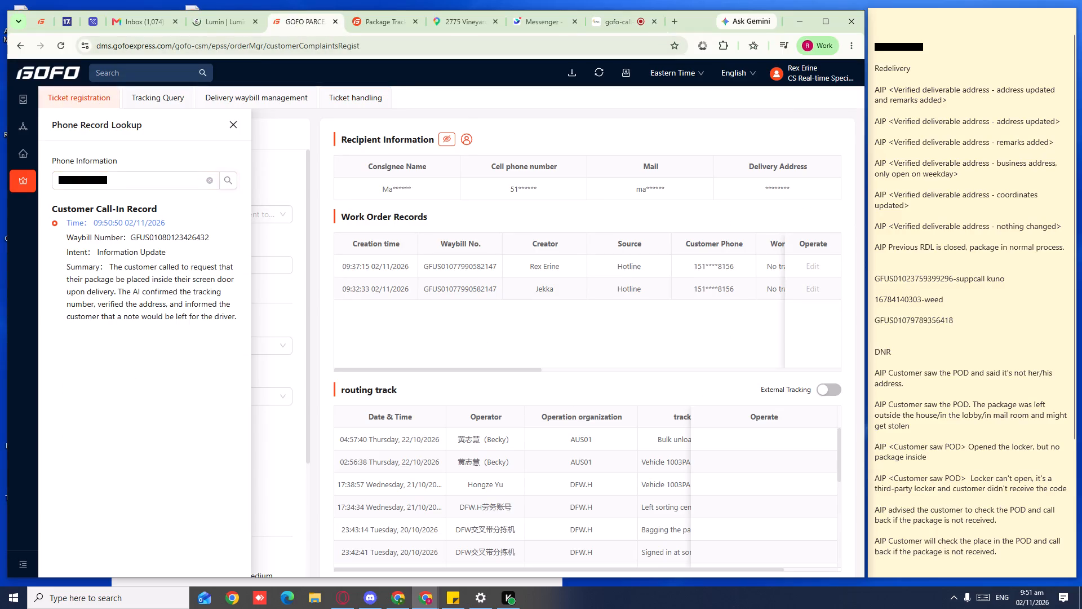
key("ctrl+c")
key("ctrl+c")
left_click(154, 94)
double_click(141, 154)
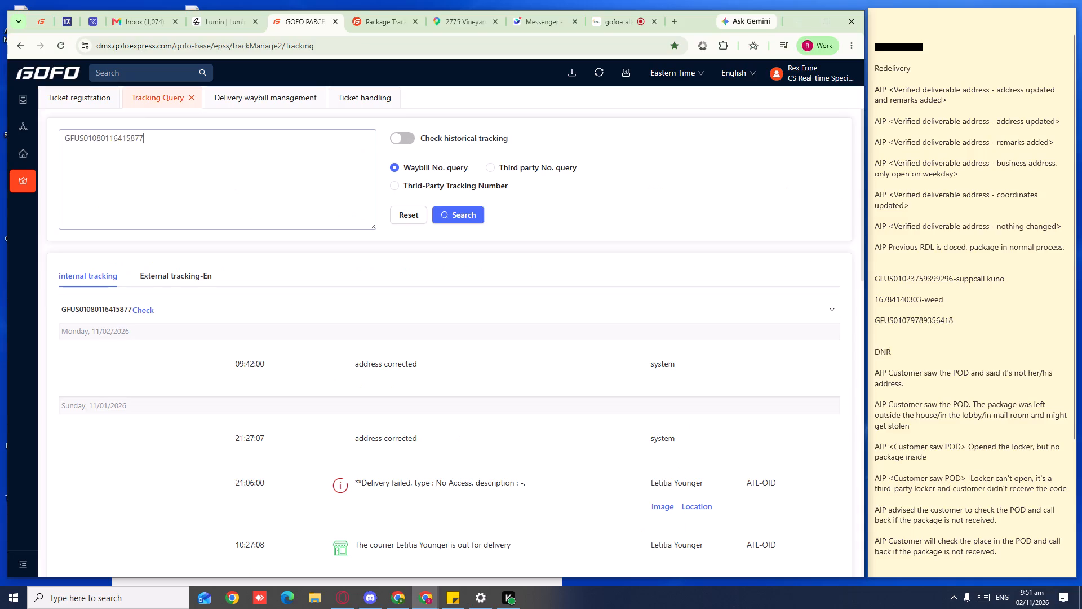
key("Delete")
key("ctrl+v")
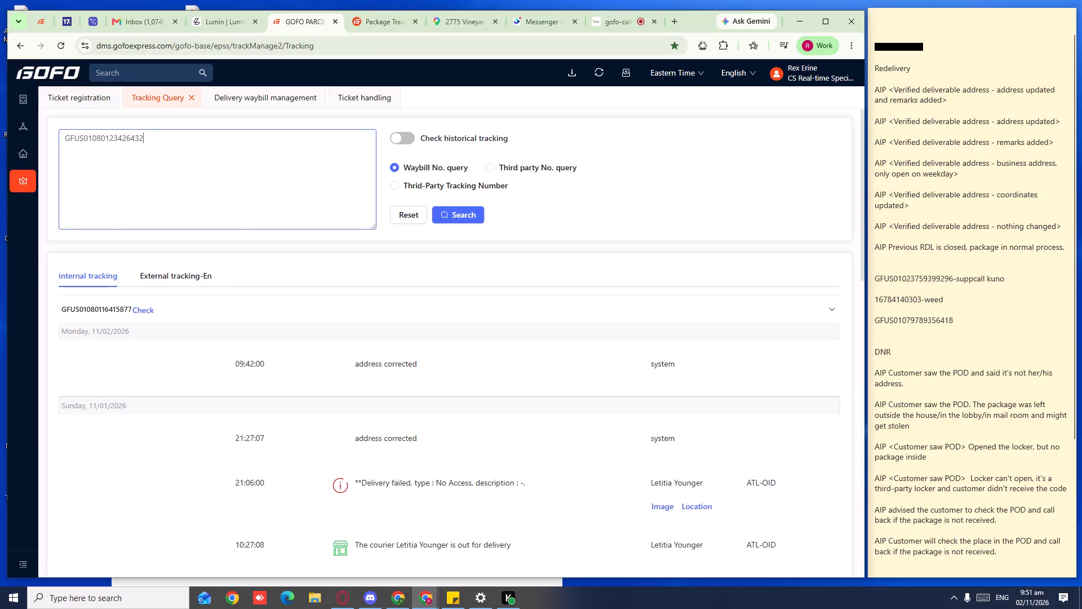
left_click(449, 206)
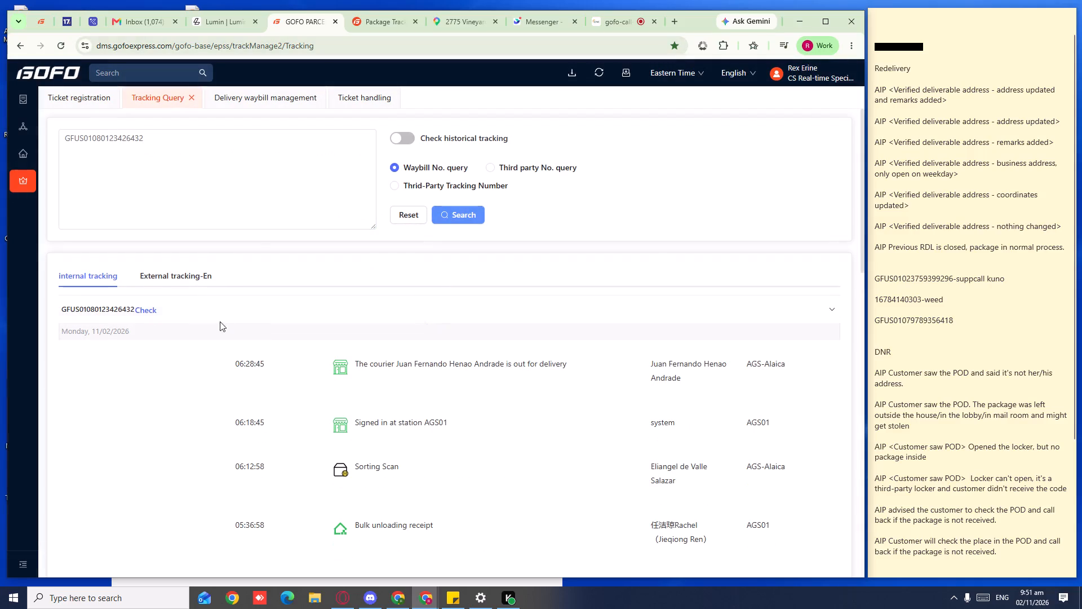
Check the waybill's receiver information from the tracking result, and close the details.
left_click(145, 310)
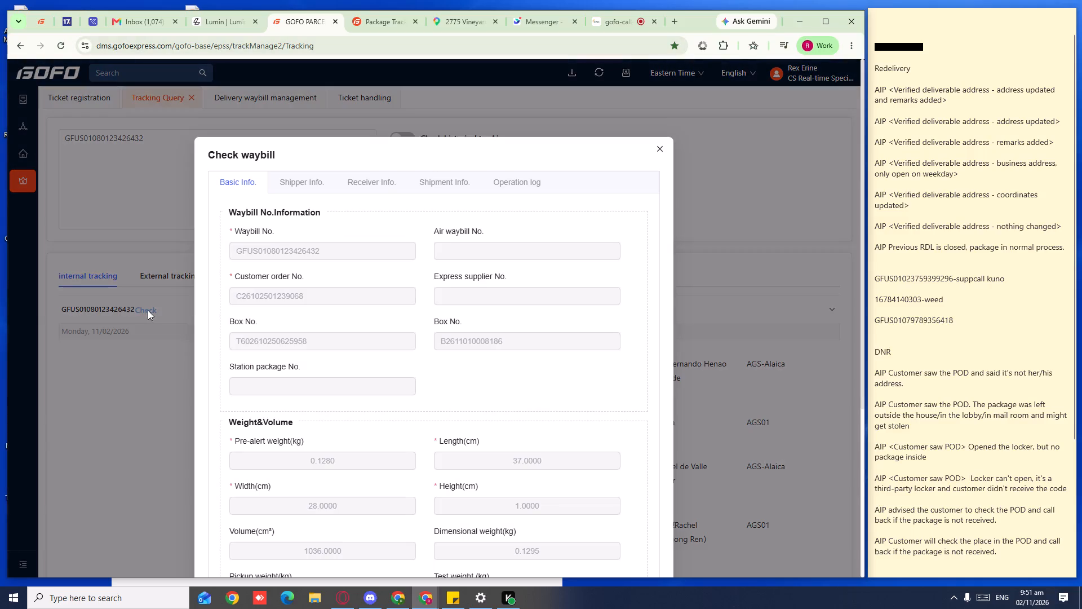
left_click(375, 178)
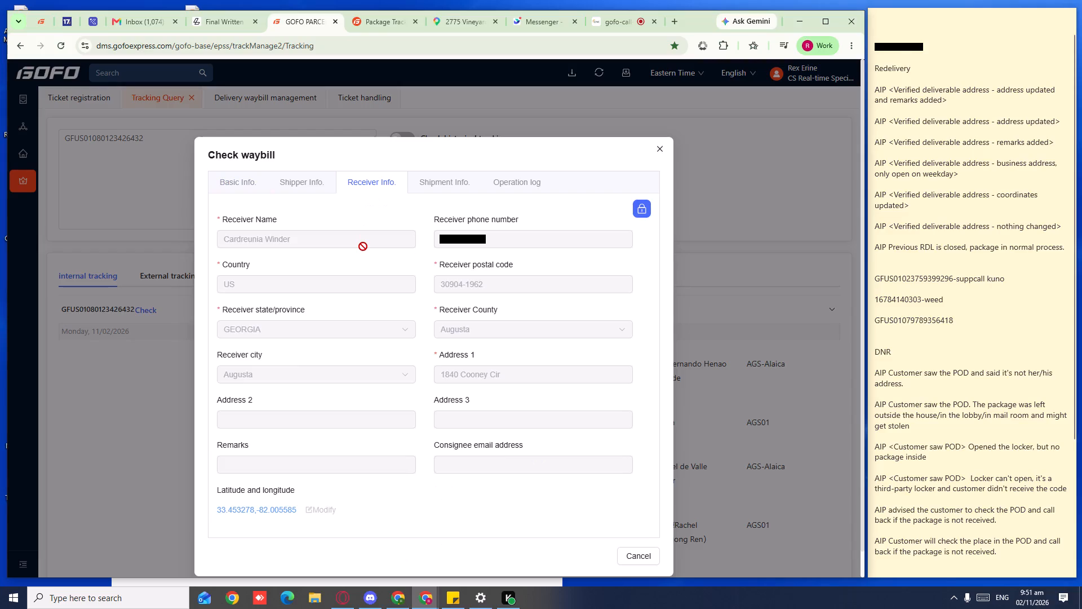
left_click(657, 151)
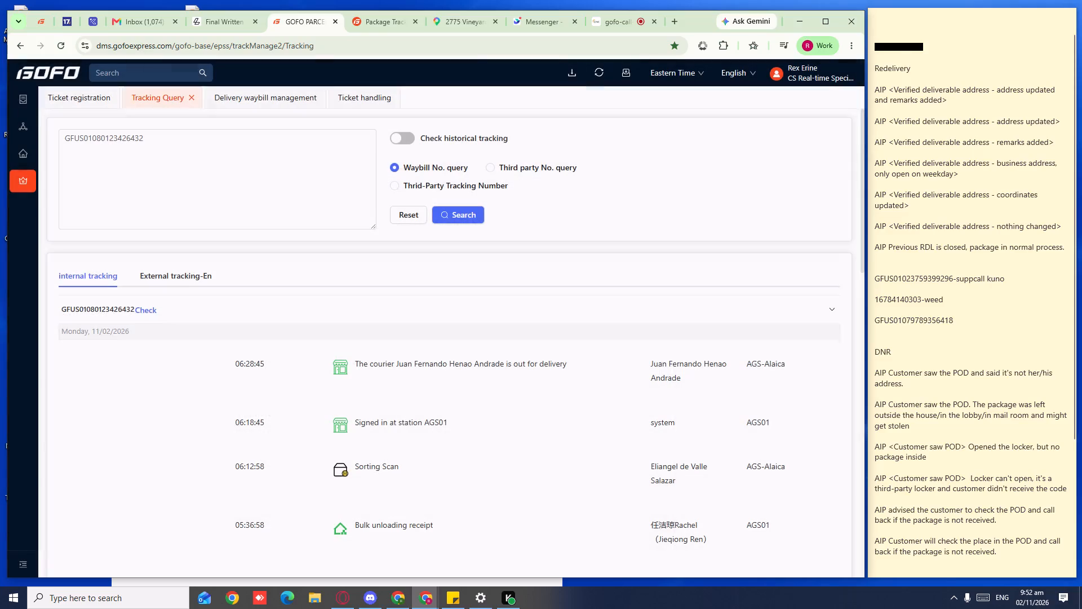
Review the parcel's internal tracking history from the latest event back to the order information.
scroll(201, 331, "down", 2)
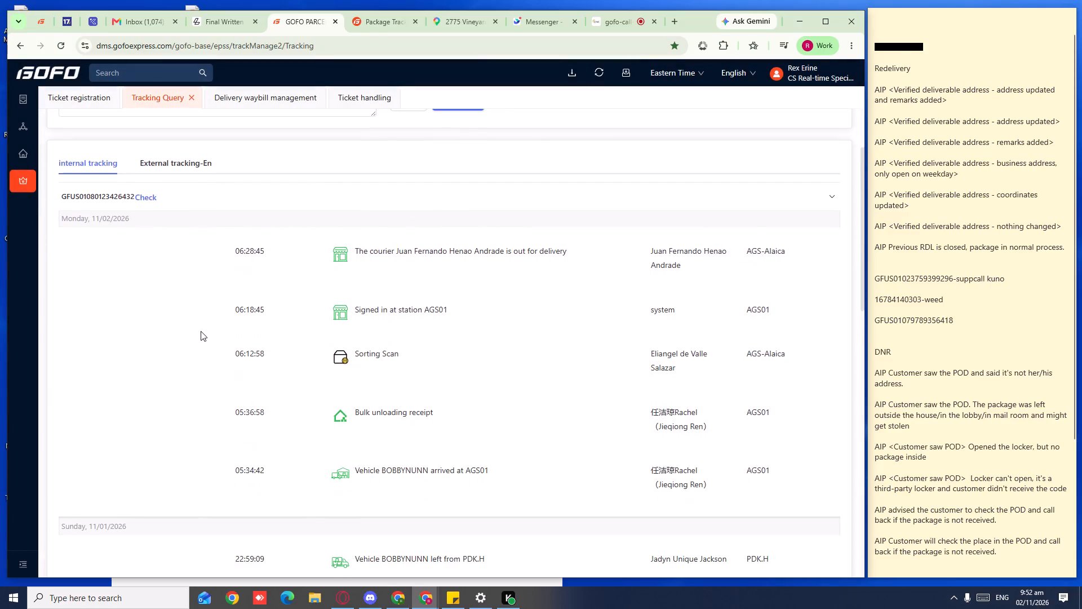
scroll(201, 331, "down", 14)
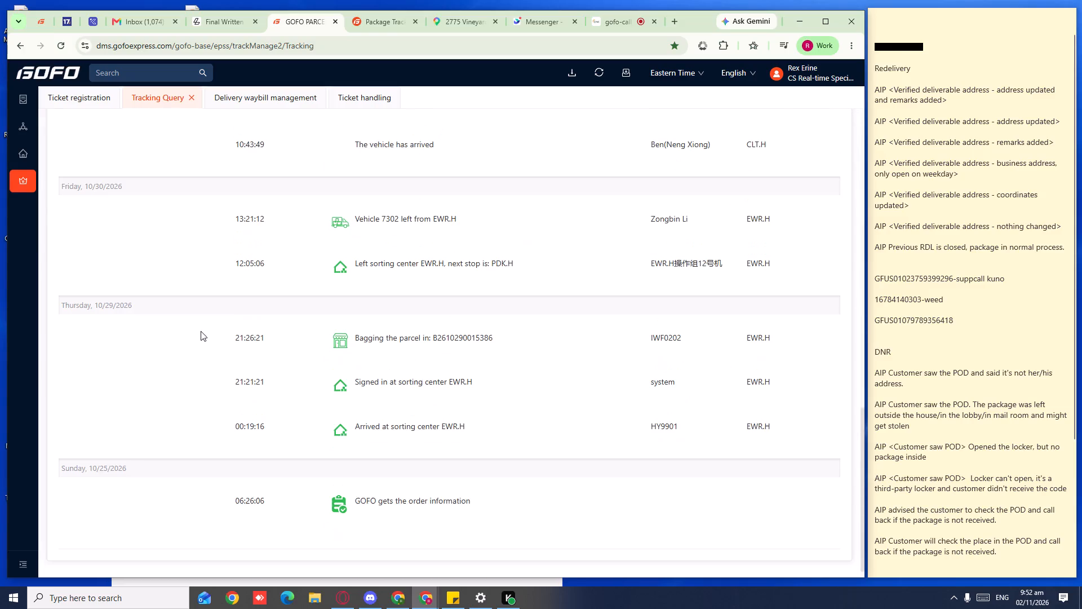
scroll(201, 331, "down", 2)
scroll(201, 331, "up", 14)
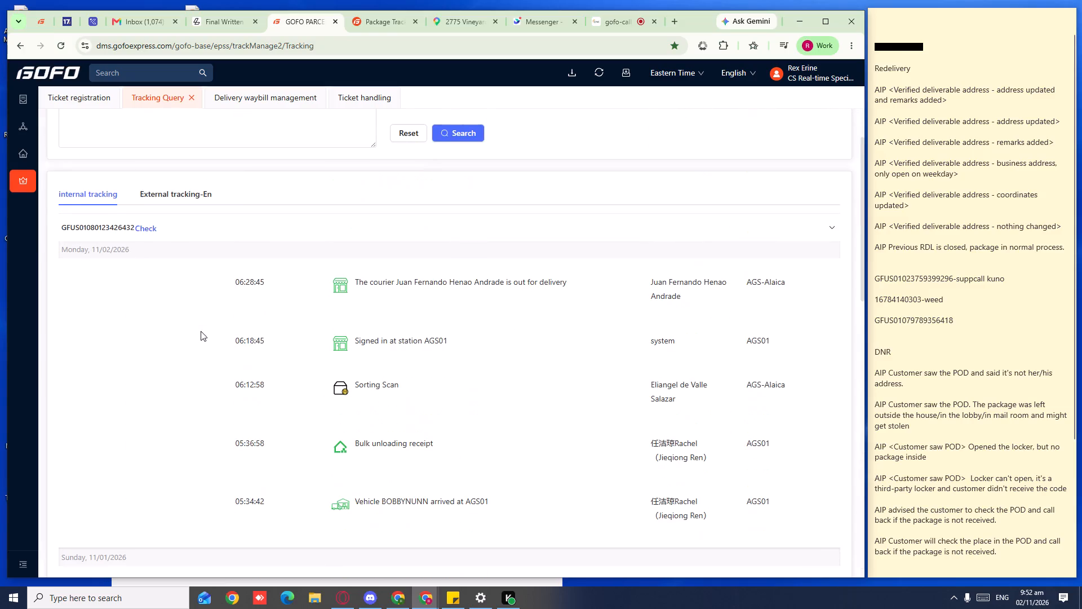
scroll(186, 330, "up", 4)
Copy the waybill number, search for it in Delivery waybill management, and open the waybill's Receiver Info for modification.
double_click(139, 148)
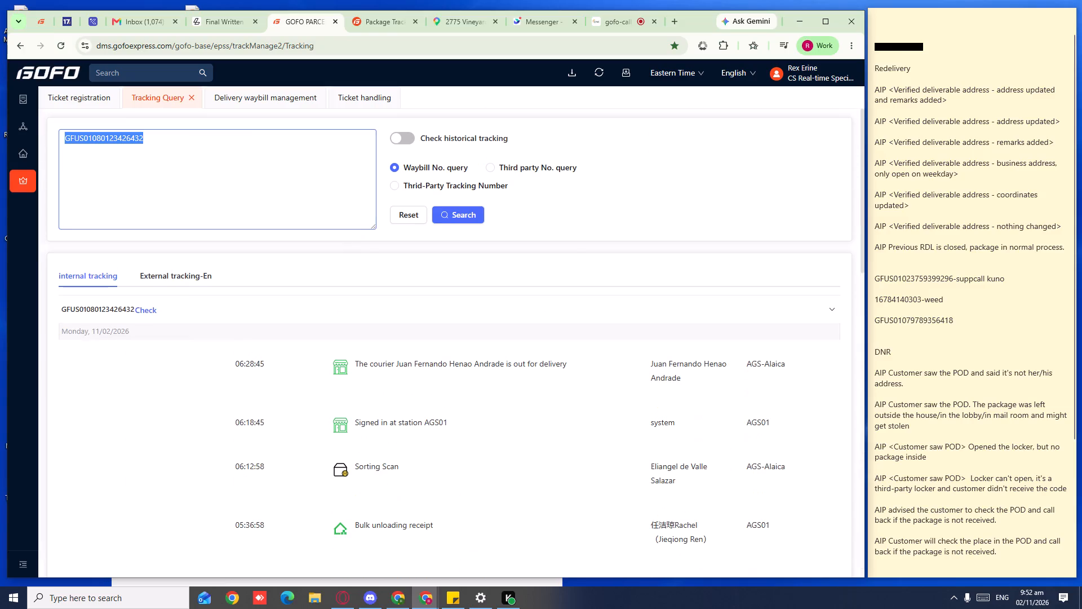
key("ctrl+c")
key("ctrl+c")
left_click(256, 93)
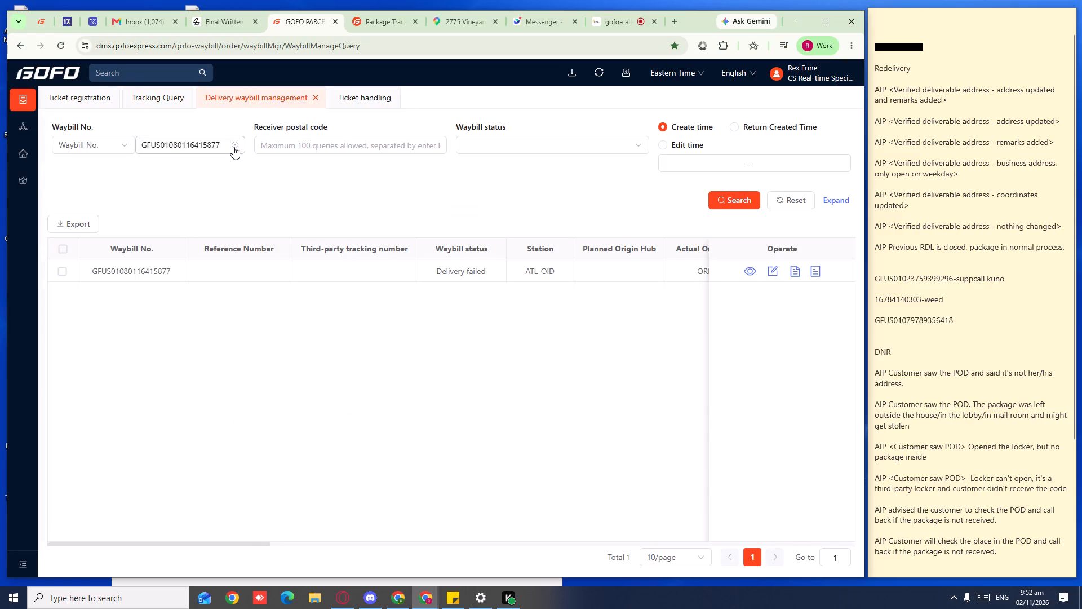
left_click(233, 147)
key("ctrl+v")
left_click(735, 200)
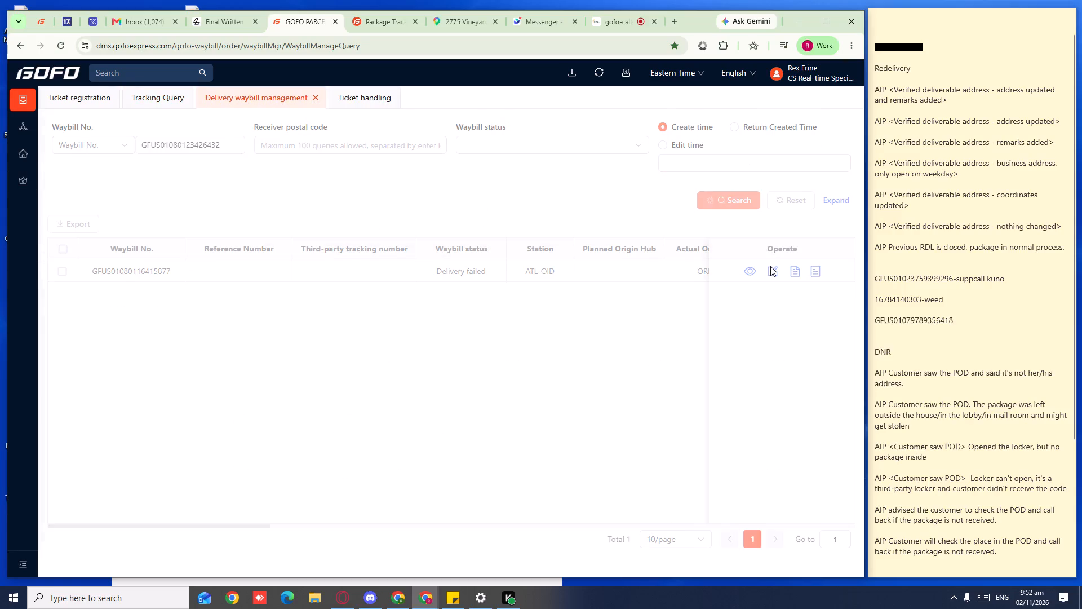
left_click(770, 266)
left_click(770, 275)
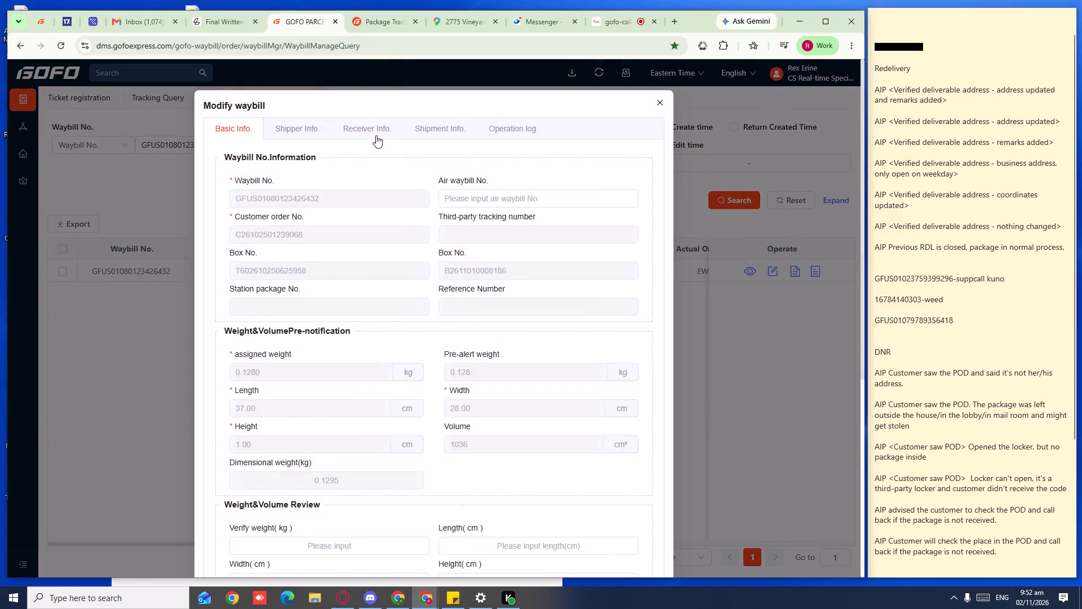
left_click(376, 135)
Enter "put the package inside the screen not on the the porch." in the waybill's Remarks and save the modification.
left_click(504, 322)
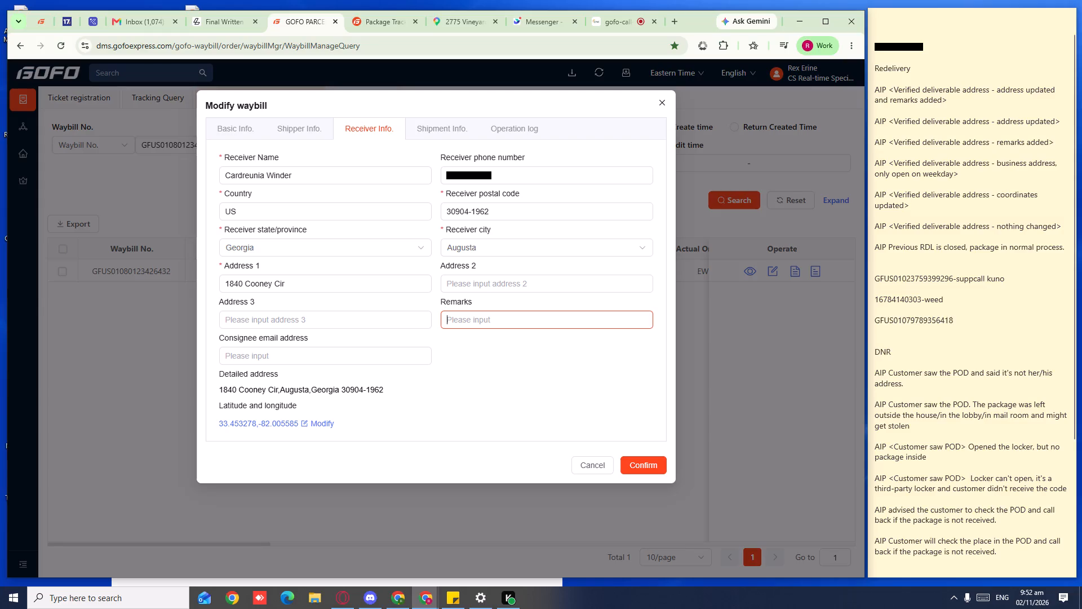
type("put the package")
type("insi")
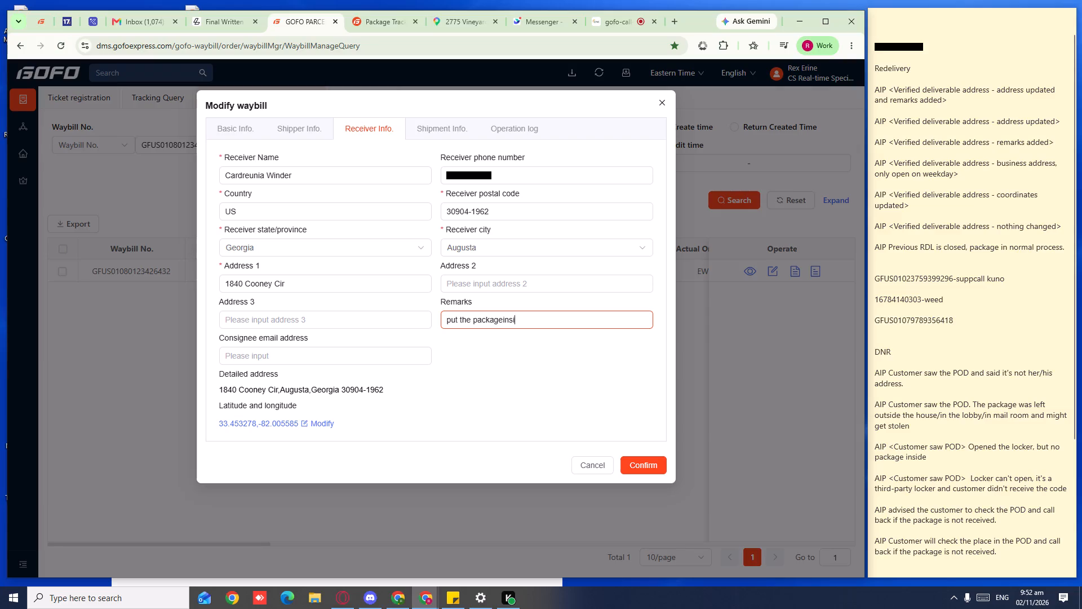
key("BackSpace")
key("BackSpace")
key("BackSpace")
key("BackSpace")
key("space")
type("ins")
type("ide the screedn")
key("BackSpace")
key("BackSpace")
type("n not t")
key("BackSpace")
type("on the")
key("space")
type("the porch.")
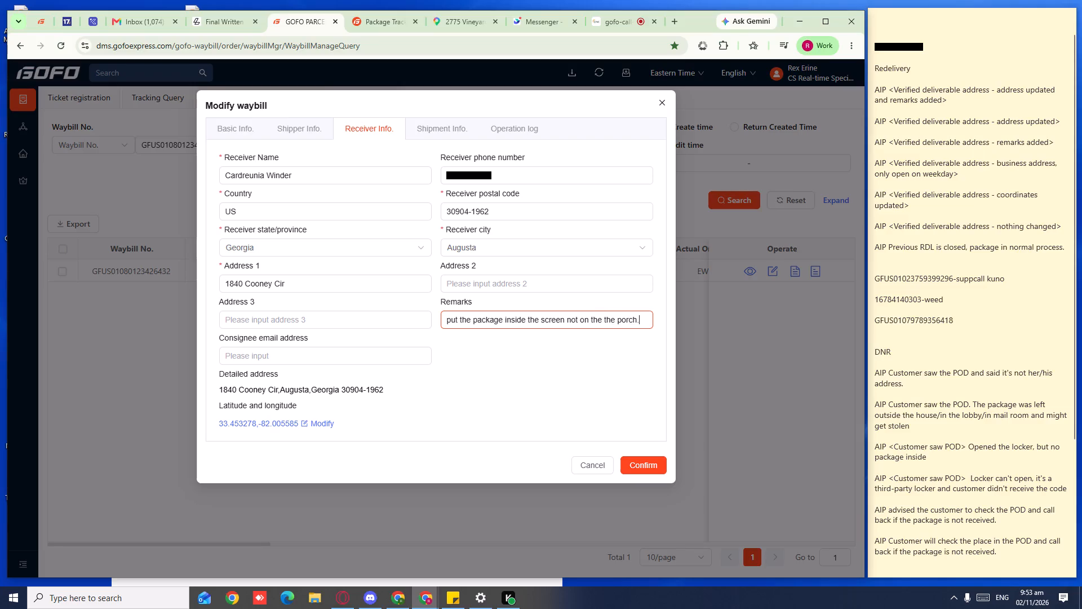
key("space")
left_click(636, 462)
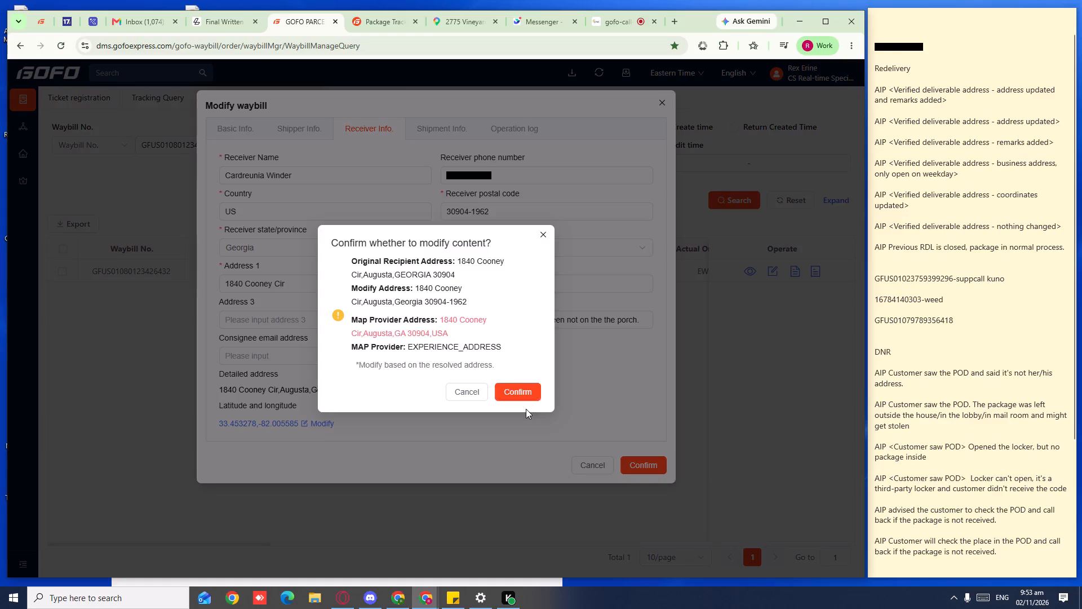
left_click(532, 386)
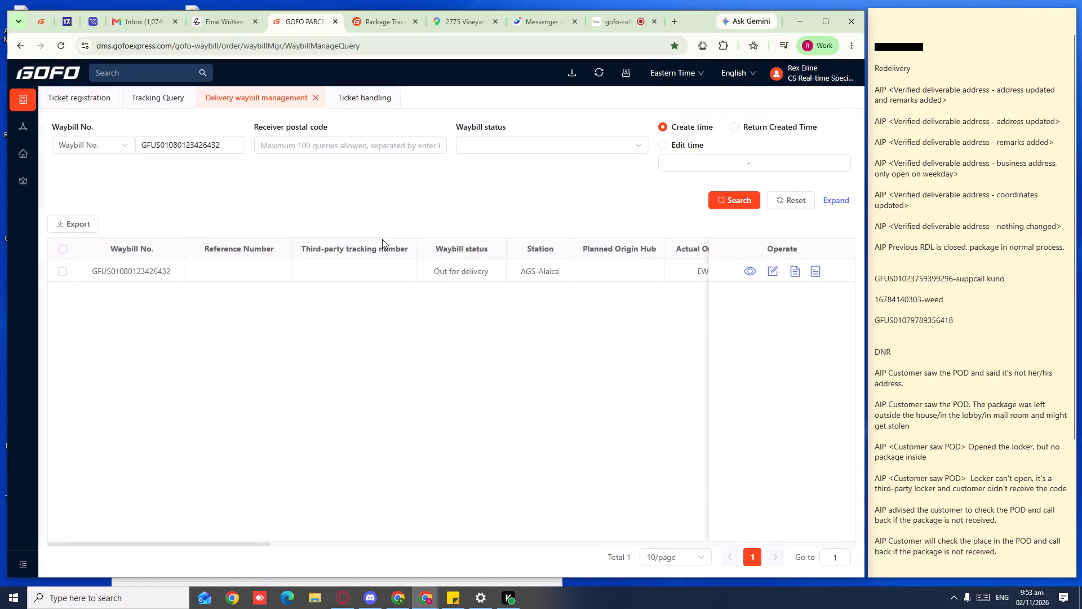
Copy the waybill number from Delivery waybill management, search for it in Ticket handling, and open the matching Modify Info ticket.
double_click(180, 147)
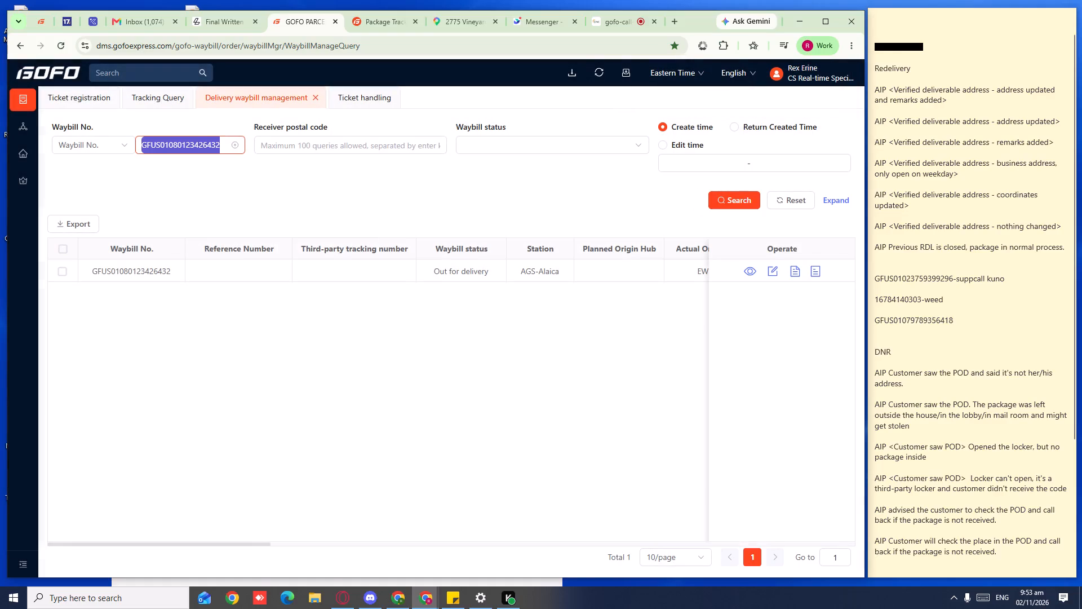
key("ctrl+c")
key("ctrl+c")
key("ctrl+c")
key("ctrl+c")
key("ctrl+c")
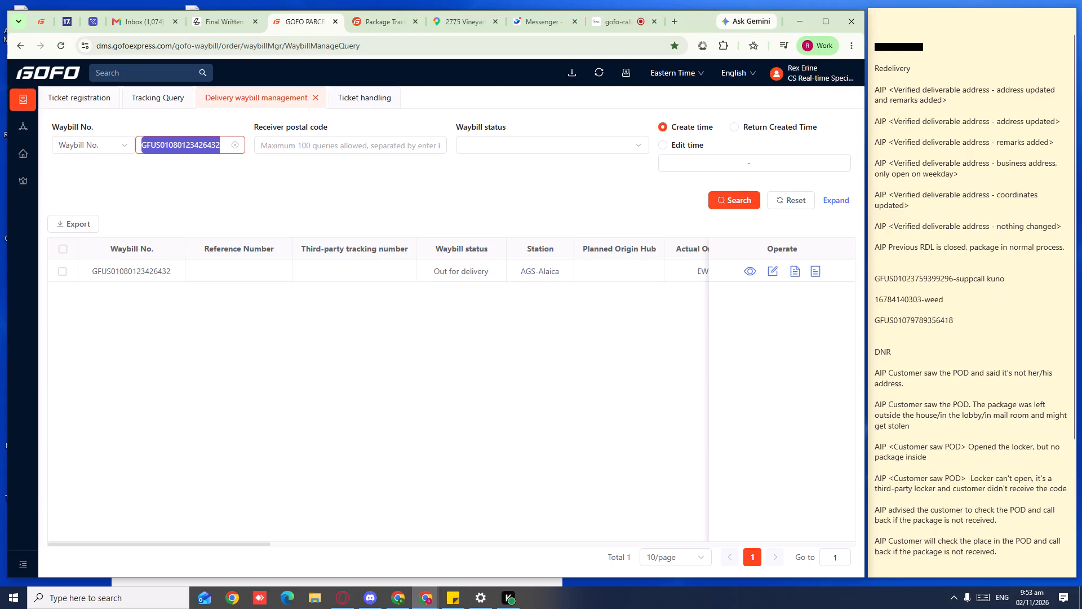
key("ctrl+c")
key("ctrl+c")
key("ctrl+c")
key("ctrl+c")
left_click(373, 90)
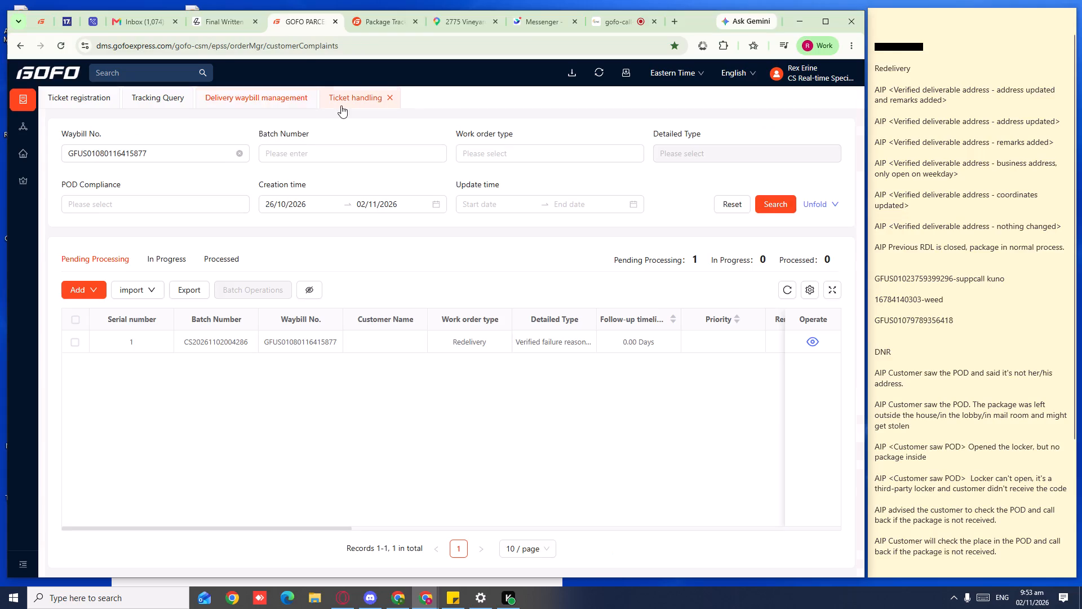
left_click(243, 155)
key("ctrl+v")
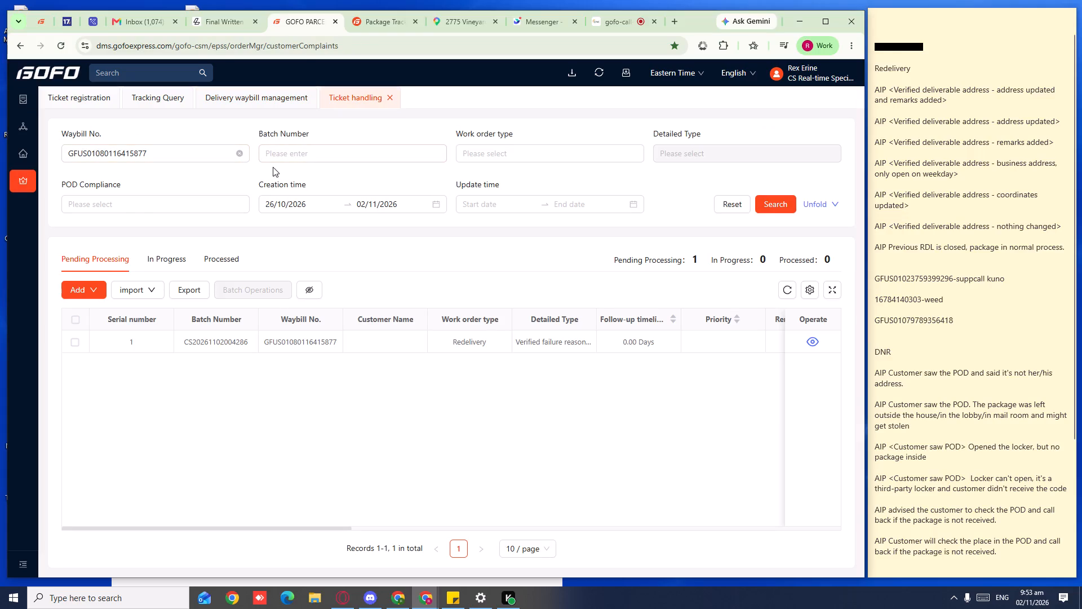
left_click(238, 152)
key("ctrl+v")
left_click(776, 211)
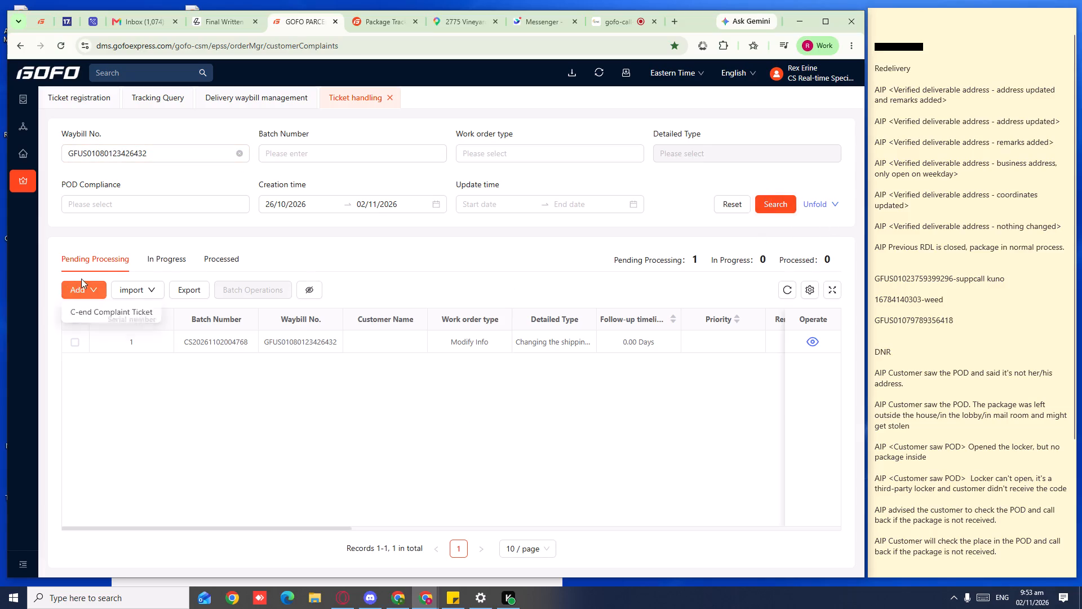
left_click(816, 339)
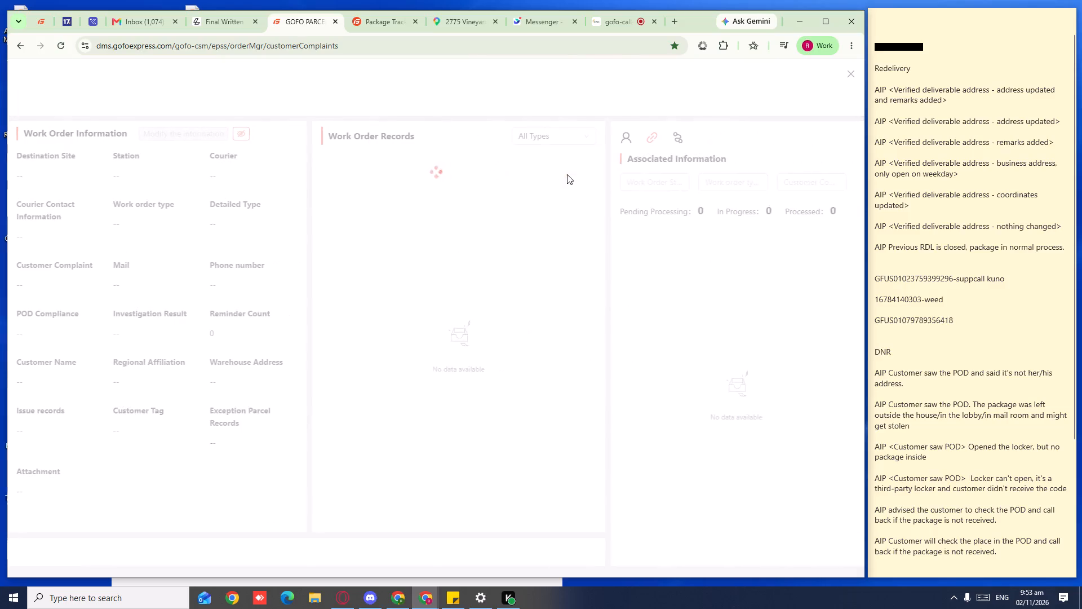
Edit the ticket's work order information: set Customer Complaint to No and replace the existing Remark with "AIP,".
left_click(296, 138)
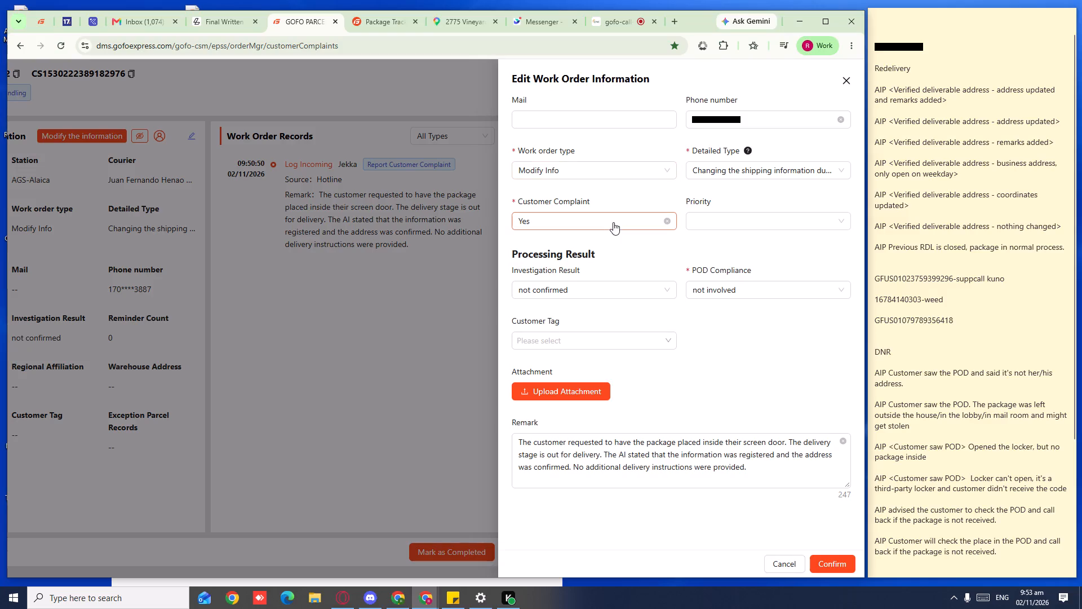
left_click(613, 222)
left_click(593, 246)
left_click(845, 442)
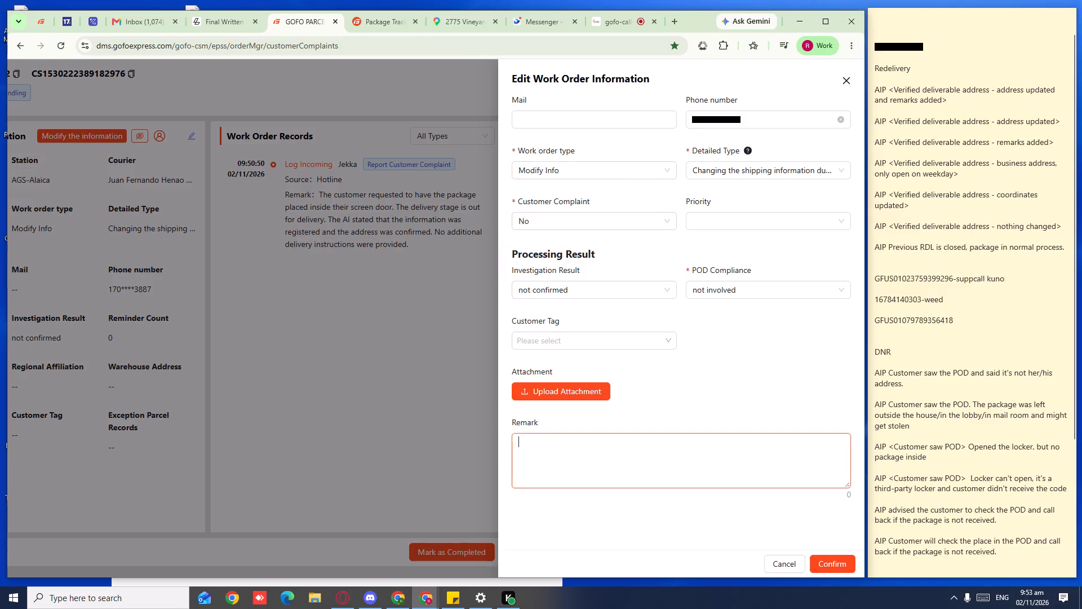
left_click(746, 452)
type("AI")
type("P,")
key("space")
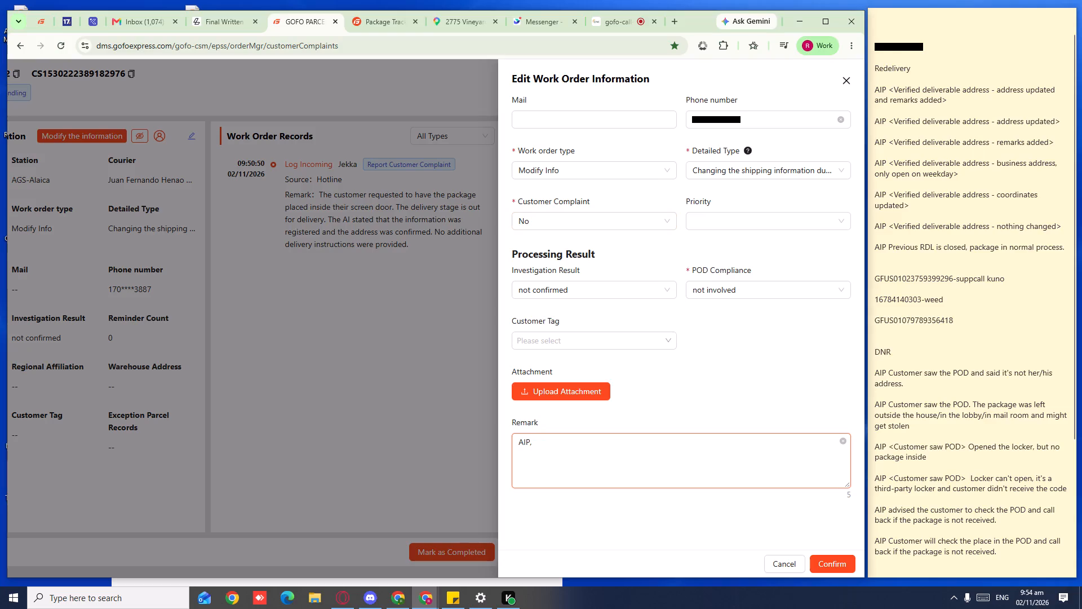
Switch to the call center's Queue Panel to view the ongoing call.
left_click(606, 30)
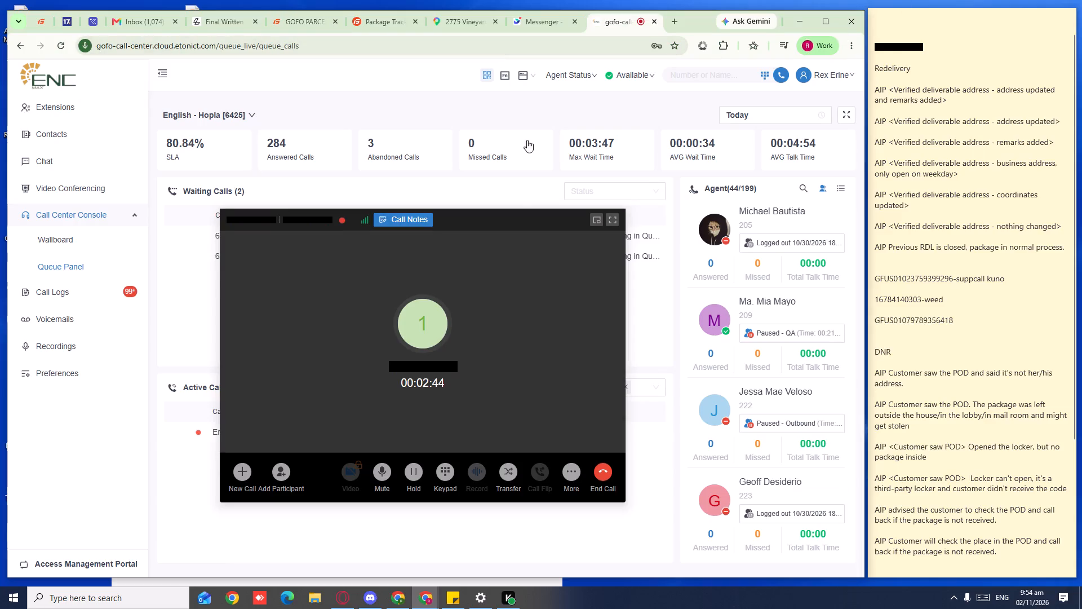
End the ongoing customer call.
left_click(601, 471)
Return to the GOFO ticket, complete its work order Remark as "AIP, Added notes", submit the edit and close the ticket details.
left_click(302, 23)
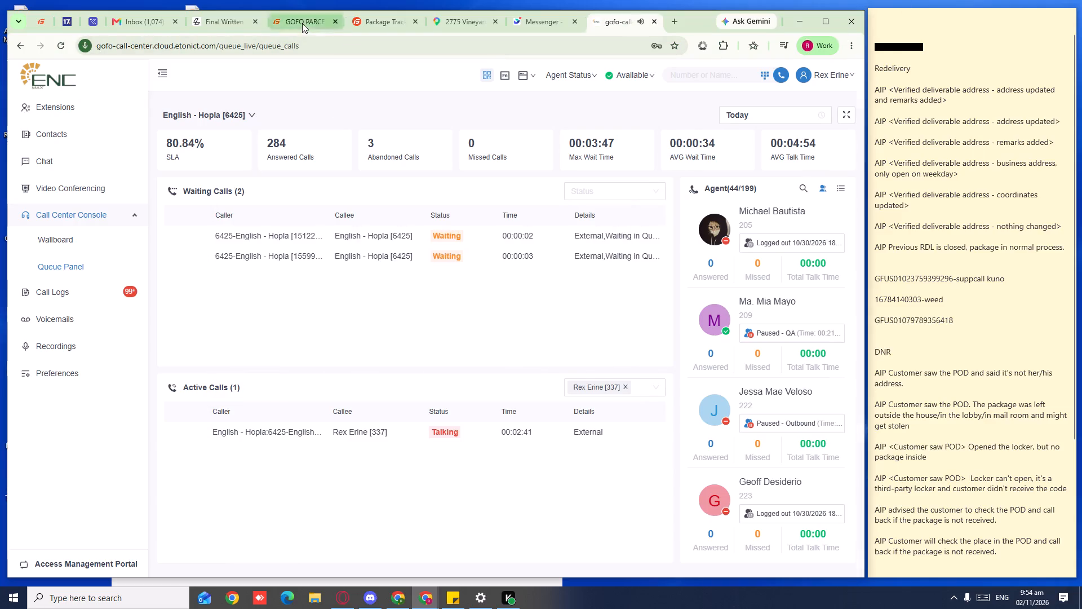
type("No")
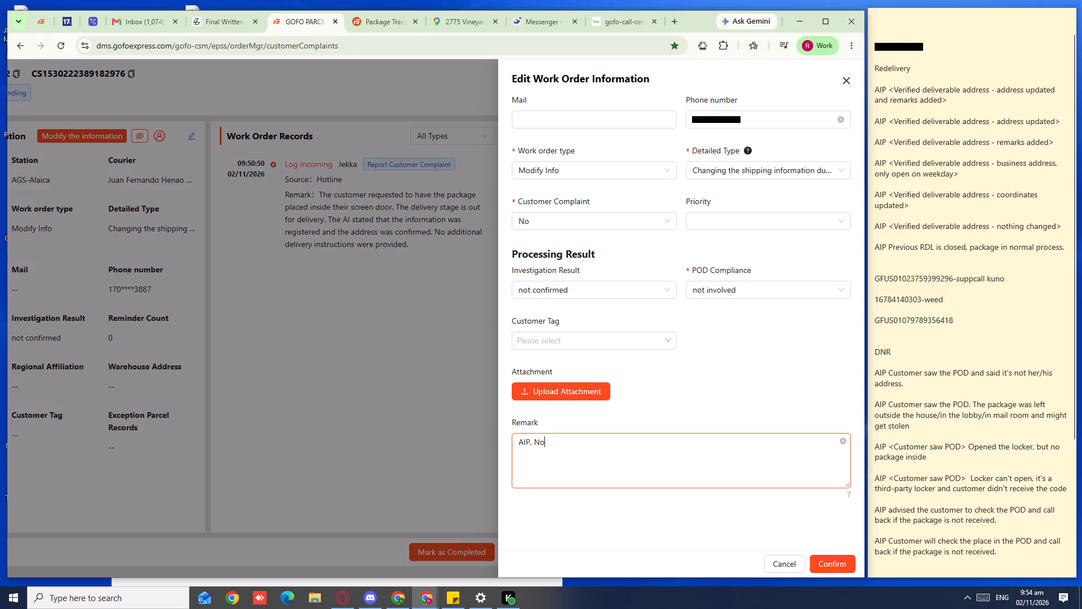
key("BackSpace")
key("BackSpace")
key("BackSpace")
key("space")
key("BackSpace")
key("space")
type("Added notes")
left_click(826, 563)
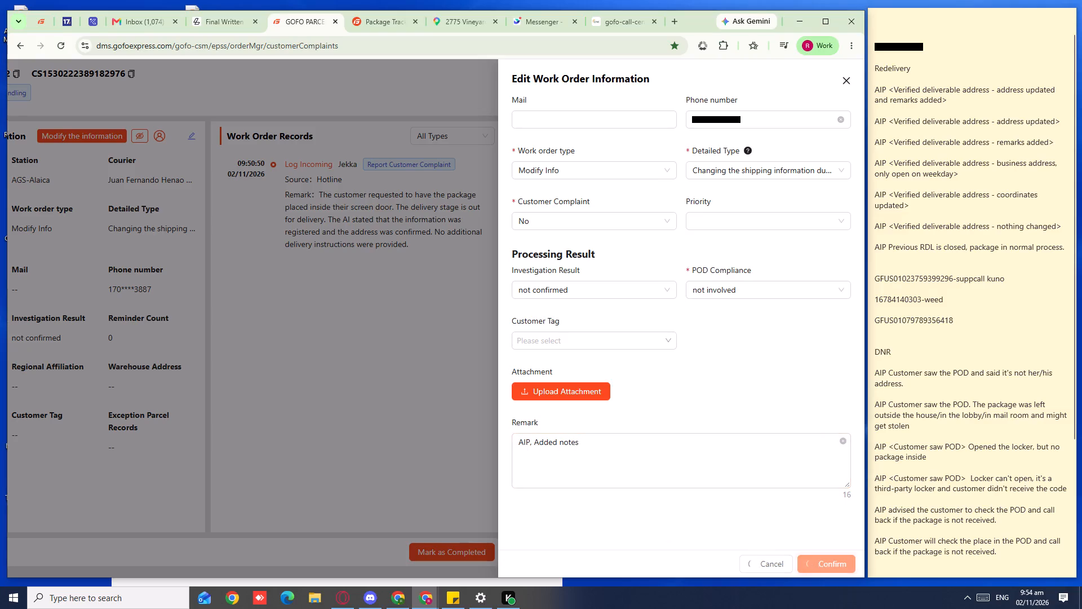
left_click(845, 72)
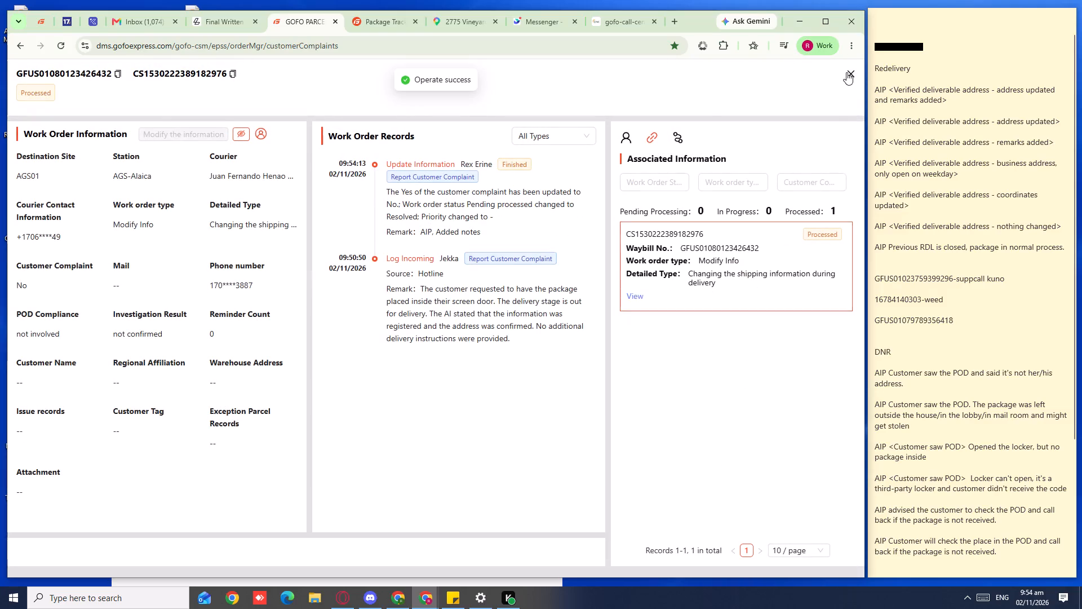
left_click(855, 72)
left_click(851, 72)
Delete the finished caller's noted detail from the top line of the sticky note, above "Redelivery".
double_click(898, 54)
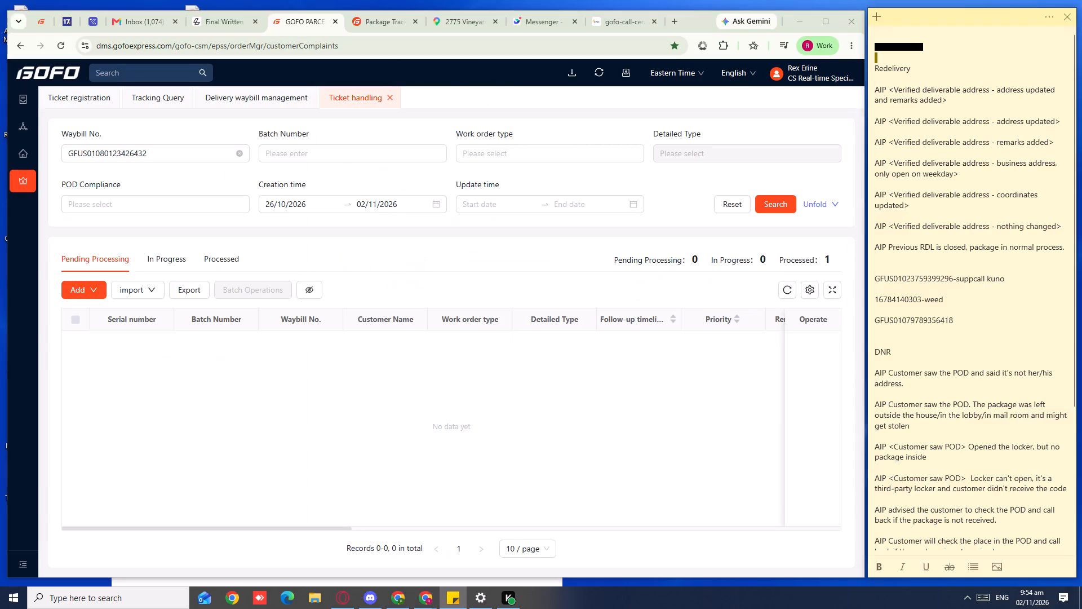
double_click(899, 51)
key("Delete")
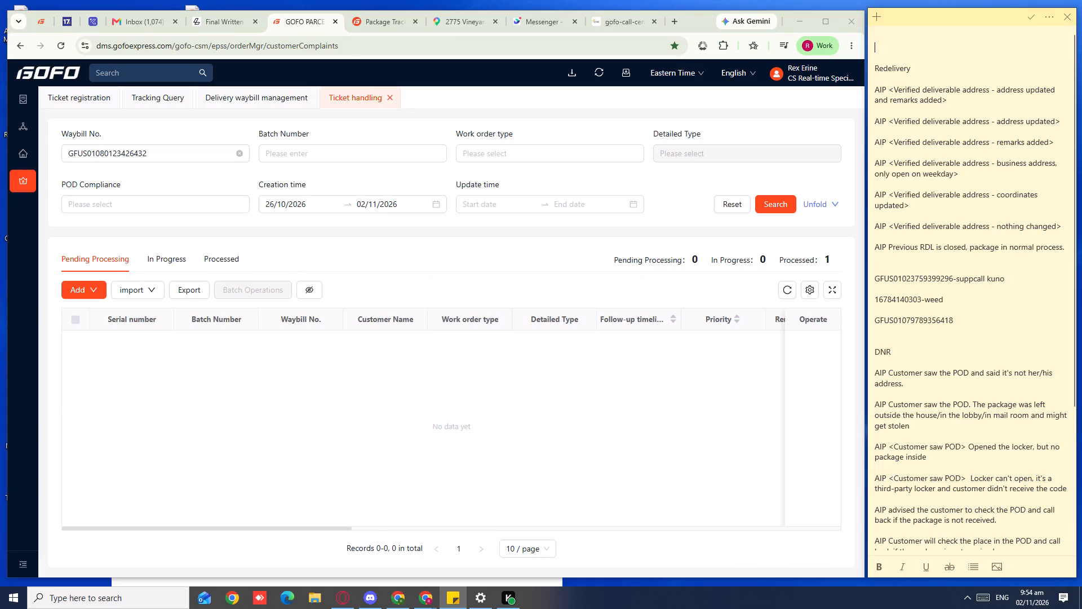
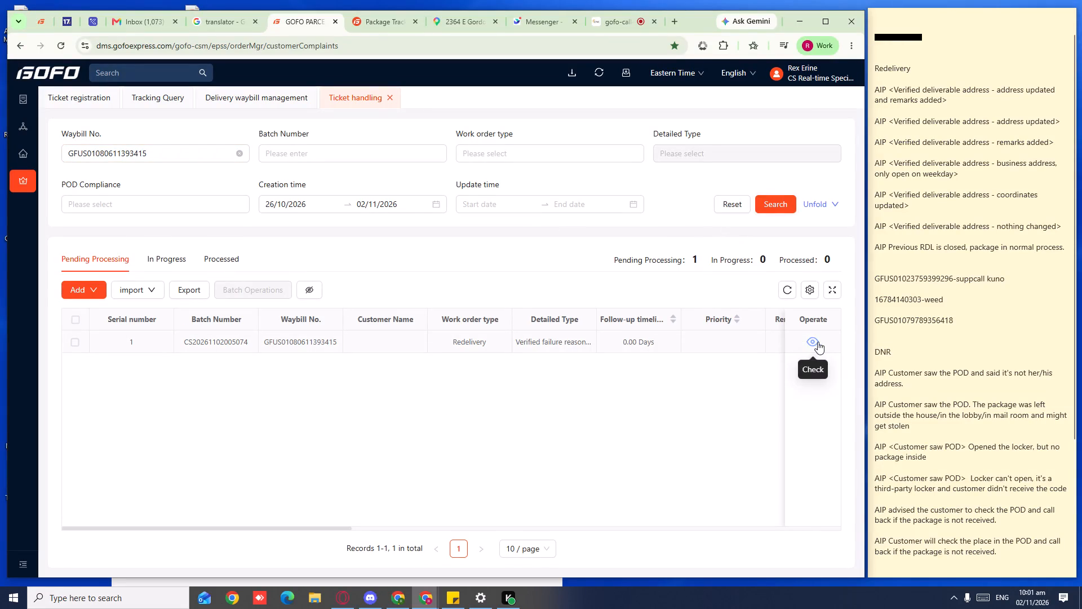
left_click(818, 342)
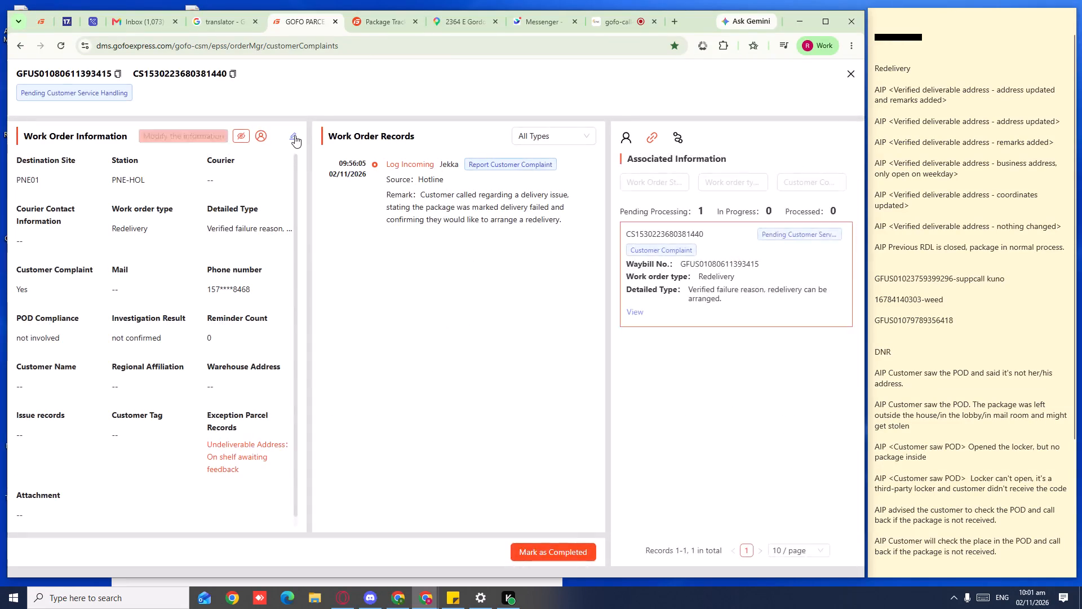
left_click(293, 135)
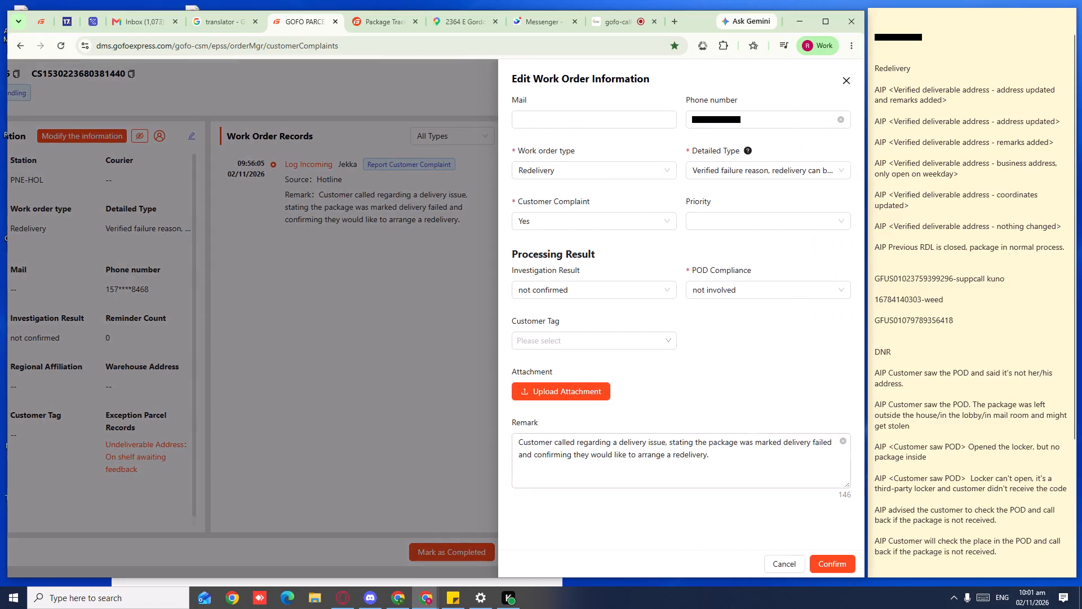
left_click(842, 444)
triple_click(1016, 114)
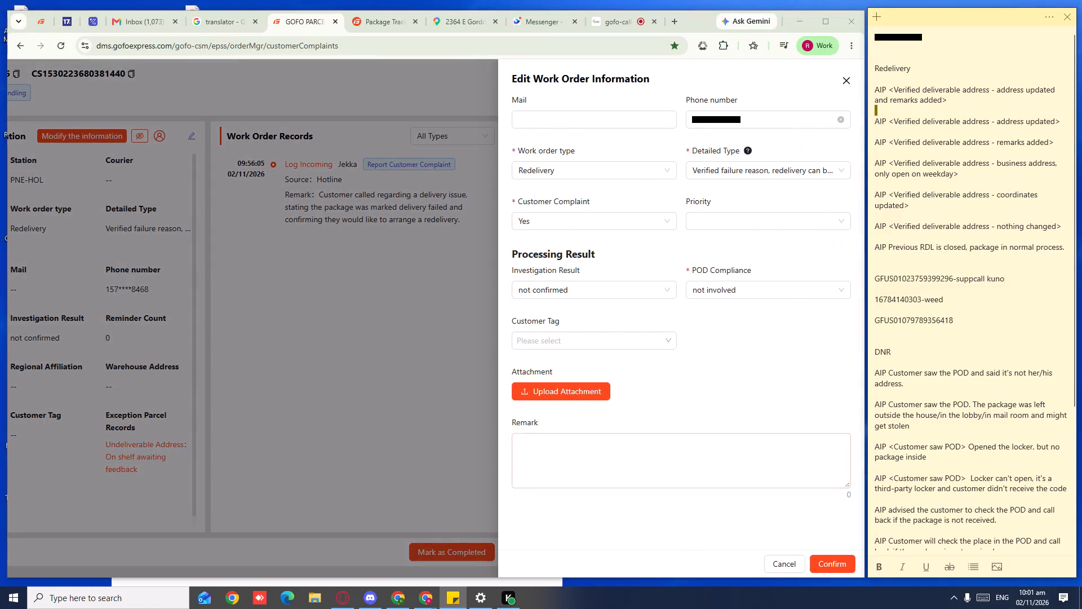
triple_click(1014, 118)
key("ctrl+c")
key("ctrl+c")
key("ctrl+c")
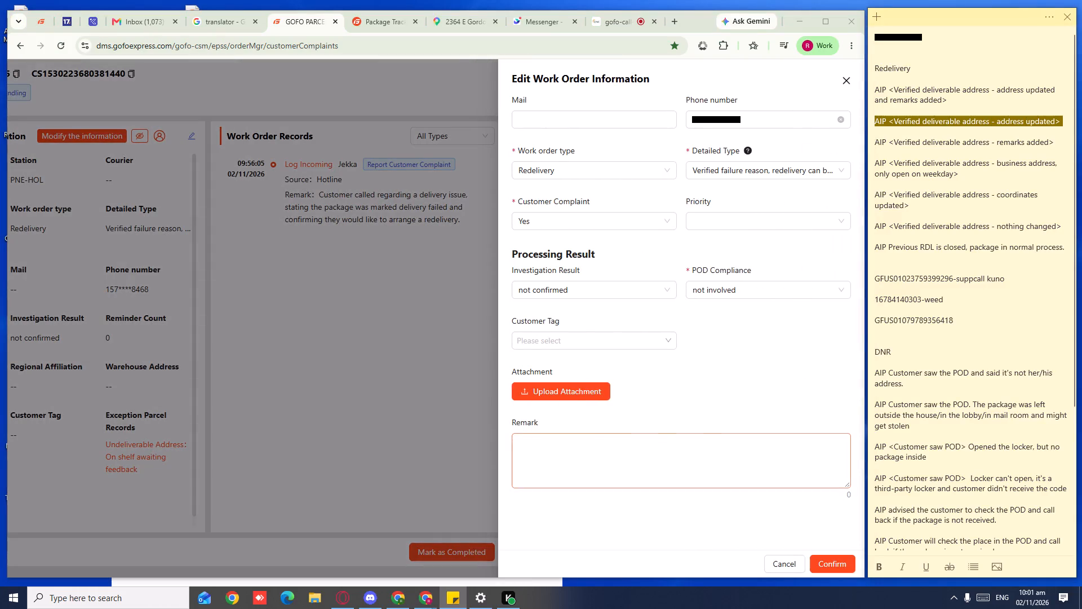
left_click(583, 454, "ctrl")
key("ctrl+v")
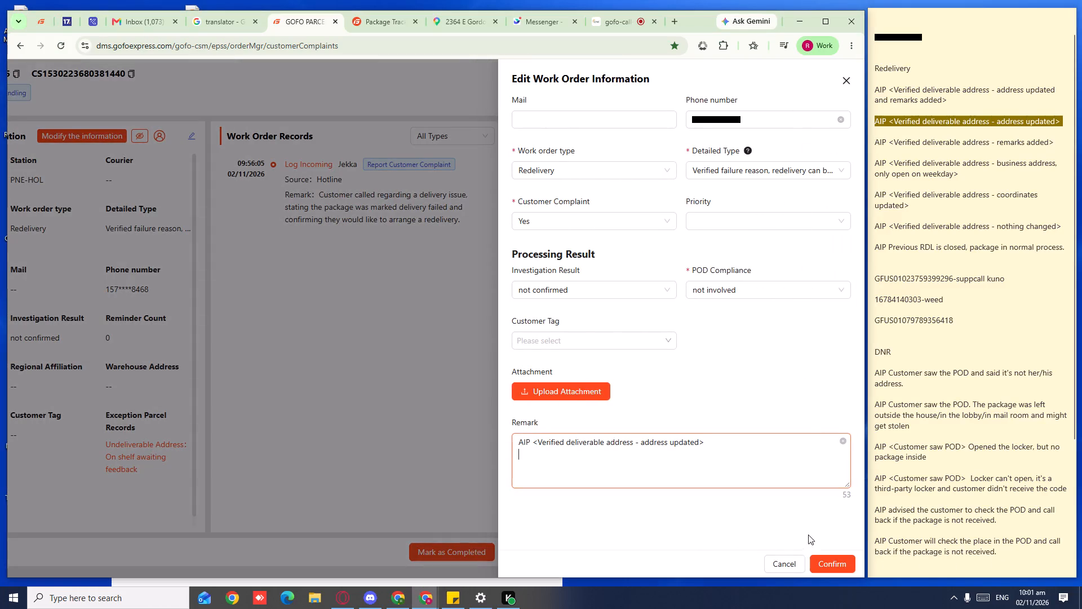
left_click(835, 559)
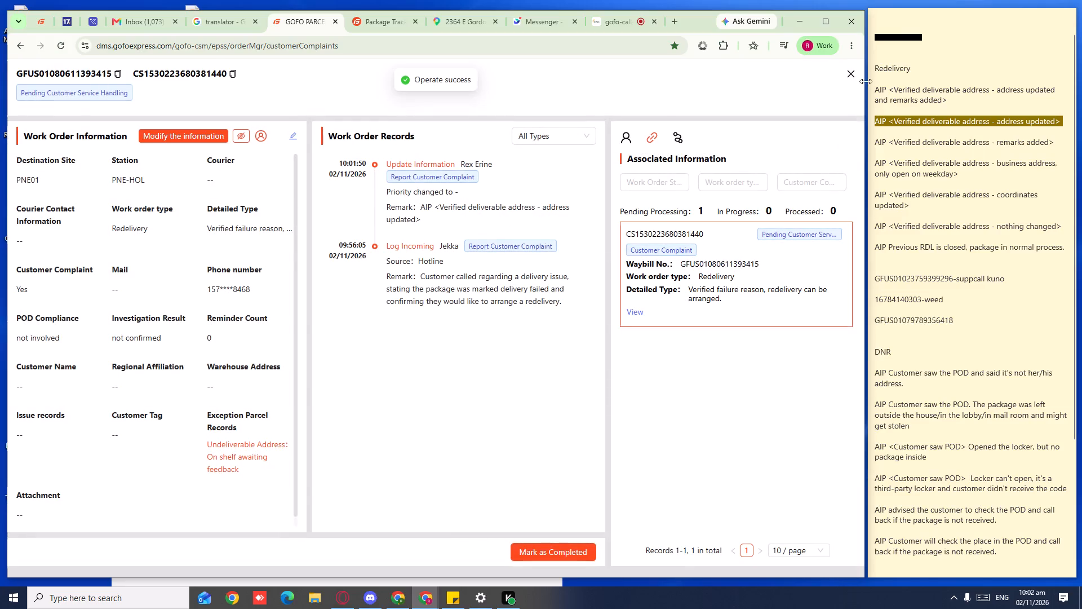
Switch to the call center's Queue Panel, reposition the ongoing call window within view, and end the customer call.
left_click(619, 17)
left_click_drag(512, 211, 310, 438)
left_click_drag(486, 241, 275, 15)
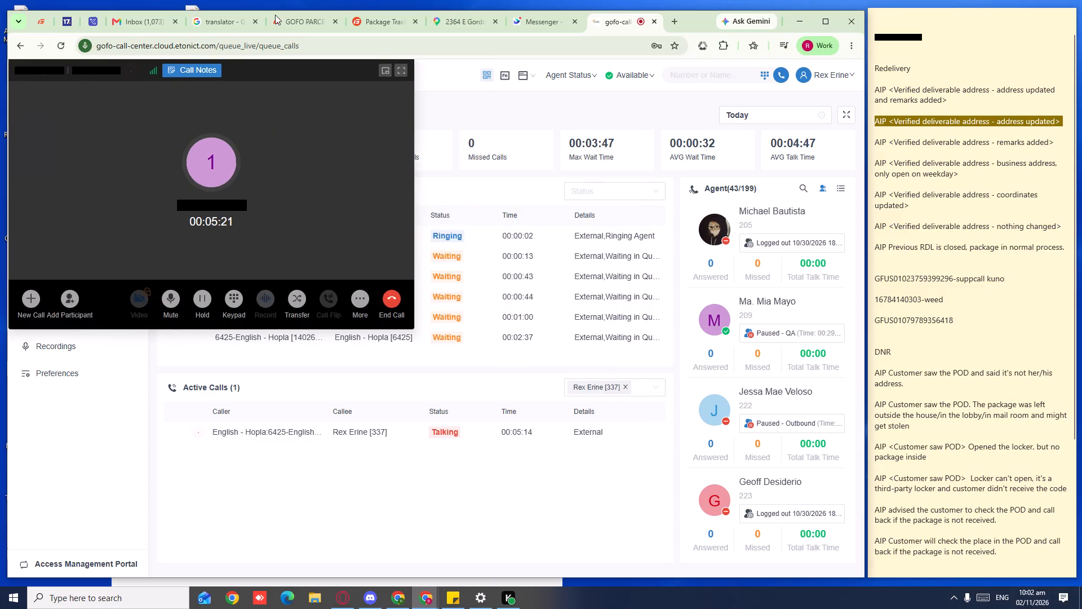
left_click_drag(275, 15, 339, 35)
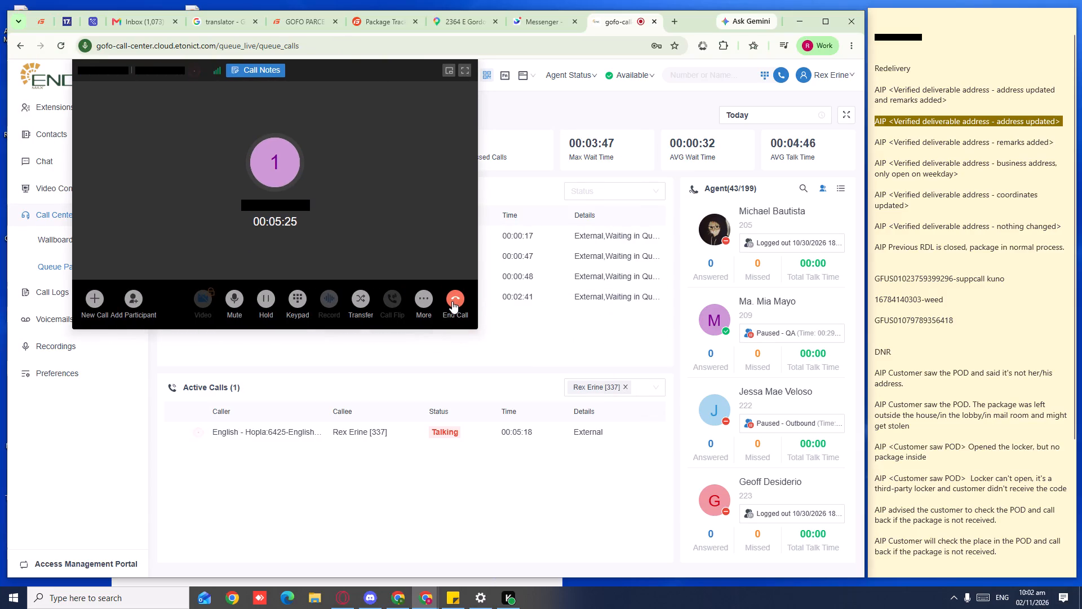
left_click(452, 301)
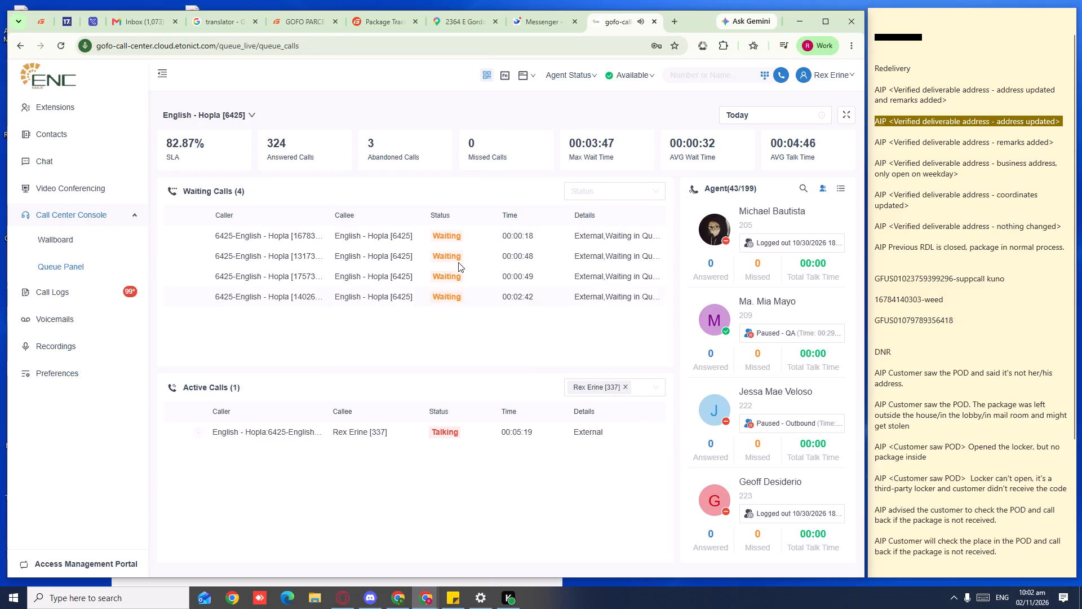
Return to the GOFO portal, close the Redelivery work order details, and open Tracking Query.
left_click(282, 28)
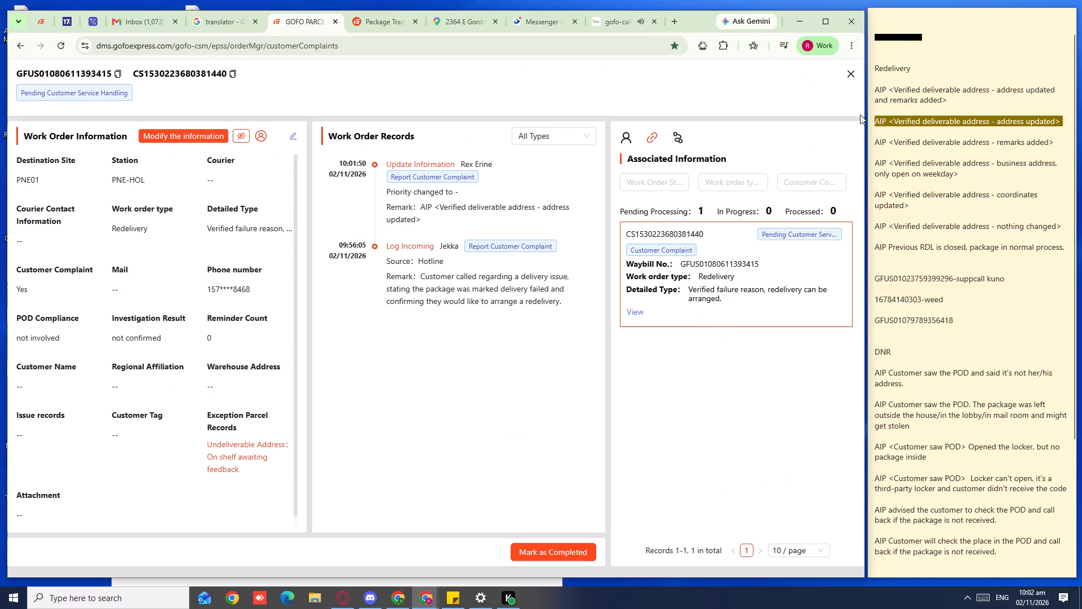
left_click(856, 72)
left_click(855, 72)
left_click(851, 74)
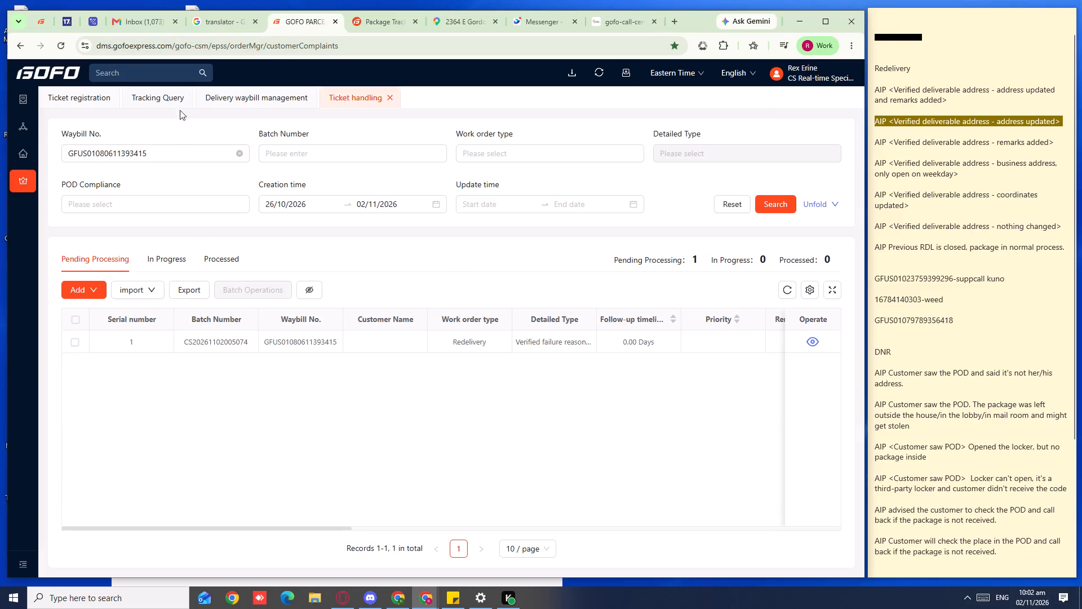
left_click(175, 96)
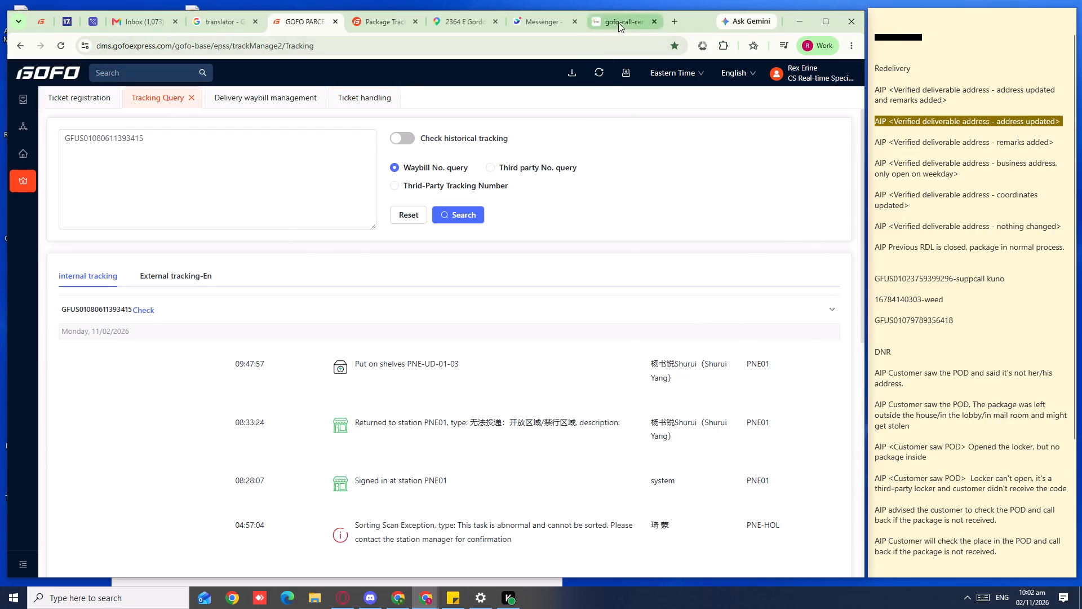
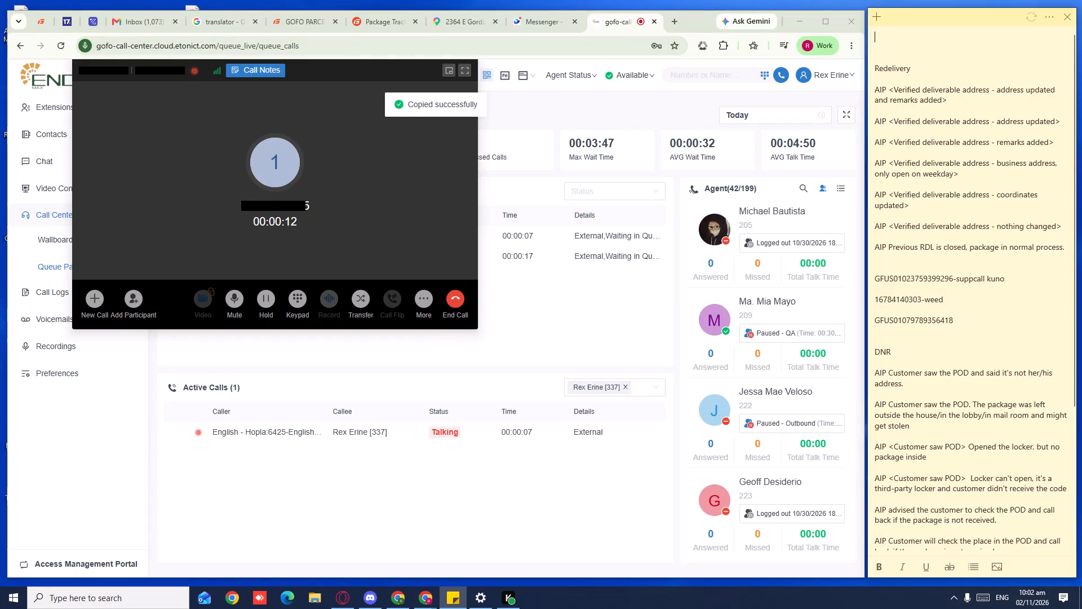
Paste the copied caller number at the top of the sticky note.
key("ctrl+v")
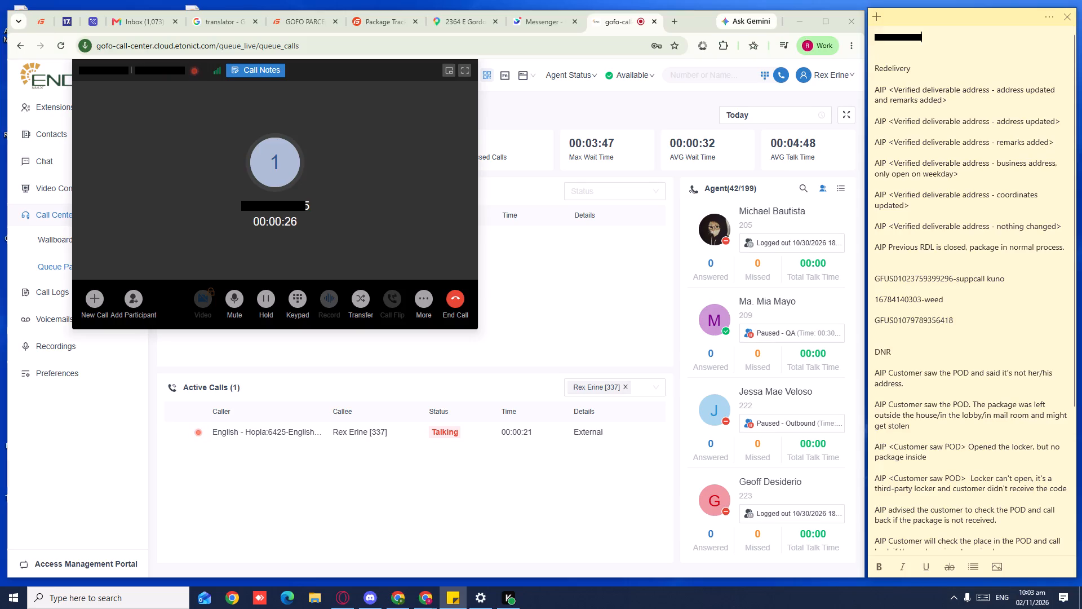
Copy the caller number from the sticky note, move the call window aside, and switch to the GOFO parcel system's Tracking Query page.
double_click(898, 36)
key("ctrl+c")
key("ctrl+c")
key("ctrl+c")
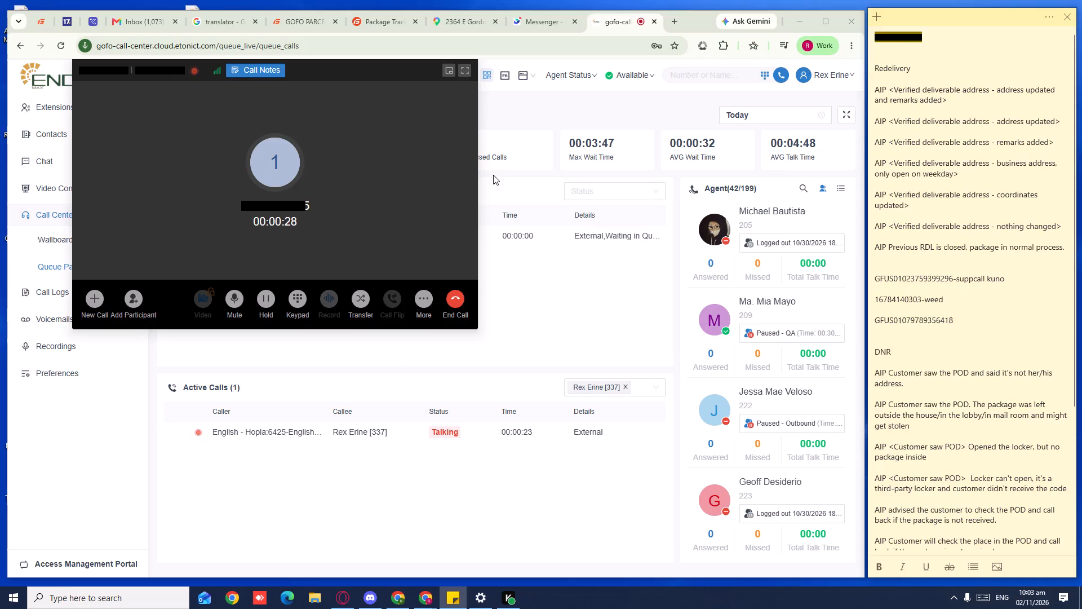
key("ctrl+c")
left_click_drag(345, 76, 564, 228)
left_click(287, 23)
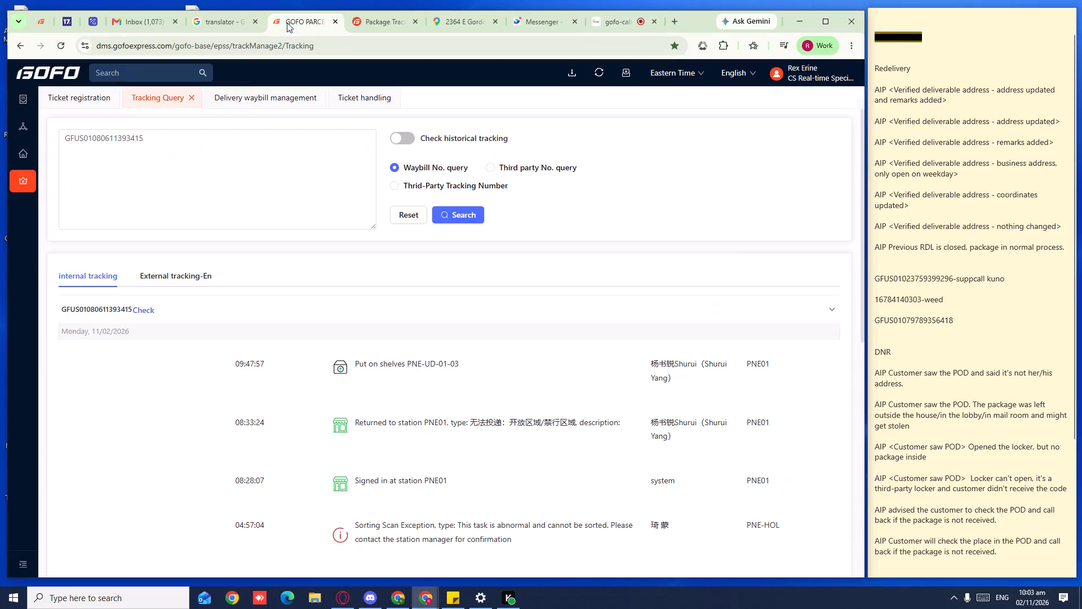
Look up the caller's phone number in the ticket registration phone records and select the waybill number in the call-in record.
left_click(58, 106)
left_click(207, 180)
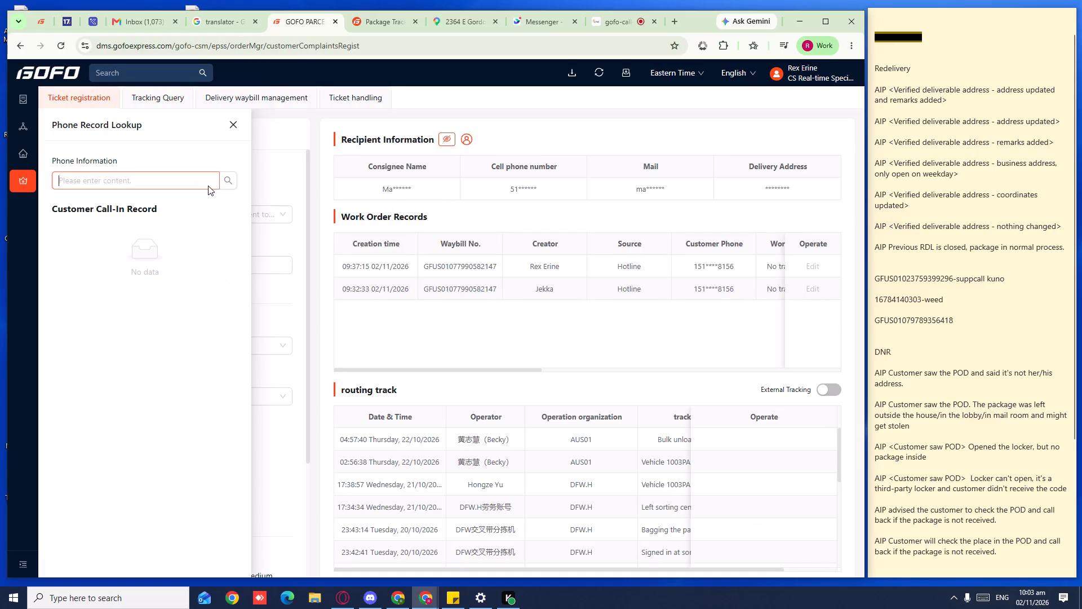
key("ctrl+v")
left_click(221, 177)
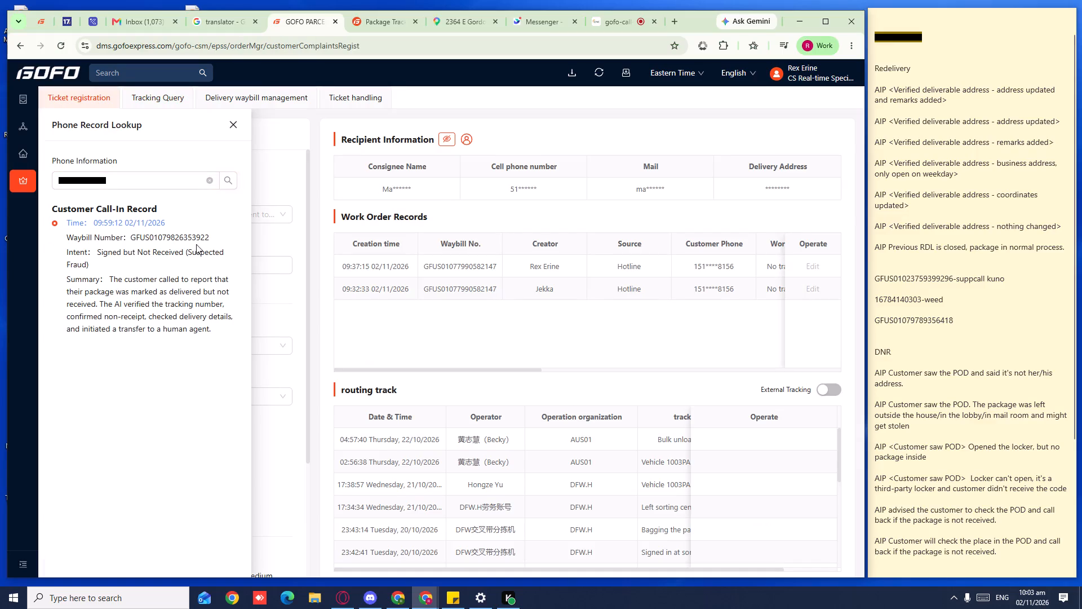
left_click(189, 238)
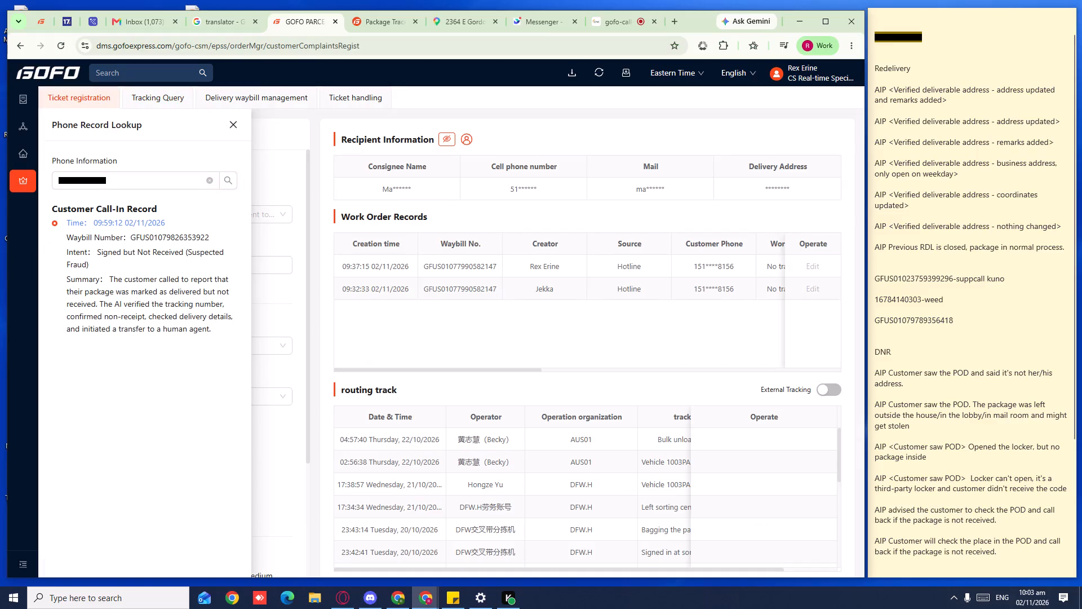
double_click(189, 238)
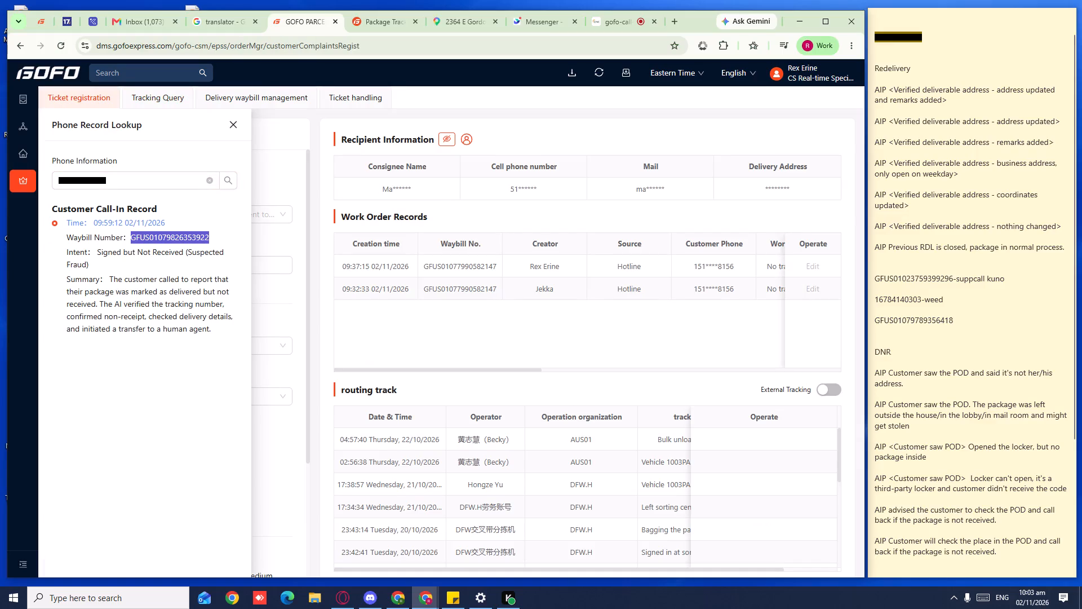
left_click(908, 41)
left_click(907, 49)
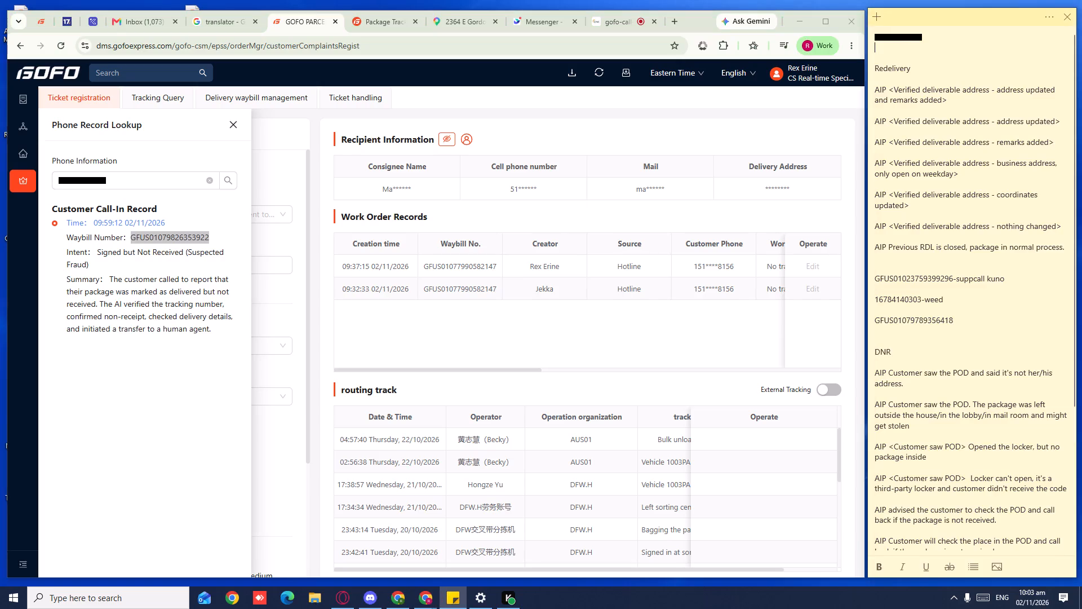
left_click(931, 41)
key("Return")
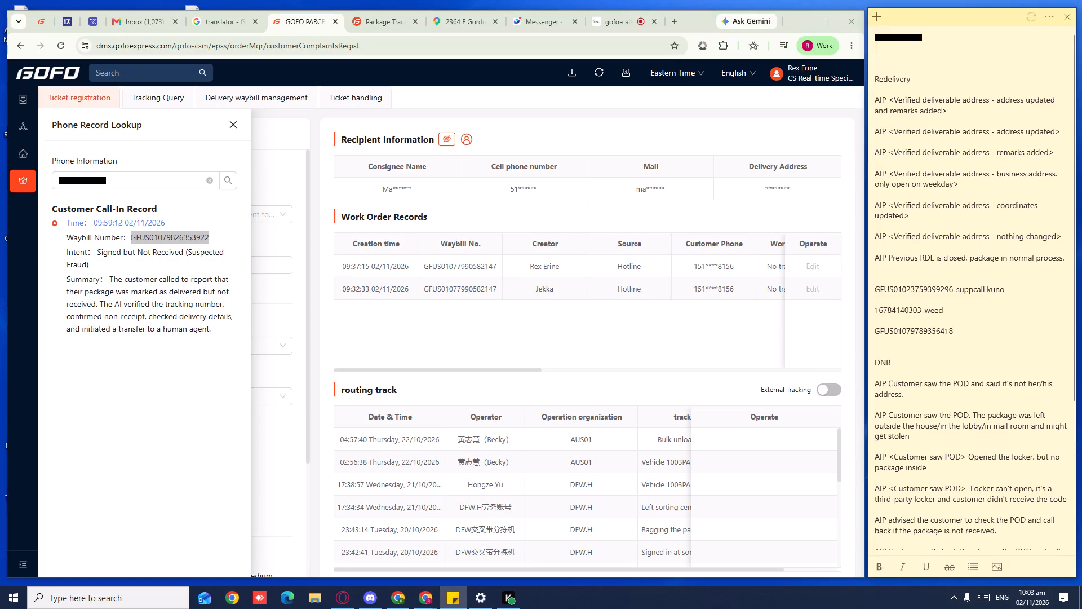
key("Return")
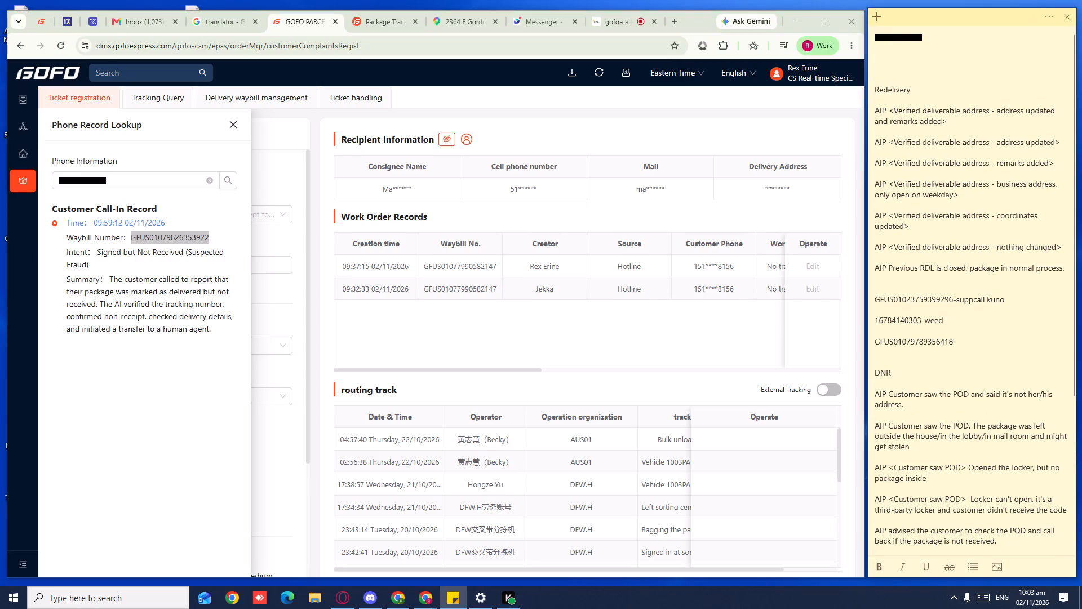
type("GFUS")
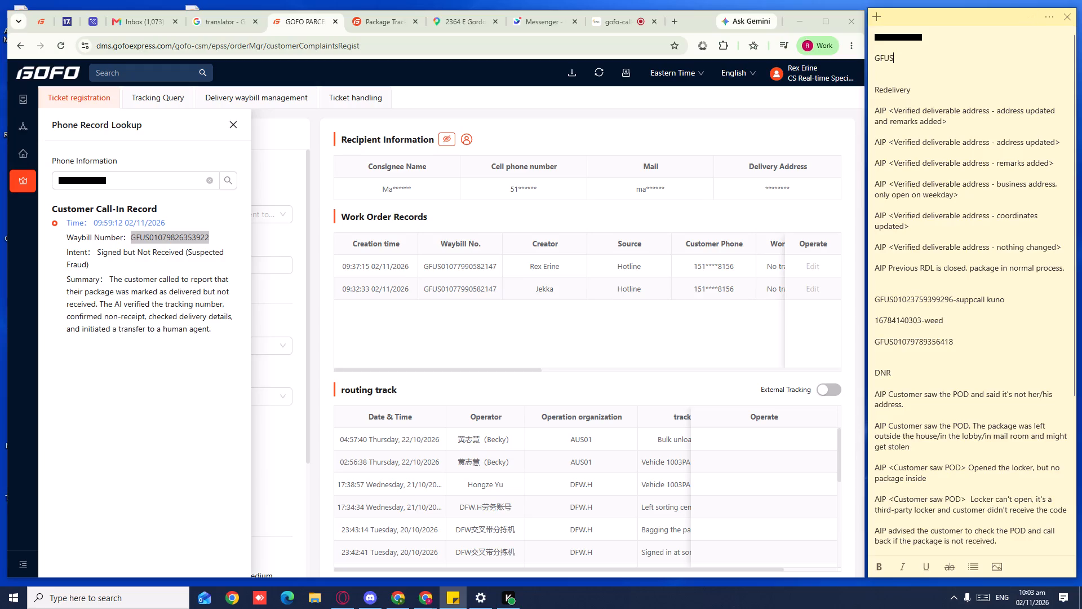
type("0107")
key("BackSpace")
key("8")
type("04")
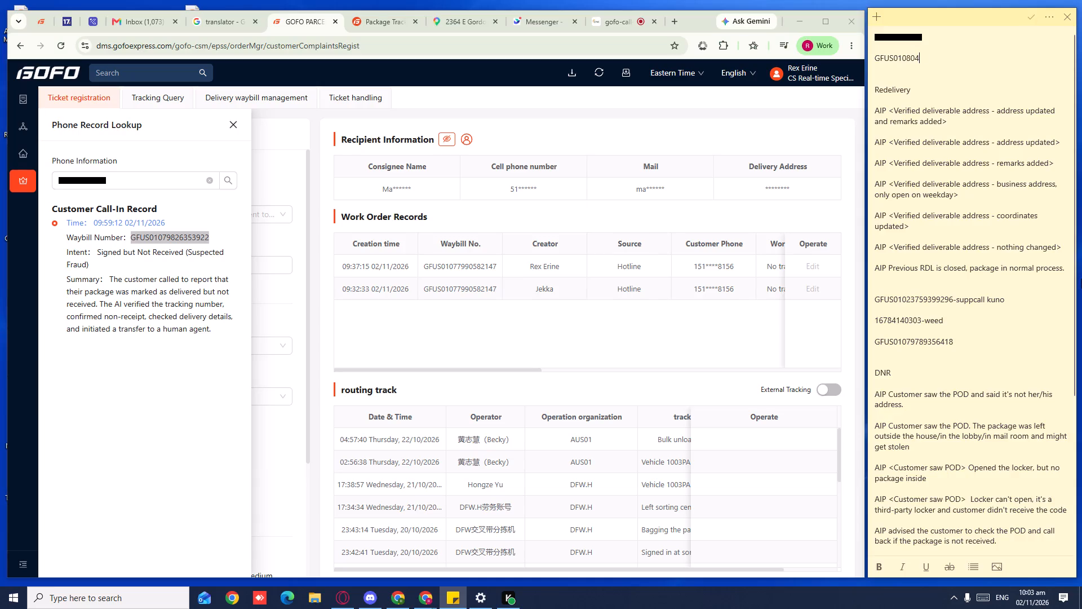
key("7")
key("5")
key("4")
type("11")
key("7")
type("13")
triple_click(931, 59)
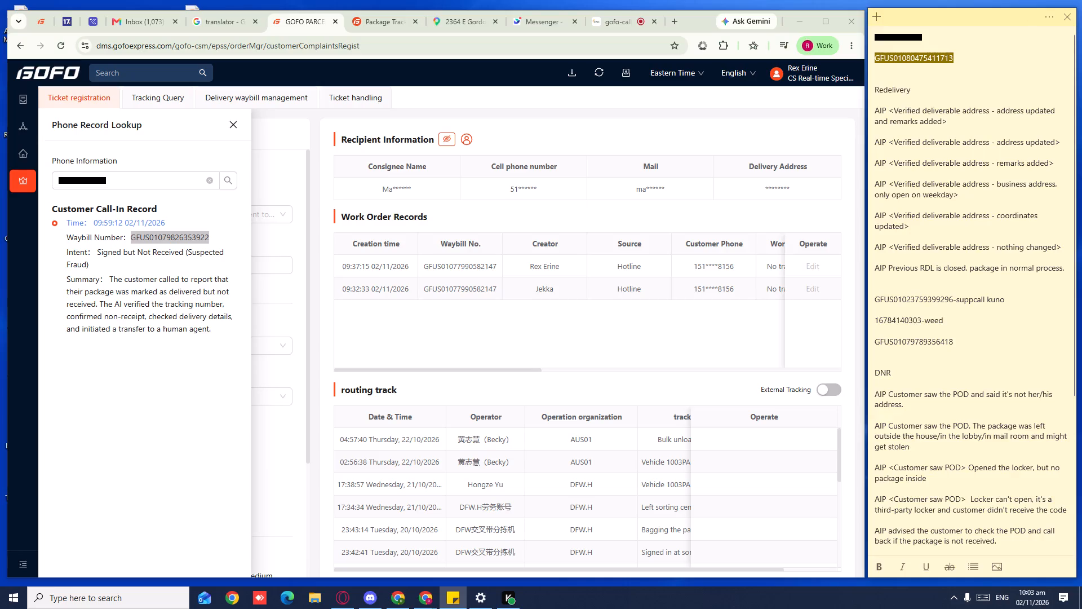
key("ctrl+c")
key("ctrl+c")
key("ctrl+c")
key("ctrl+c")
left_click(230, 121)
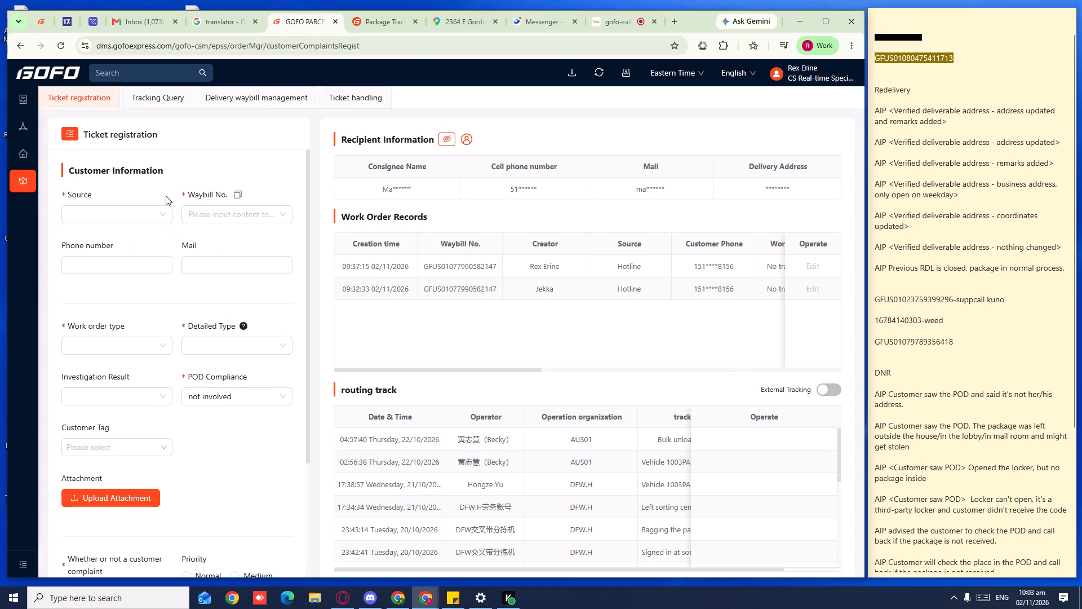
left_click(149, 107)
double_click(149, 158)
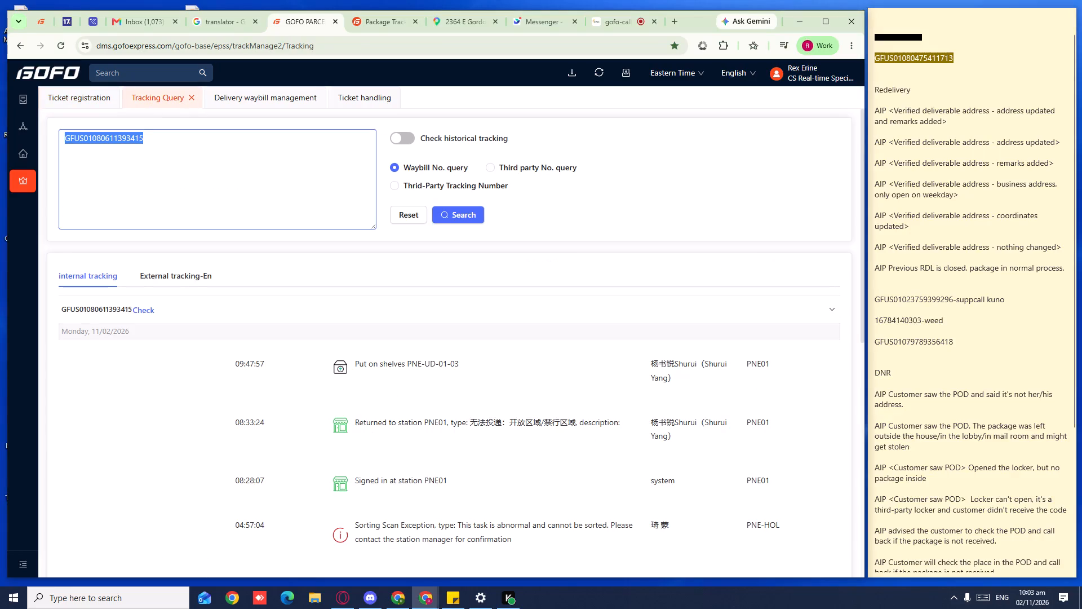
key("Delete")
key("ctrl+v")
left_click(455, 214)
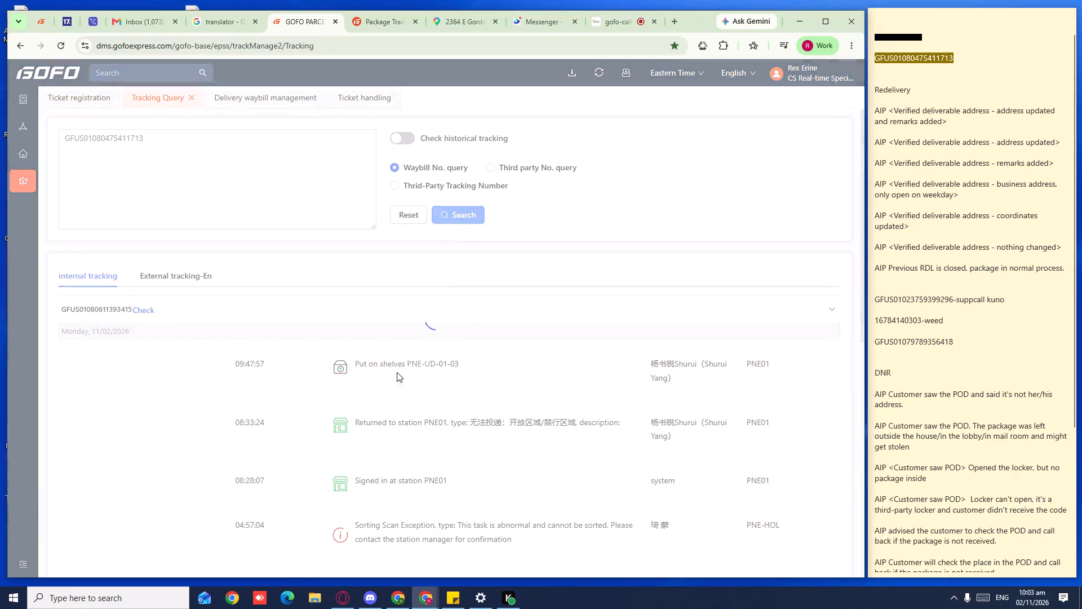
left_click(148, 315)
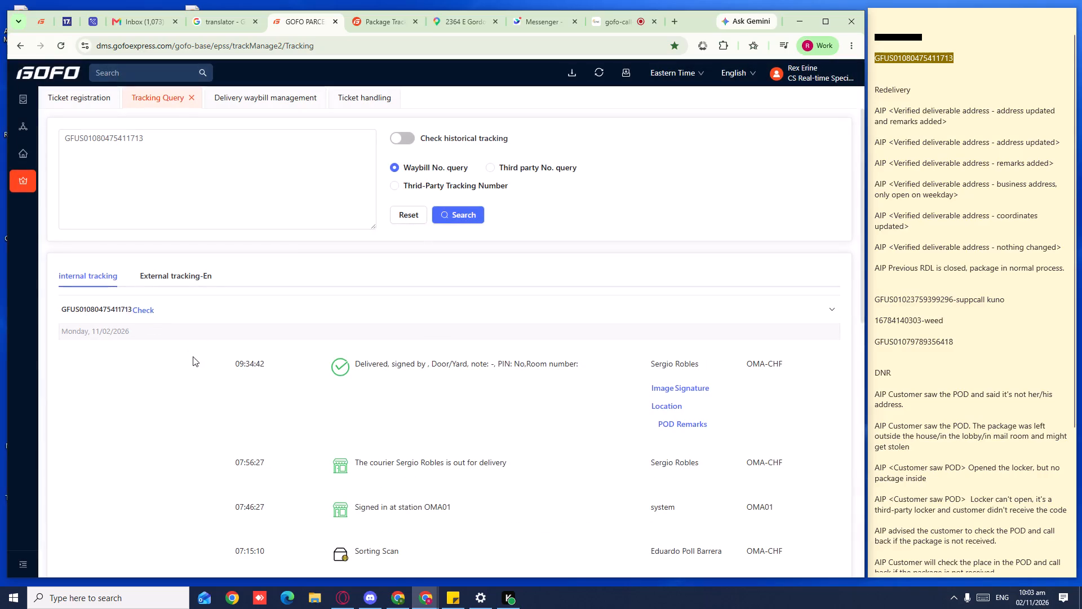
left_click(381, 182)
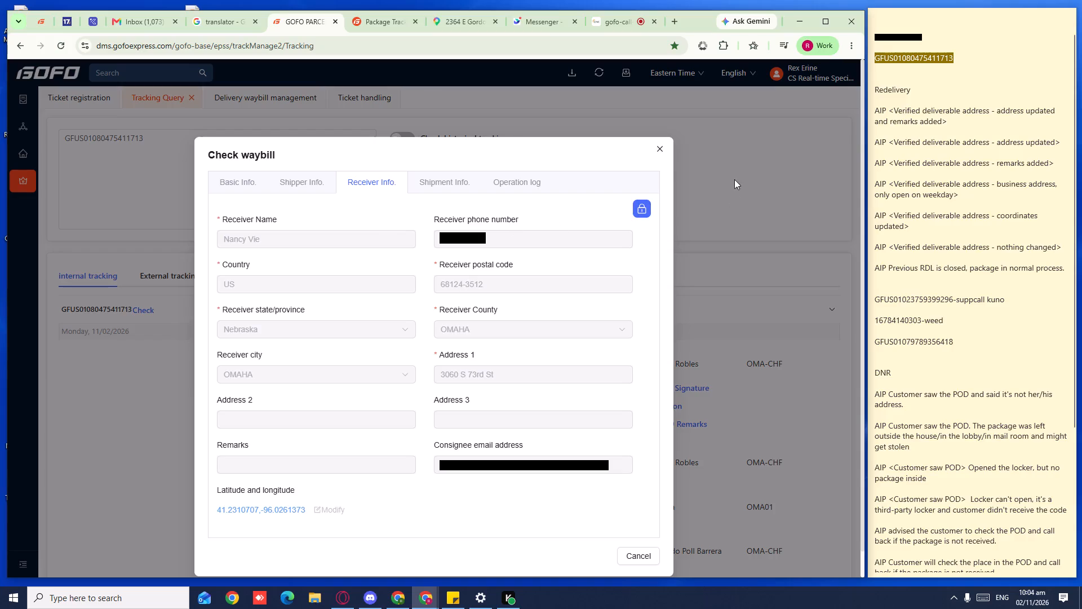
left_click(655, 151)
scroll(258, 325, "down", 3)
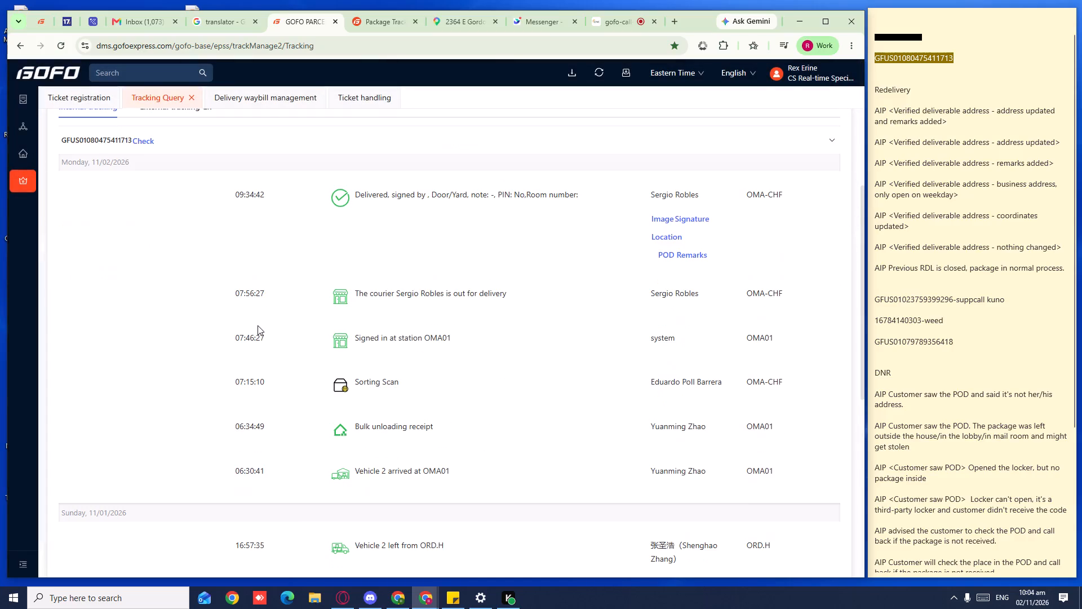
scroll(253, 326, "up", 4)
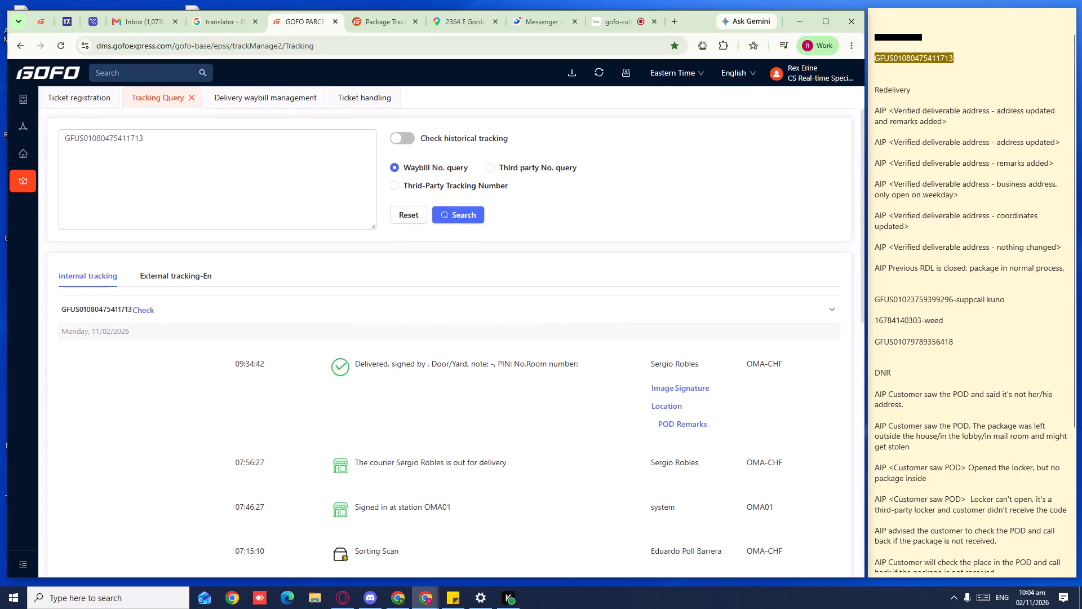
scroll(207, 209, "up", 3)
double_click(203, 160)
key("ctrl+c")
key("ctrl+c")
left_click(370, 91)
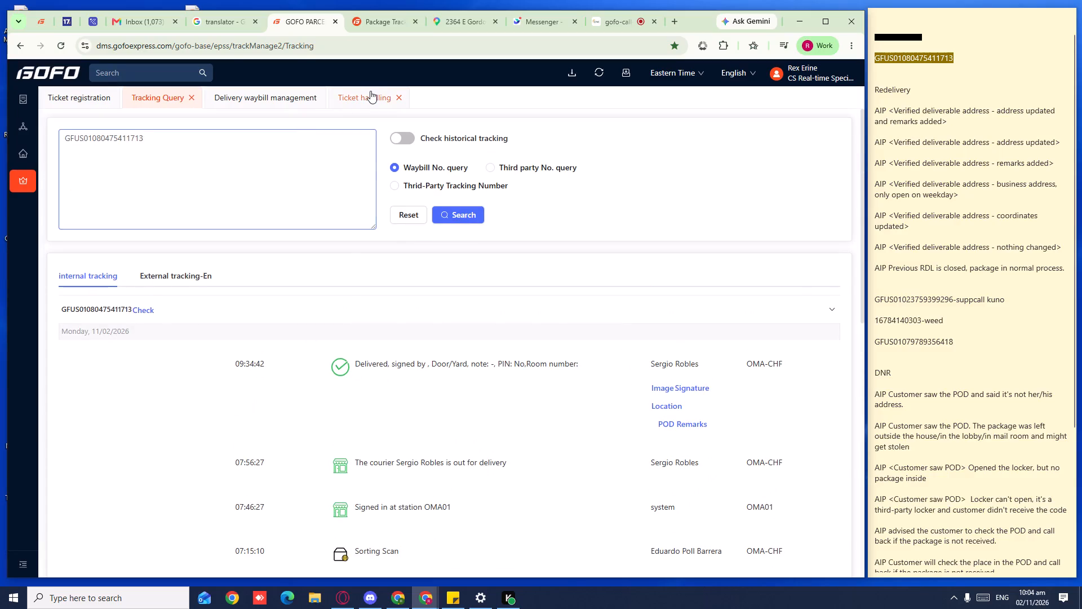
left_click_drag(242, 149, 237, 157)
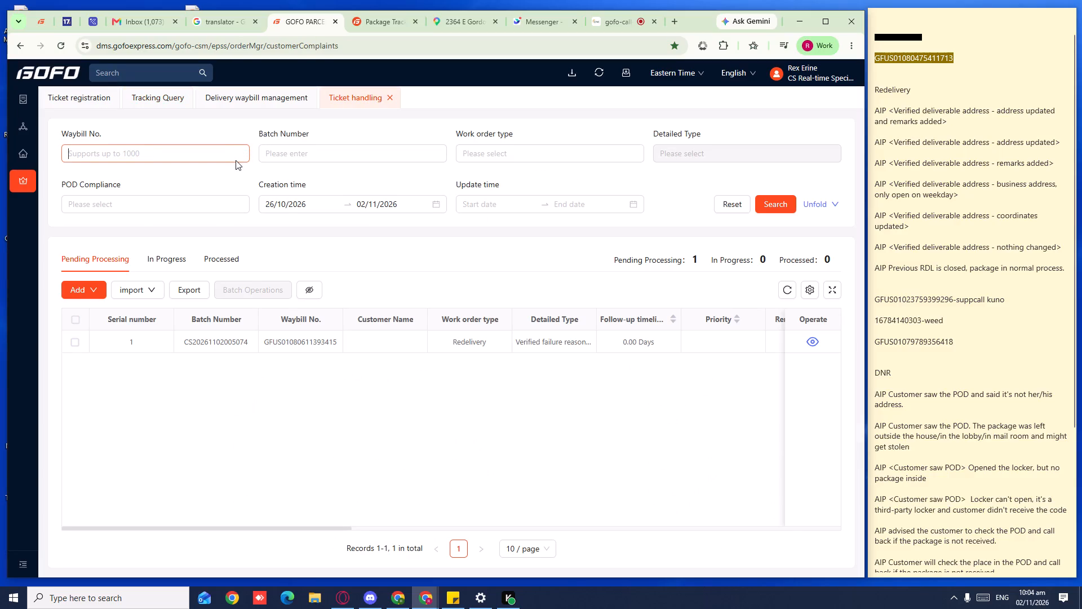
left_click(236, 160)
left_click(236, 157, "ctrl")
left_click(235, 154, "ctrl")
left_click(227, 152, "ctrl")
key("ctrl+v")
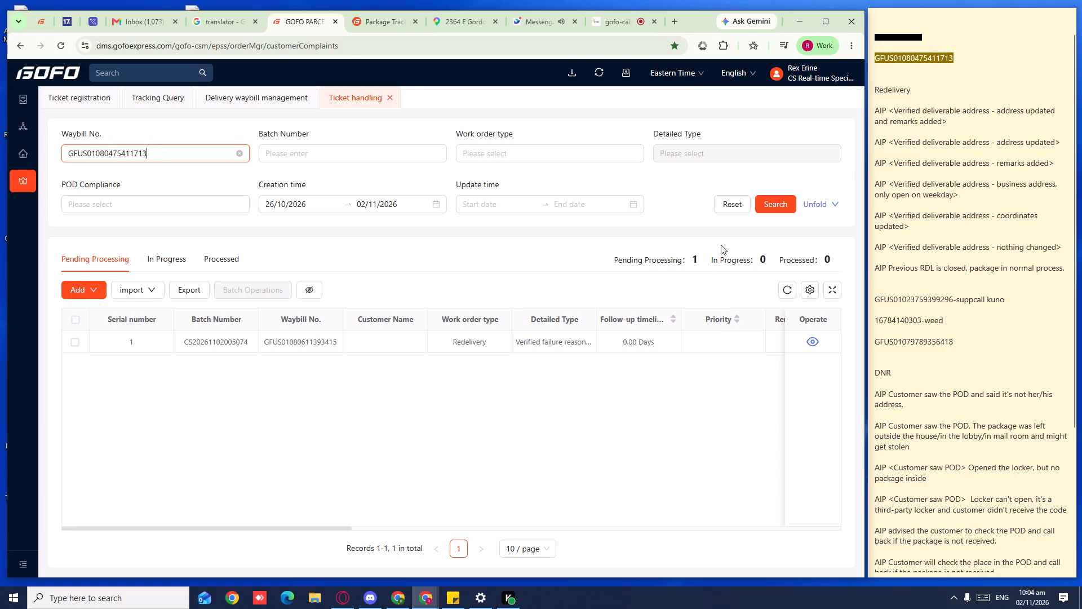
left_click(774, 203)
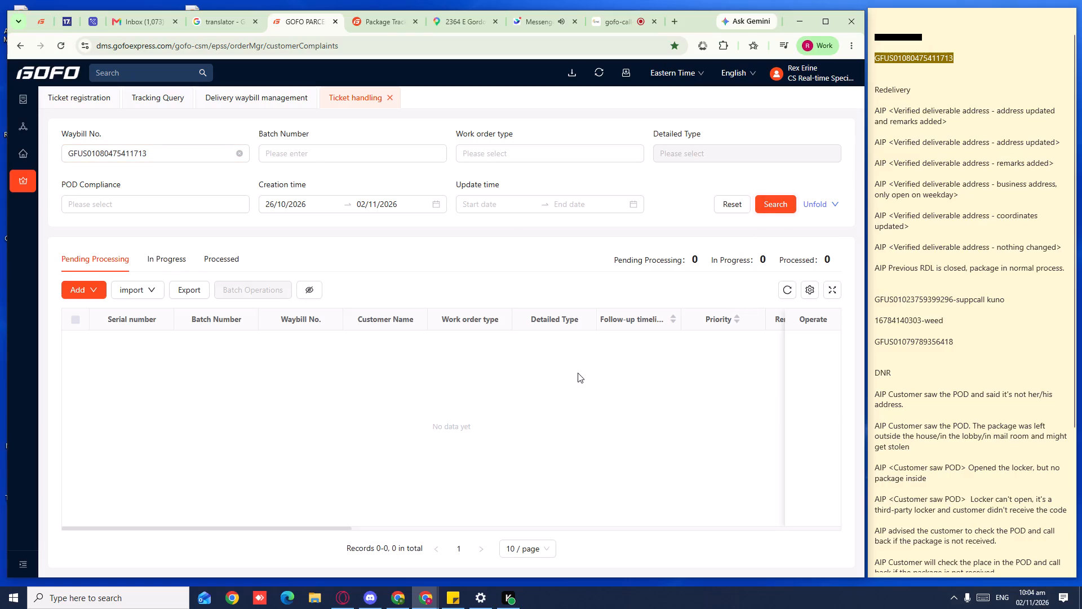
left_click(272, 90)
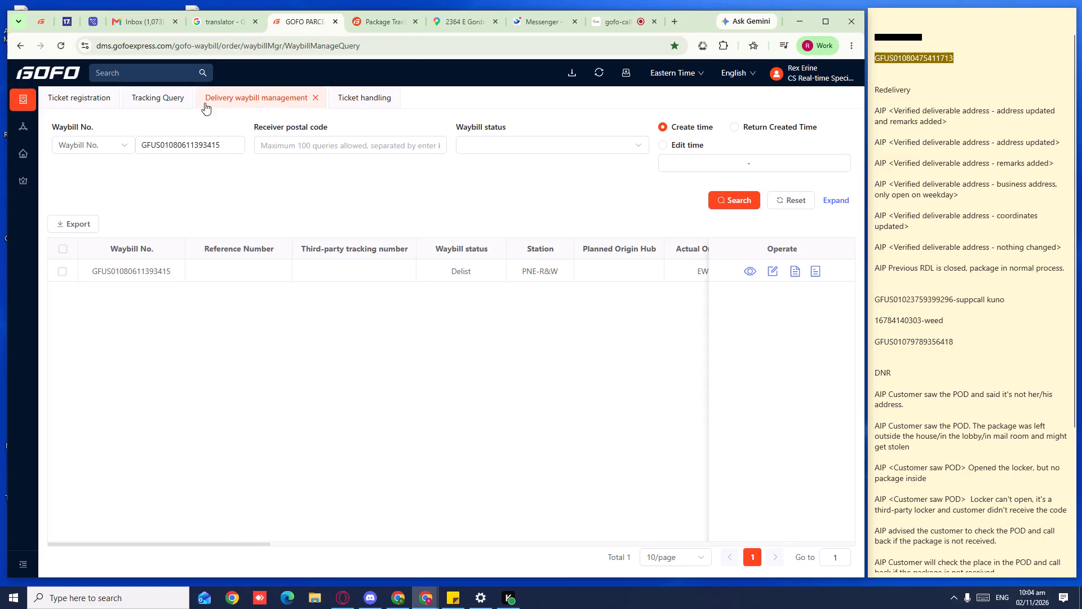
left_click(132, 100)
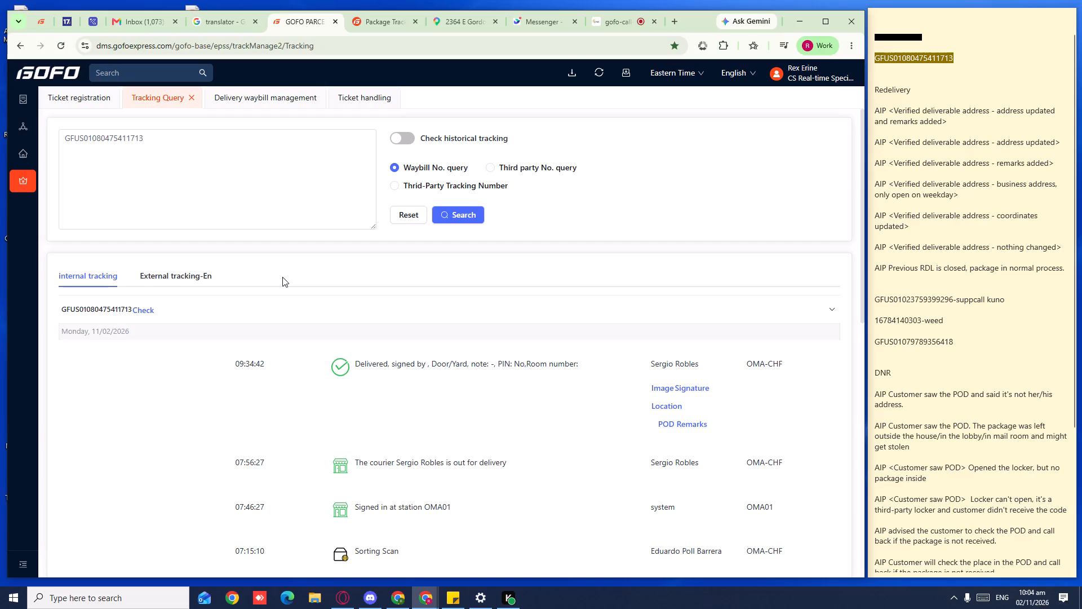
left_click(149, 310)
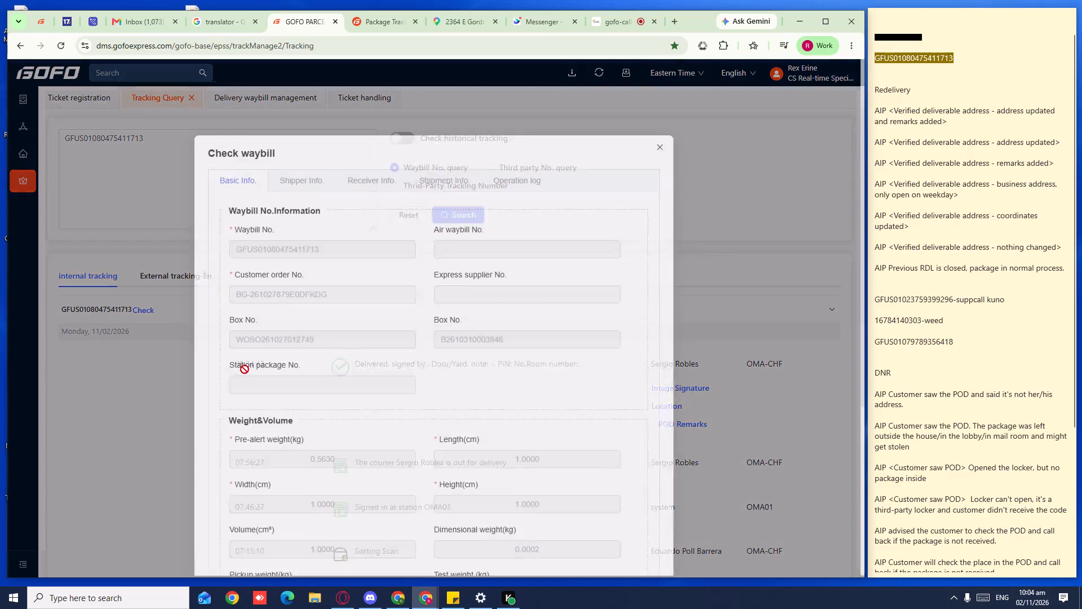
left_click(290, 182)
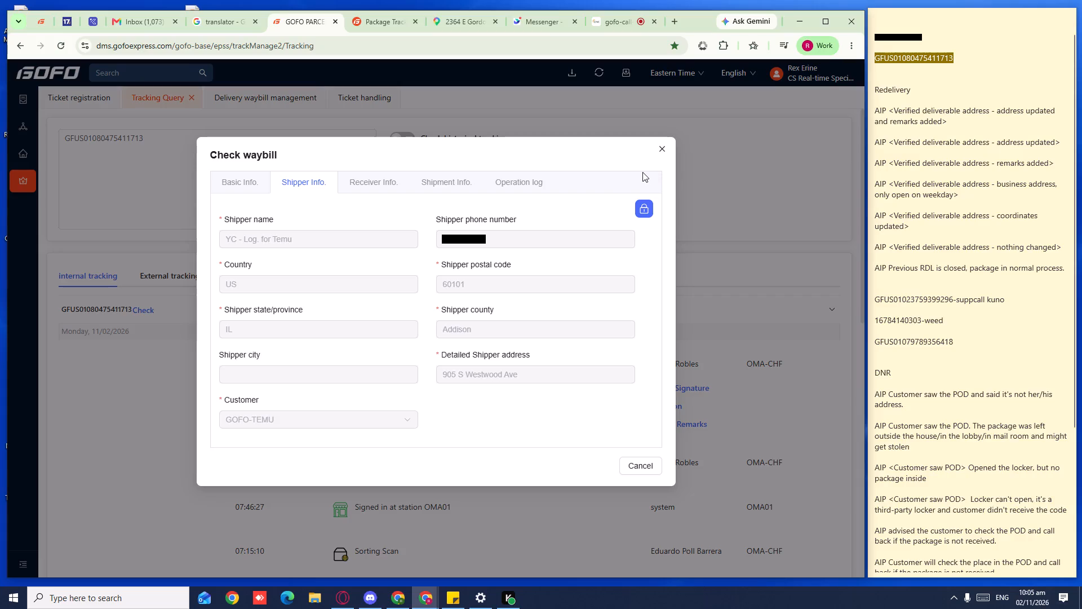
left_click(664, 152)
Copy the caller's phone number from the sticky note and look up its call-in record again in ticket registration.
left_click(90, 103)
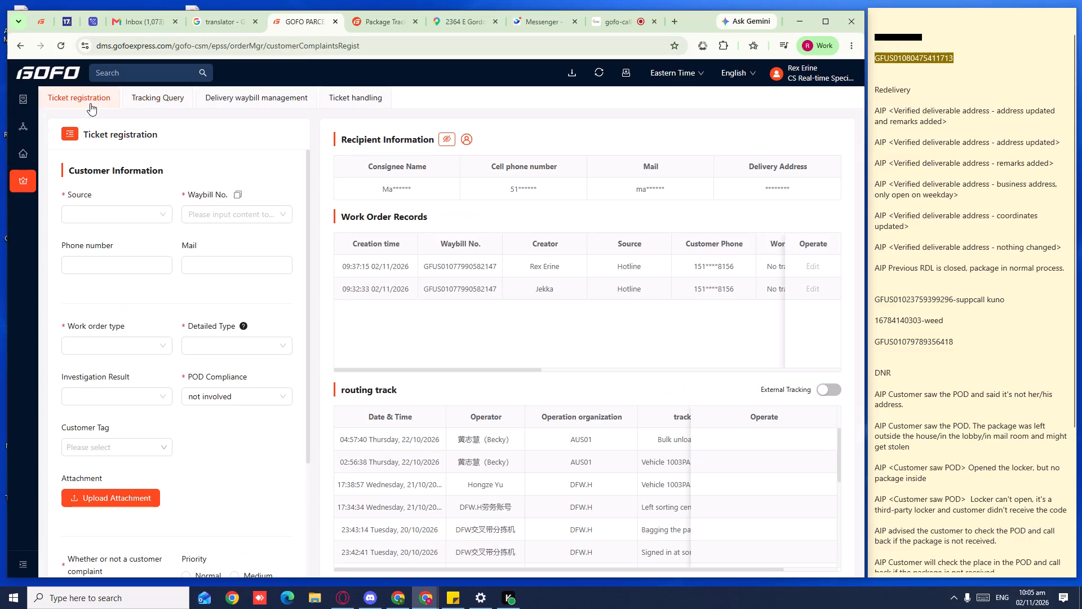
left_click(147, 98)
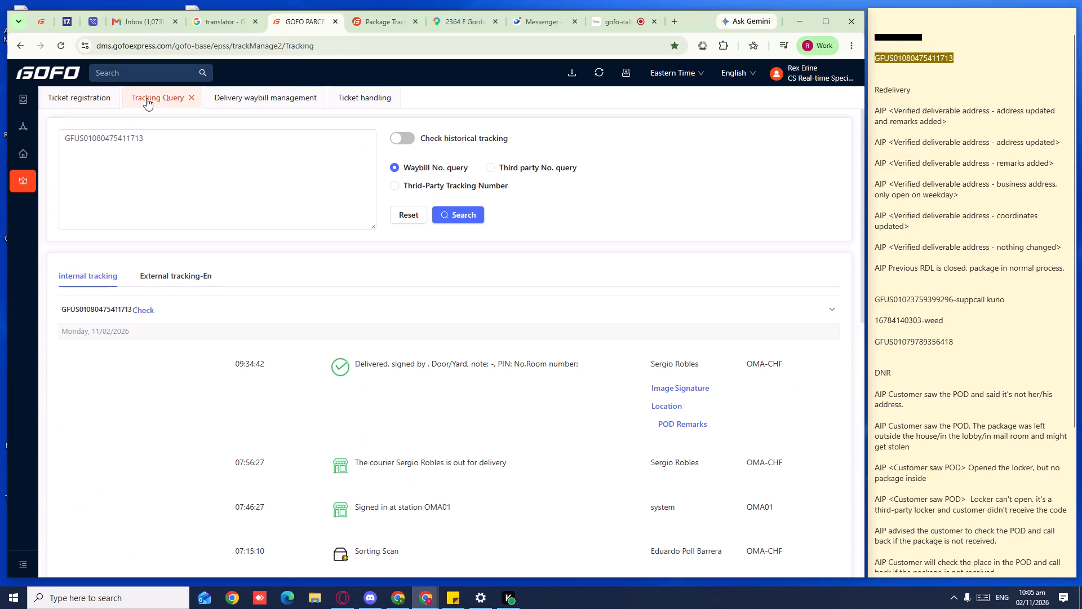
double_click(894, 36)
key("ctrl+c")
key("ctrl+c")
key("ctrl+c")
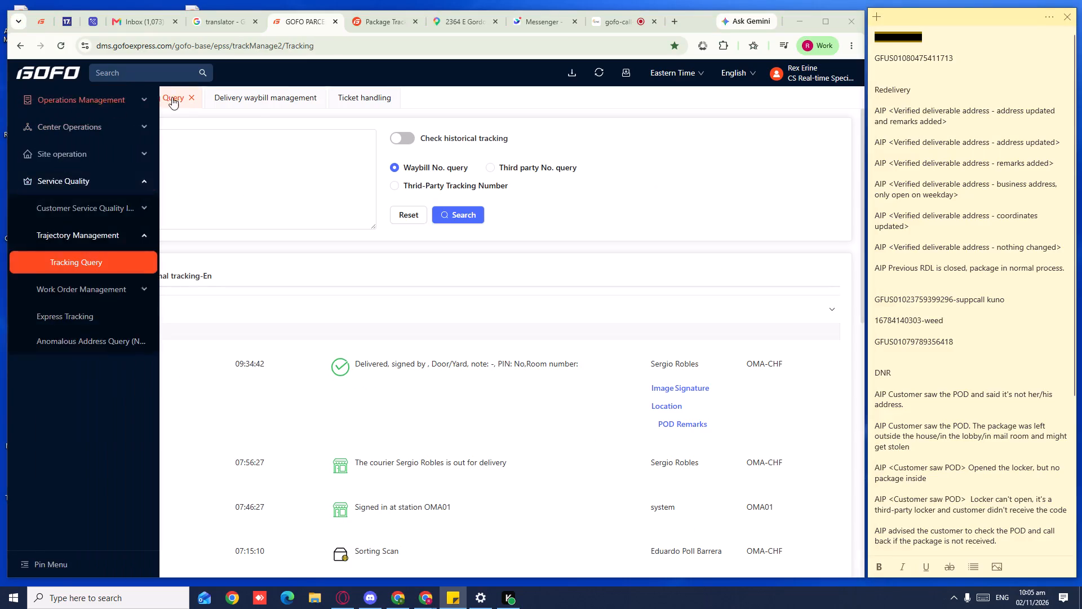
left_click(55, 98)
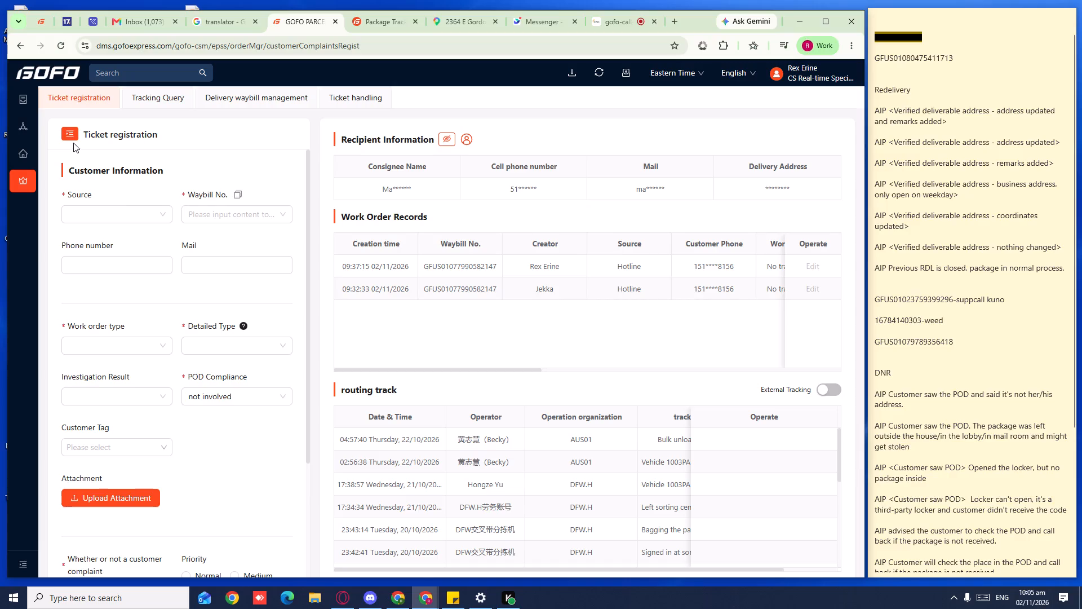
left_click(73, 143)
left_click(73, 135)
left_click(145, 181)
key("ctrl+v")
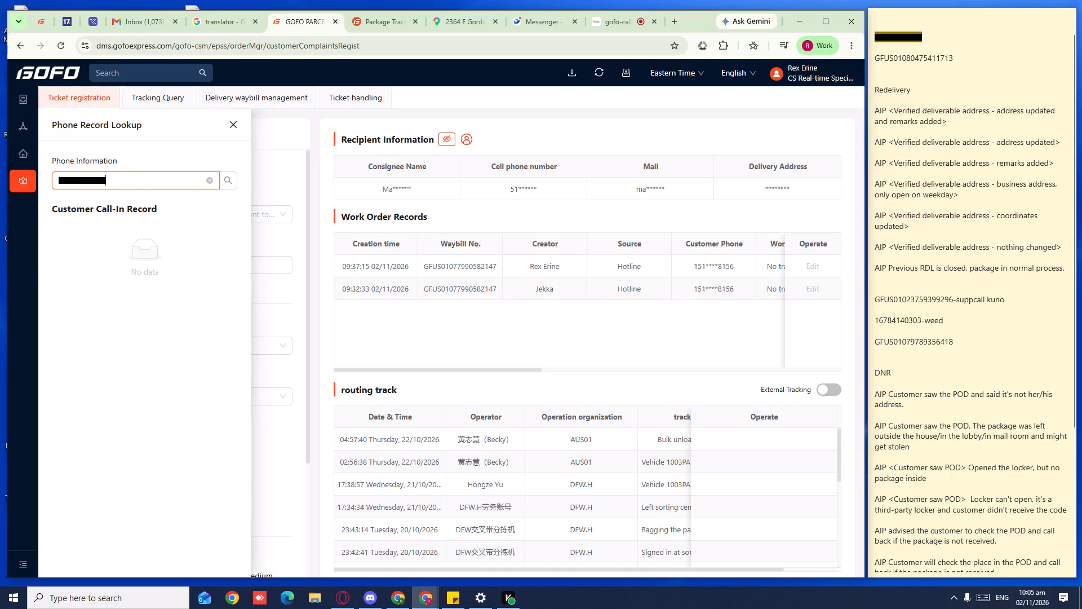
left_click(222, 183)
left_click(132, 101)
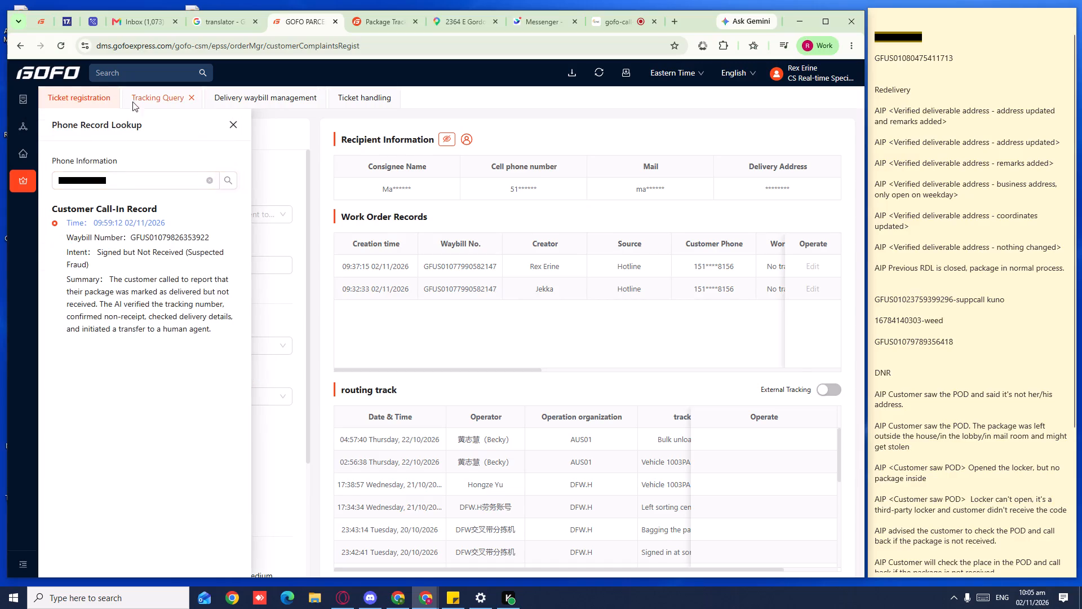
left_click(145, 310)
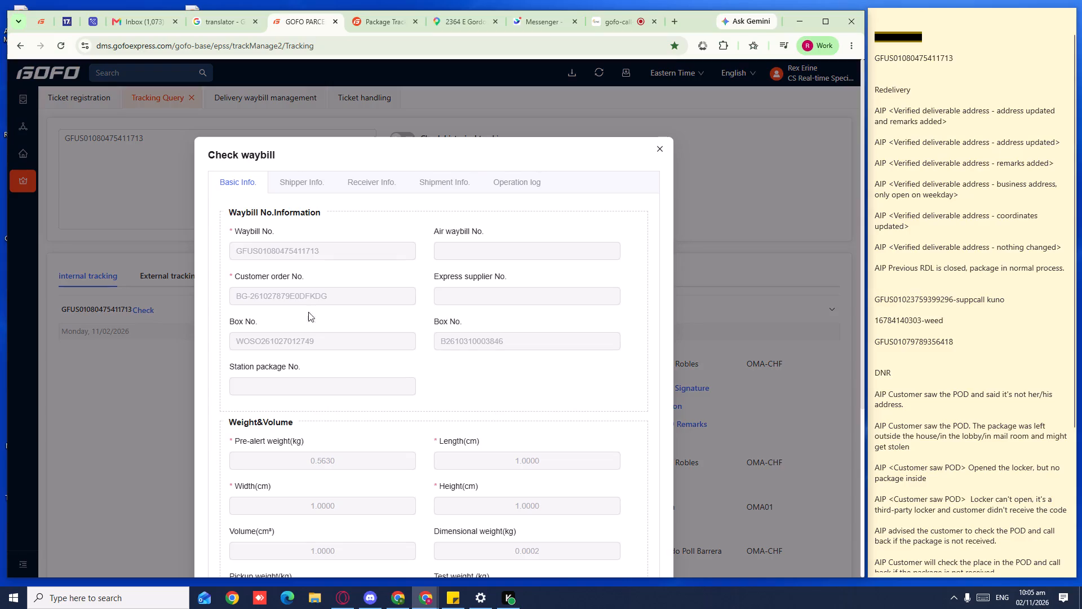
left_click(658, 145)
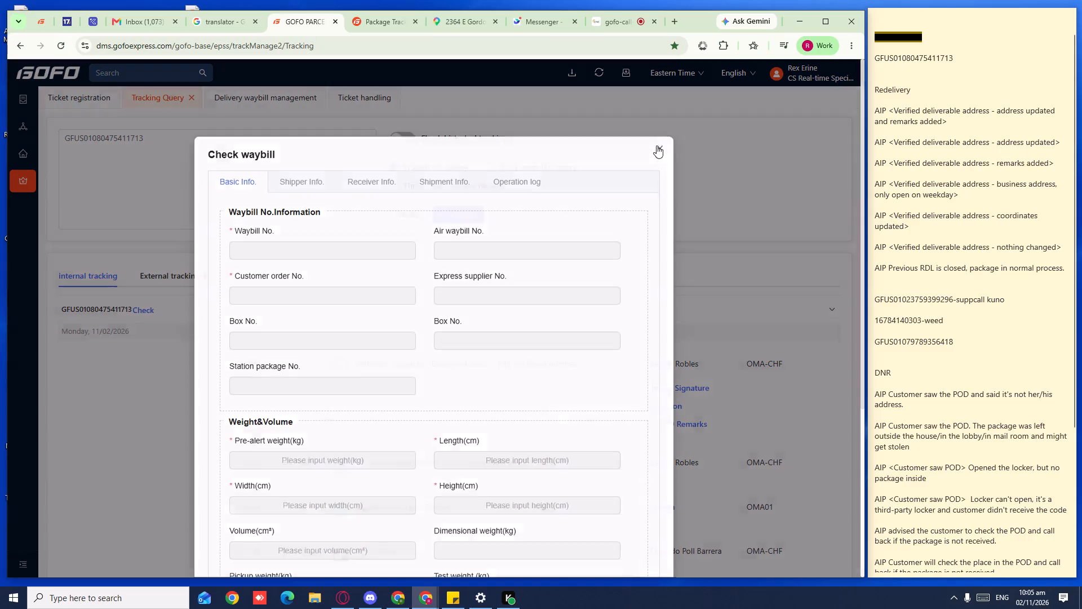
left_click(214, 164)
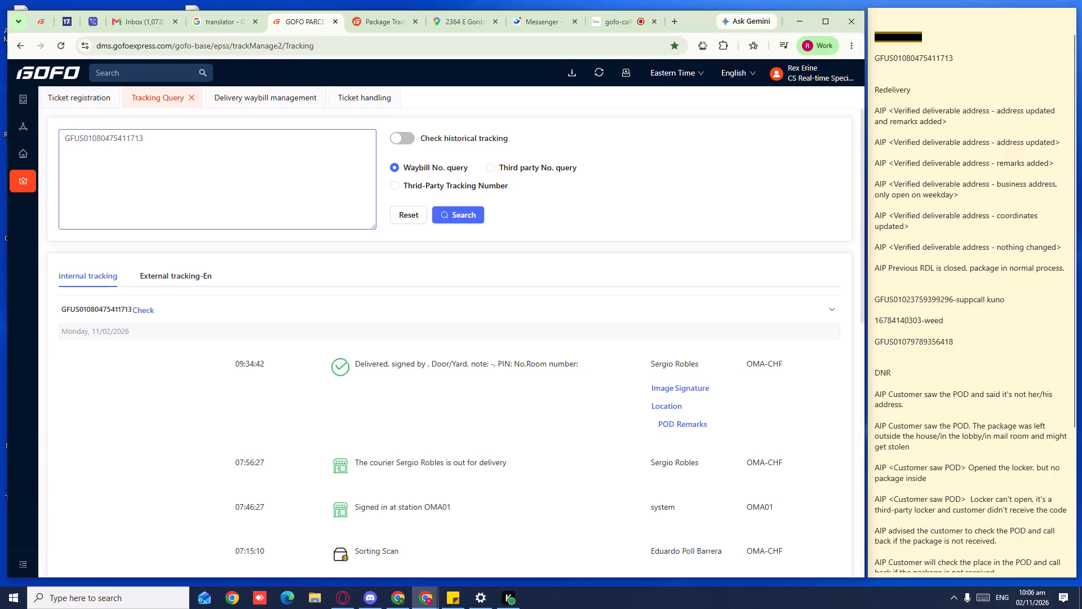
triple_click(247, 165)
key("ctrl+c")
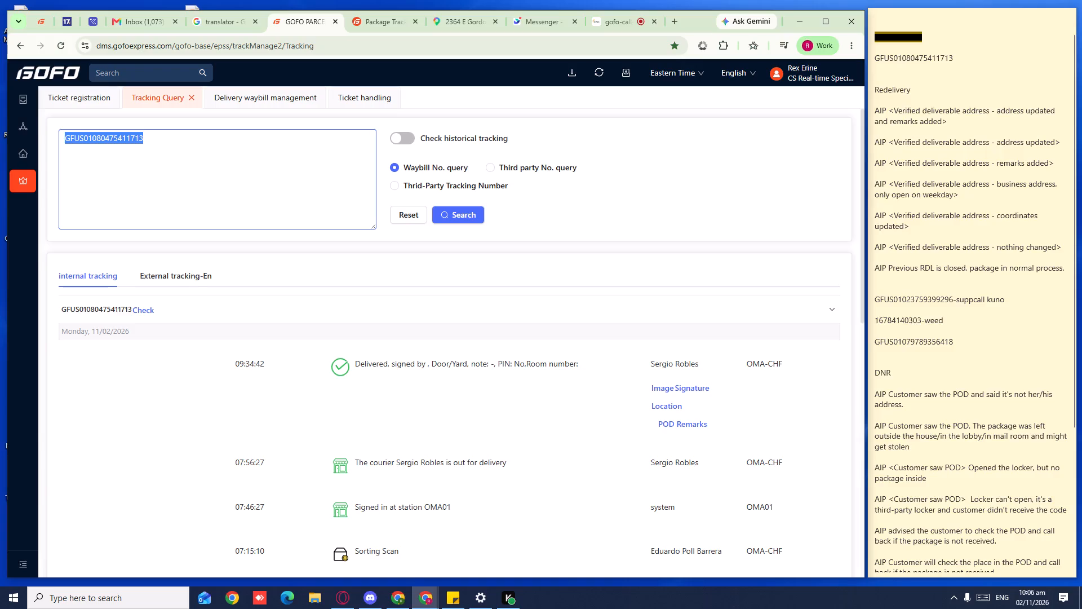
key("ctrl+c")
key("ctrl+c")
left_click(77, 97)
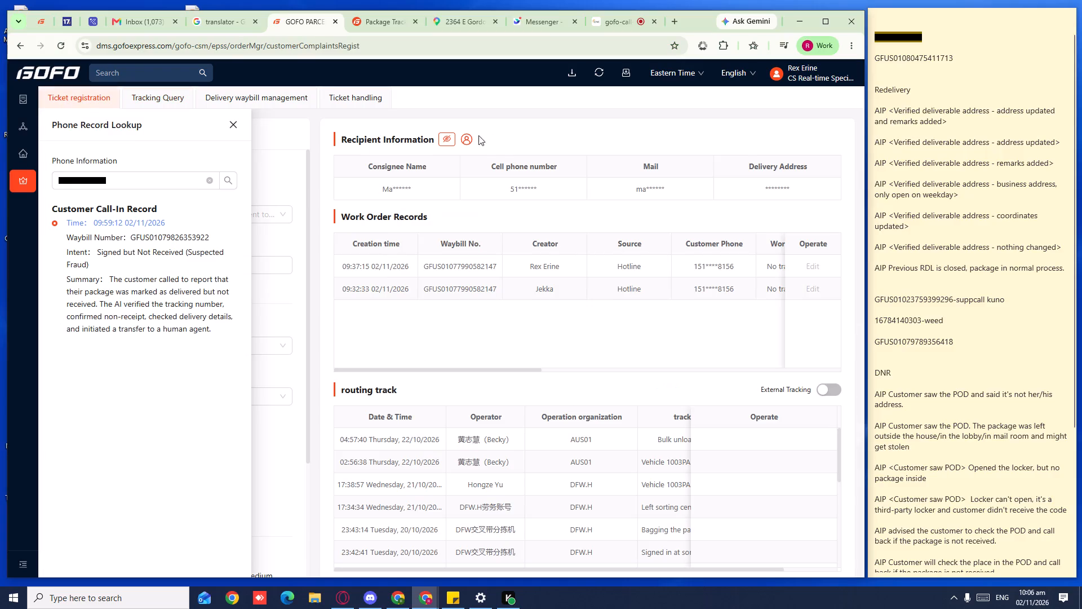
left_click(363, 98)
left_click(238, 158)
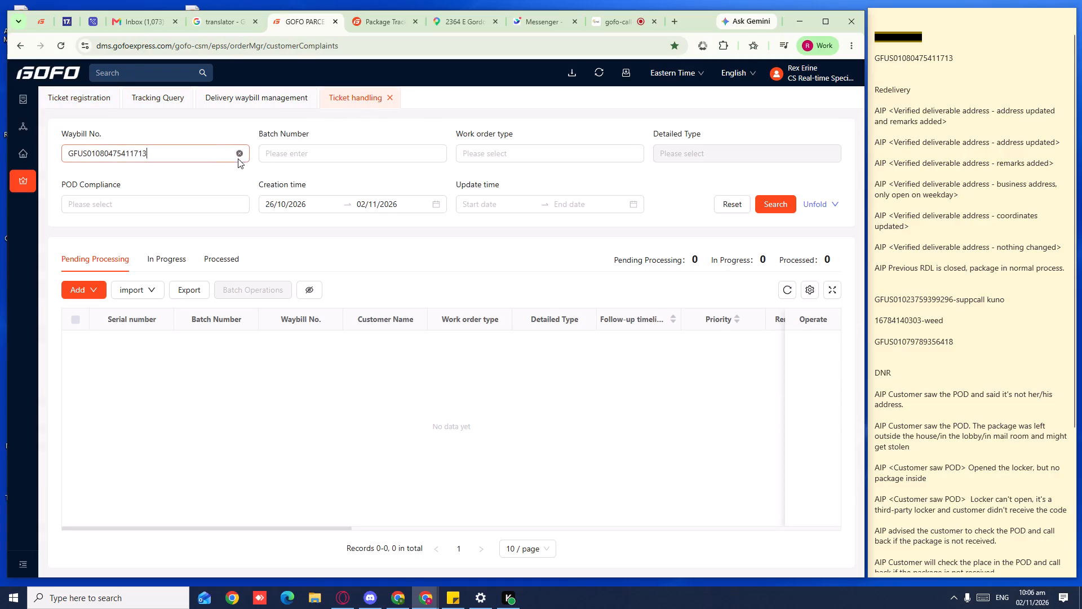
key("ctrl+v")
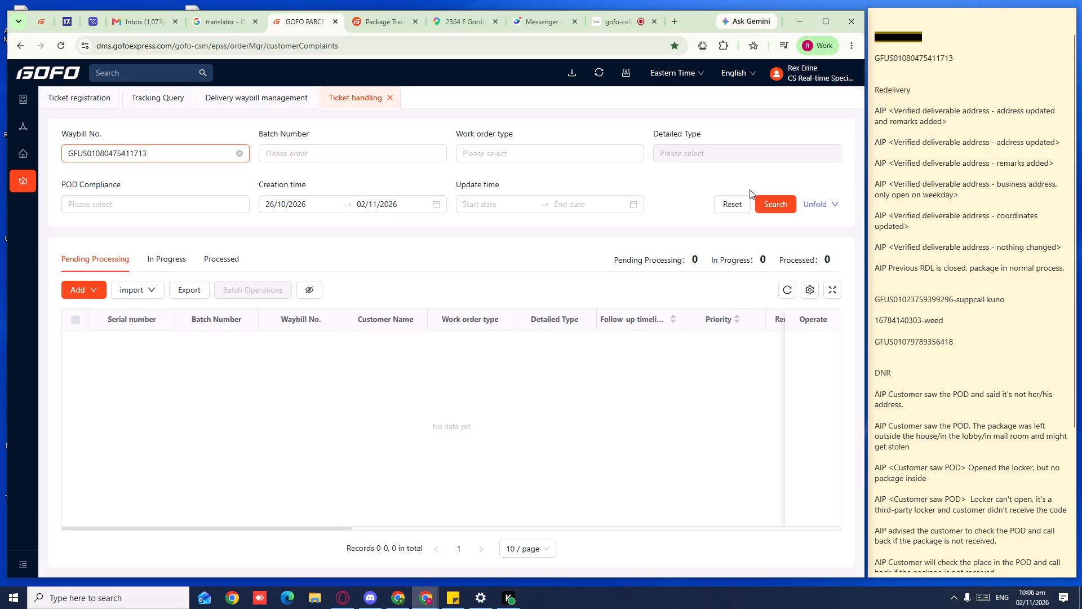
left_click(779, 208)
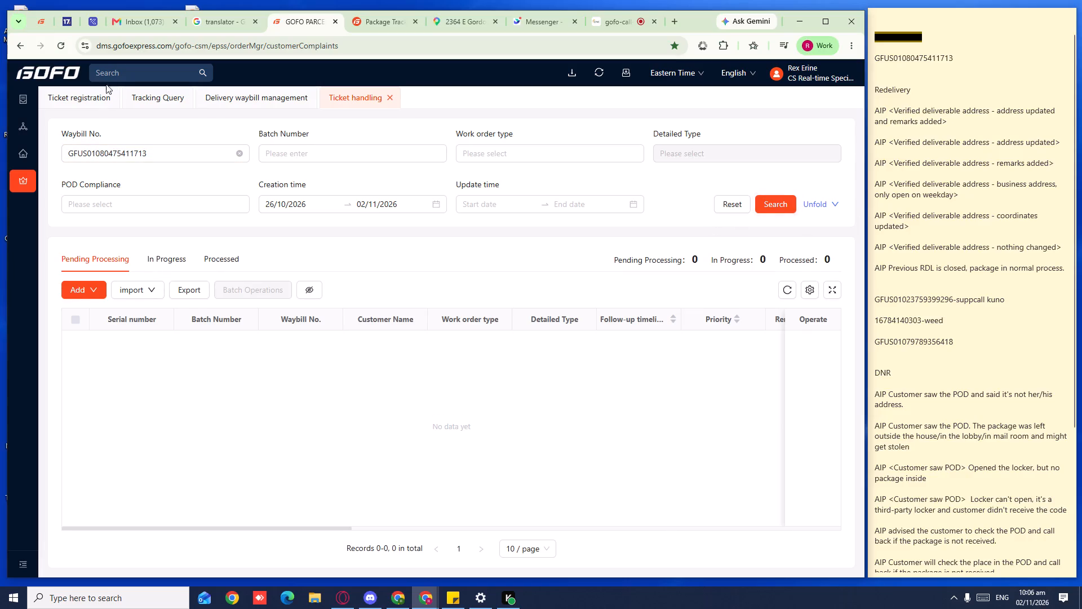
left_click(97, 97)
left_click(211, 183)
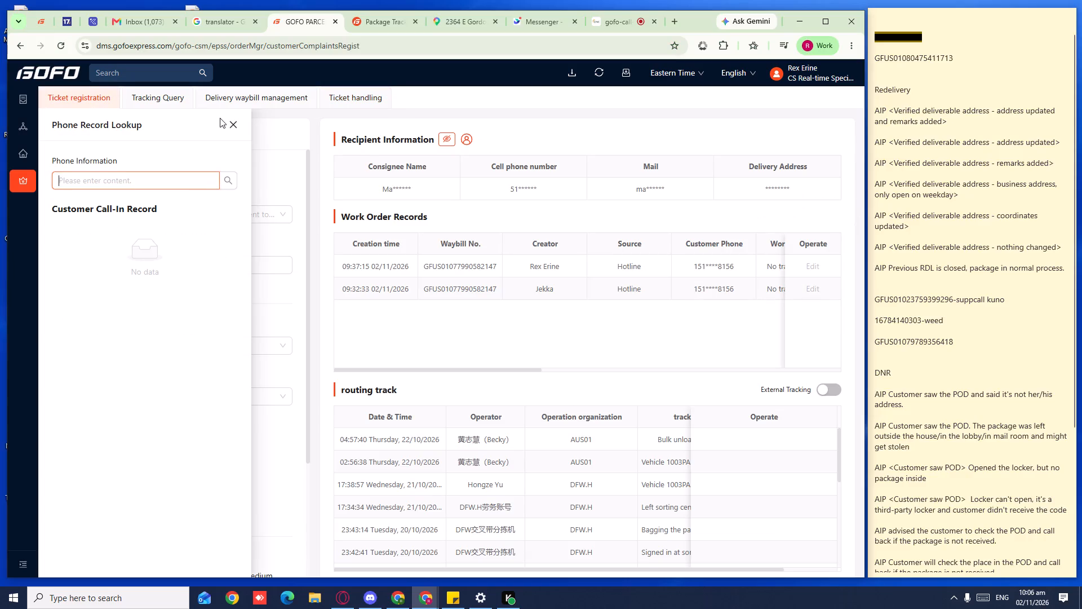
left_click(237, 119)
left_click(232, 125)
left_click(161, 216)
left_click(109, 239)
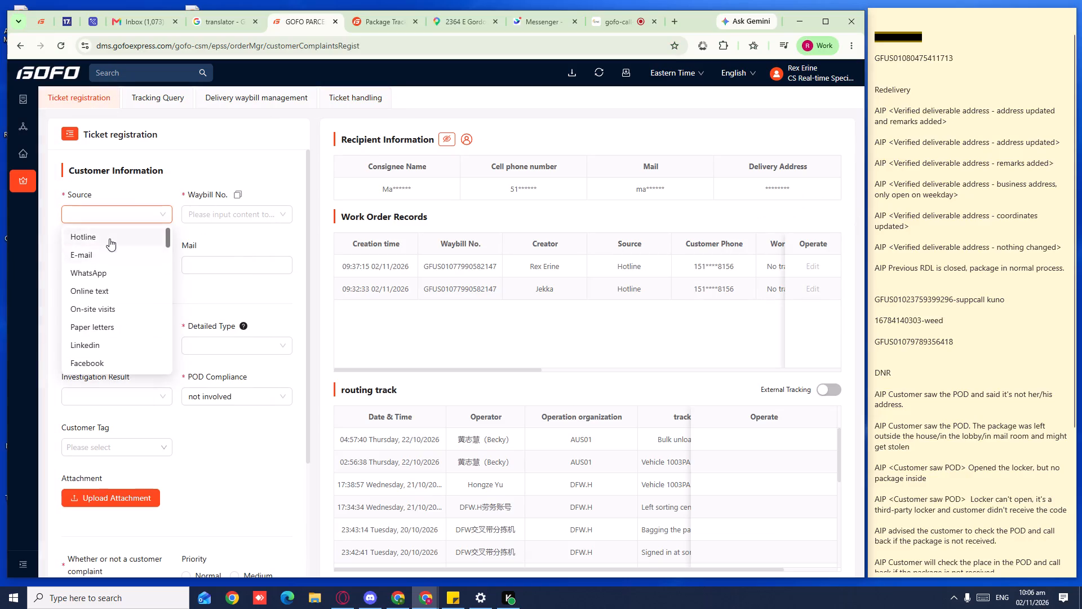
left_click(231, 216, "ctrl")
key("ctrl+v")
Copy the caller's phone number from the sticky note into the new ticket's phone number field.
left_click(142, 259)
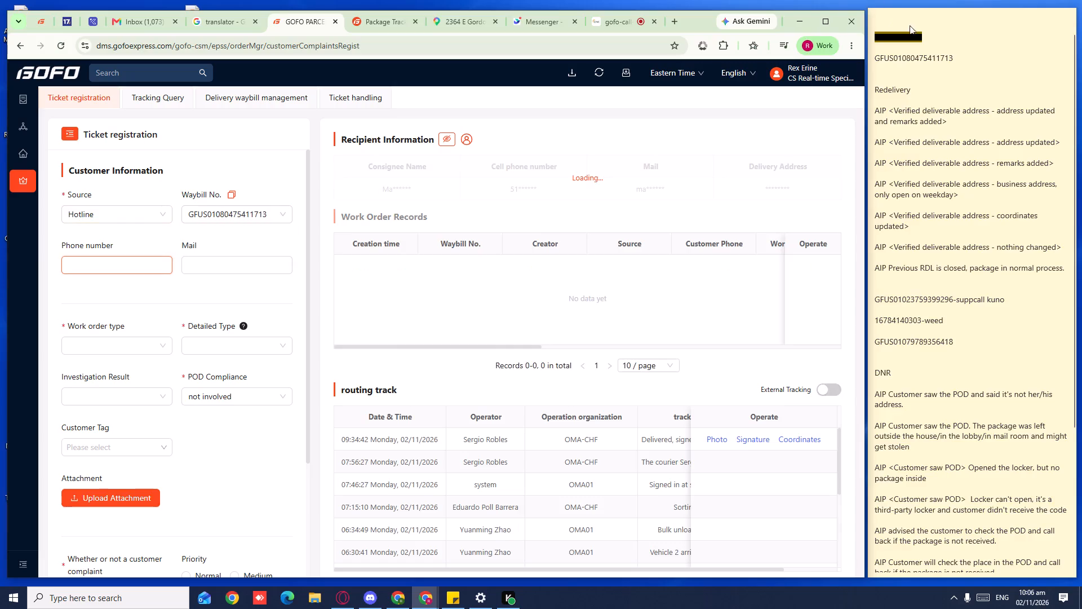
left_click(901, 43)
double_click(900, 39)
key("ctrl+c")
key("ctrl+c")
left_click(121, 258)
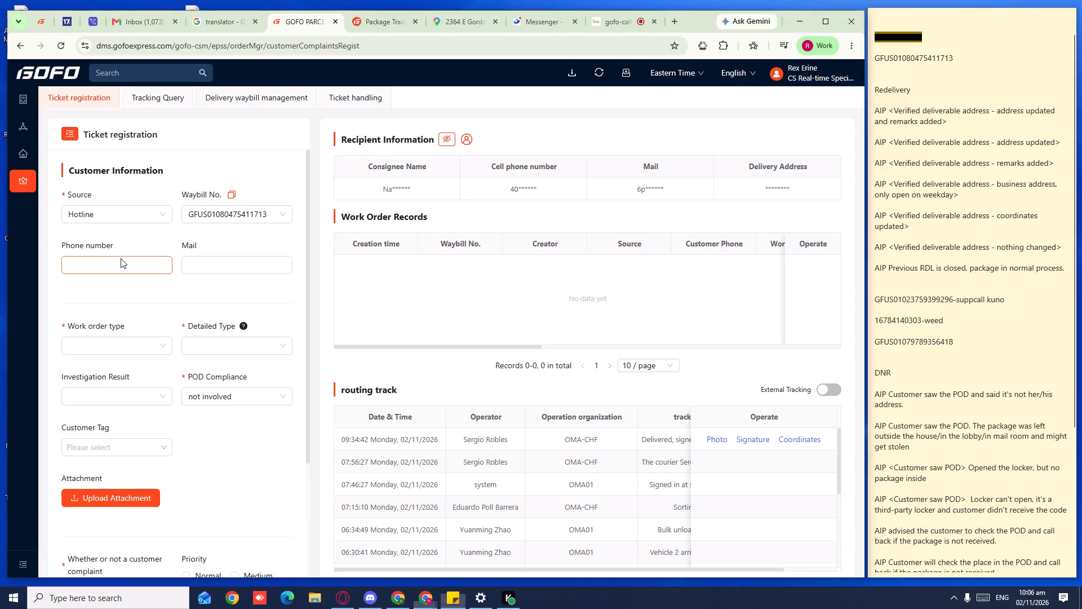
left_click(121, 270)
key("ctrl+v")
Switch to the call center console and end the active call.
left_click_drag(613, 21, 610, 27)
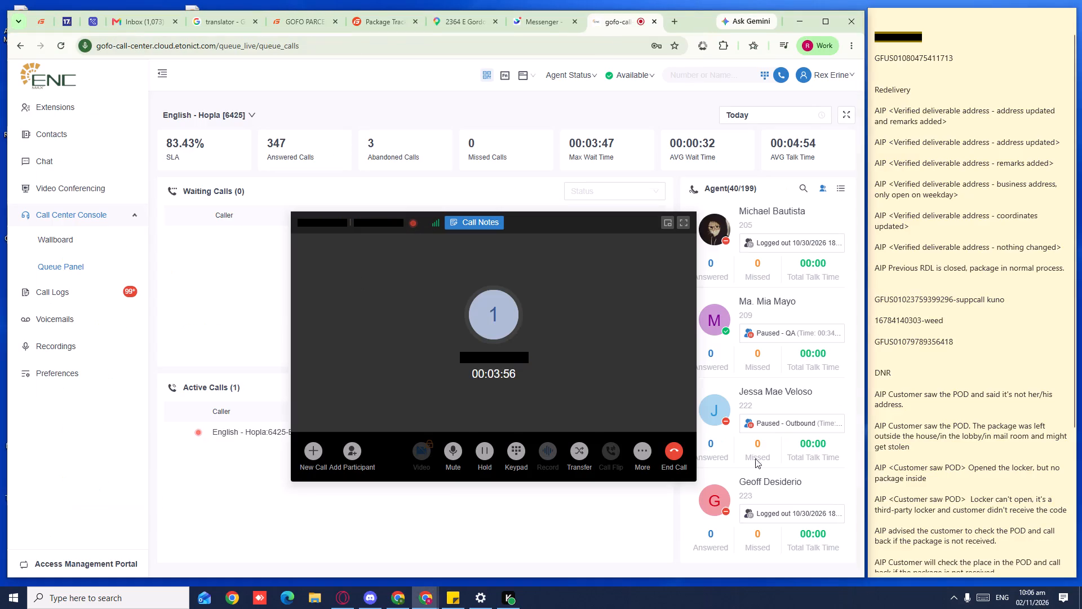
left_click(668, 455)
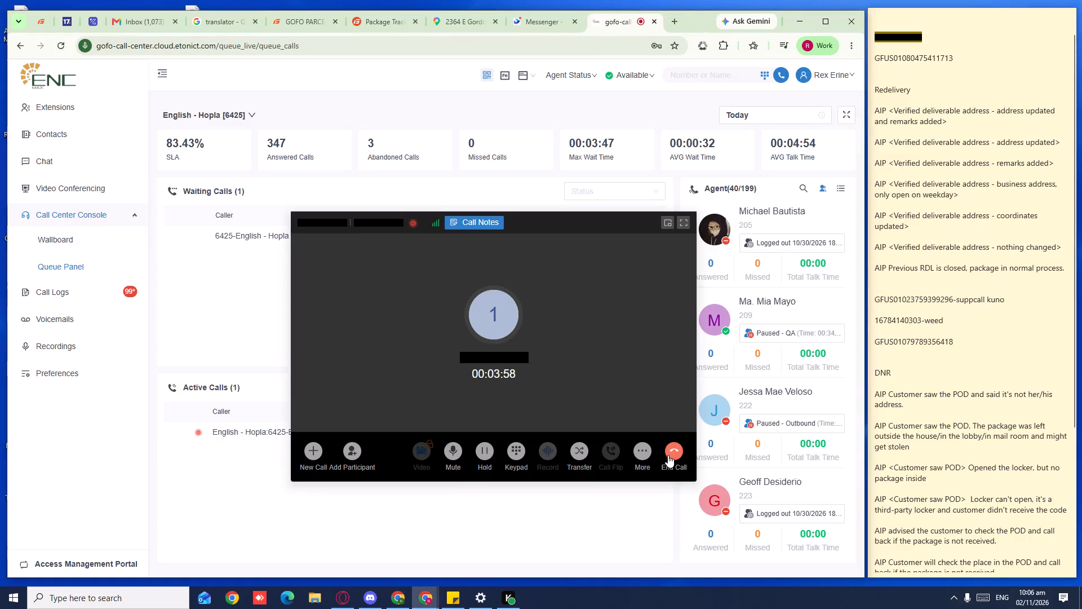
Back in the ticket registration form, set the work order type to Parcel Status Request and the detailed type to General query.
left_click(295, 16)
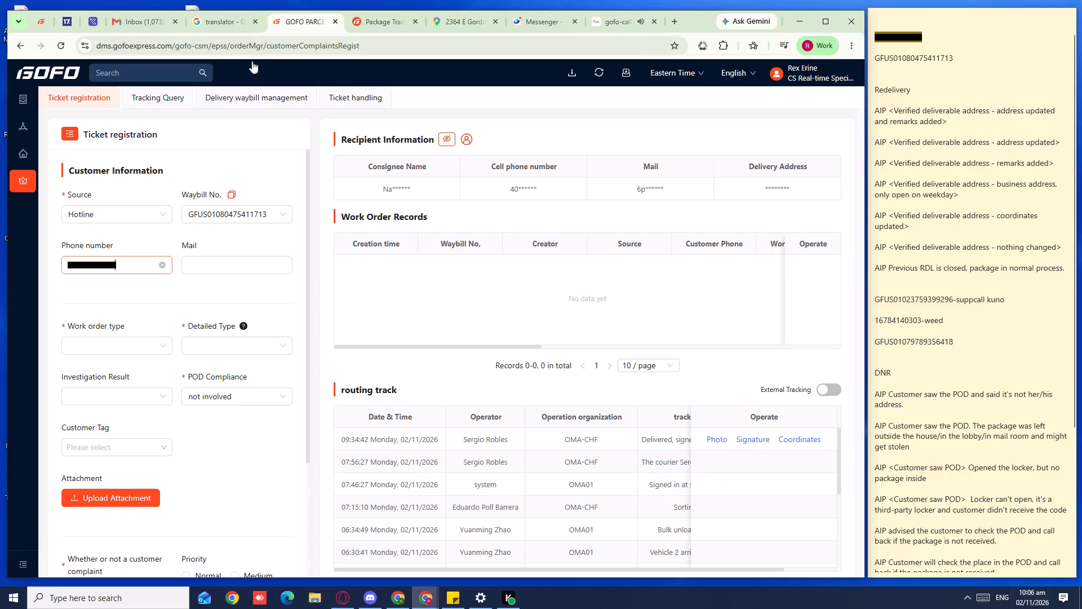
left_click(91, 361)
left_click(101, 346)
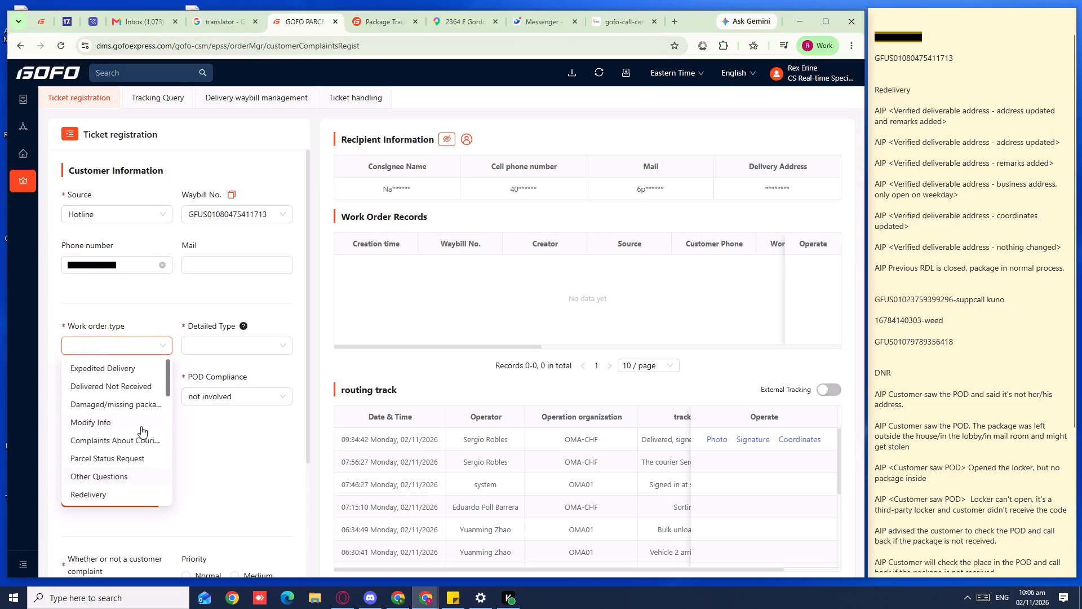
left_click(120, 456)
left_click(232, 321)
left_click(223, 336)
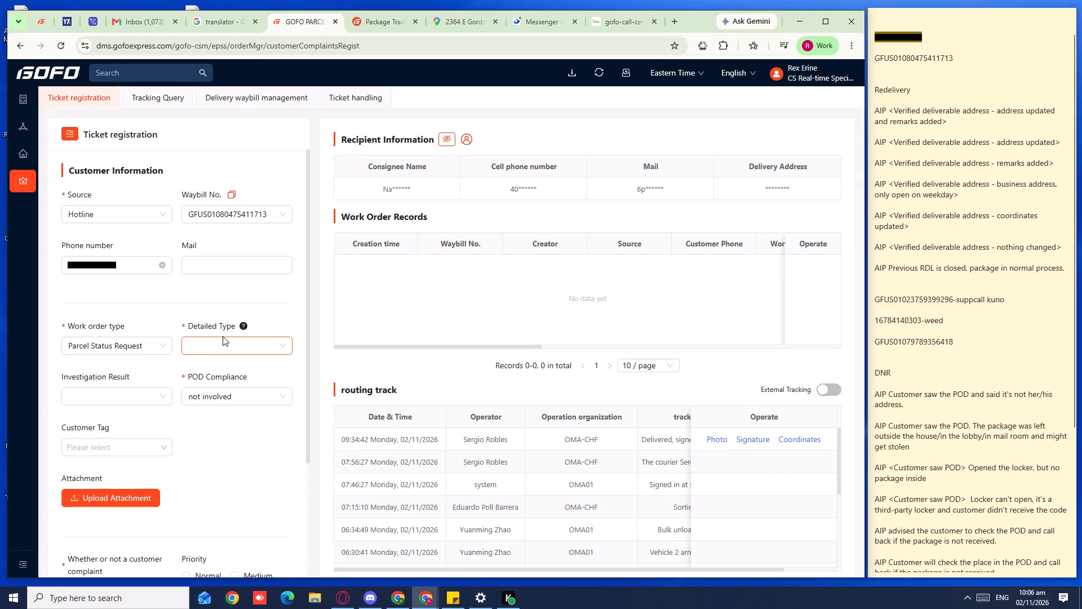
left_click(216, 347)
left_click(209, 364)
Mark the ticket as not a customer complaint, enter the remark "AIP, Status Inquiry", and submit it.
scroll(24, 527, "down", 3)
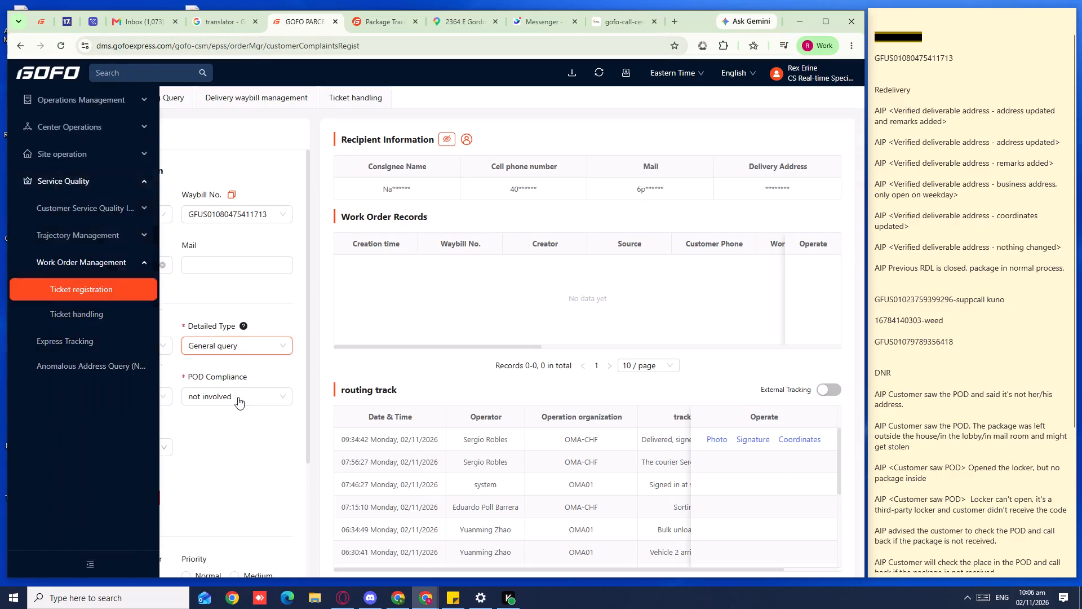
scroll(227, 445, "down", 2)
scroll(167, 483, "down", 3)
left_click(74, 423)
left_click(118, 521)
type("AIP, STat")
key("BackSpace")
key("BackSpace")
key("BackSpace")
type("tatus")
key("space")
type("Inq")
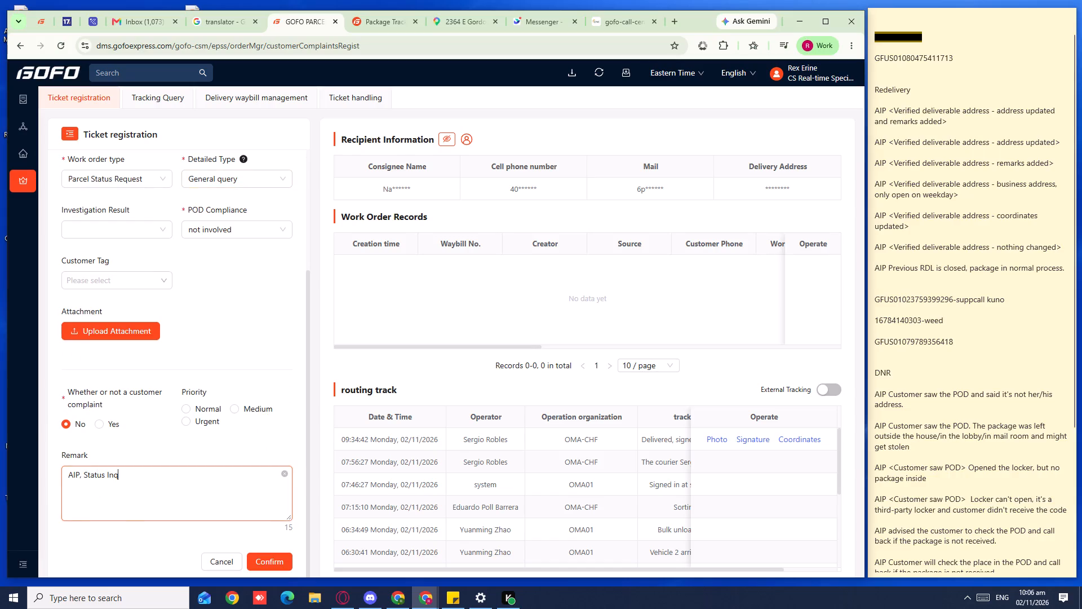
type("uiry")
left_click(259, 561)
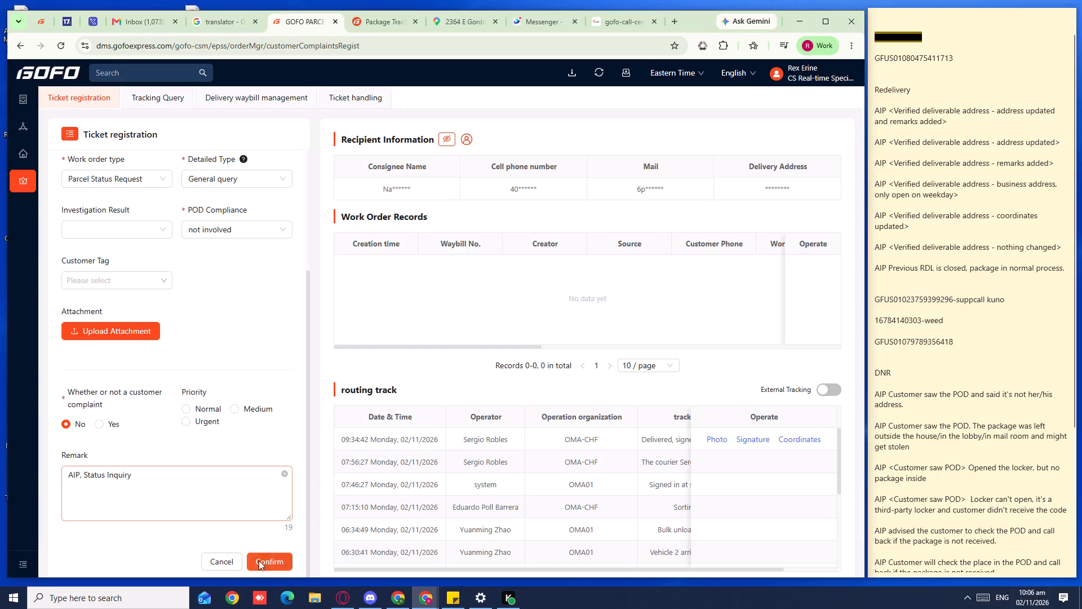
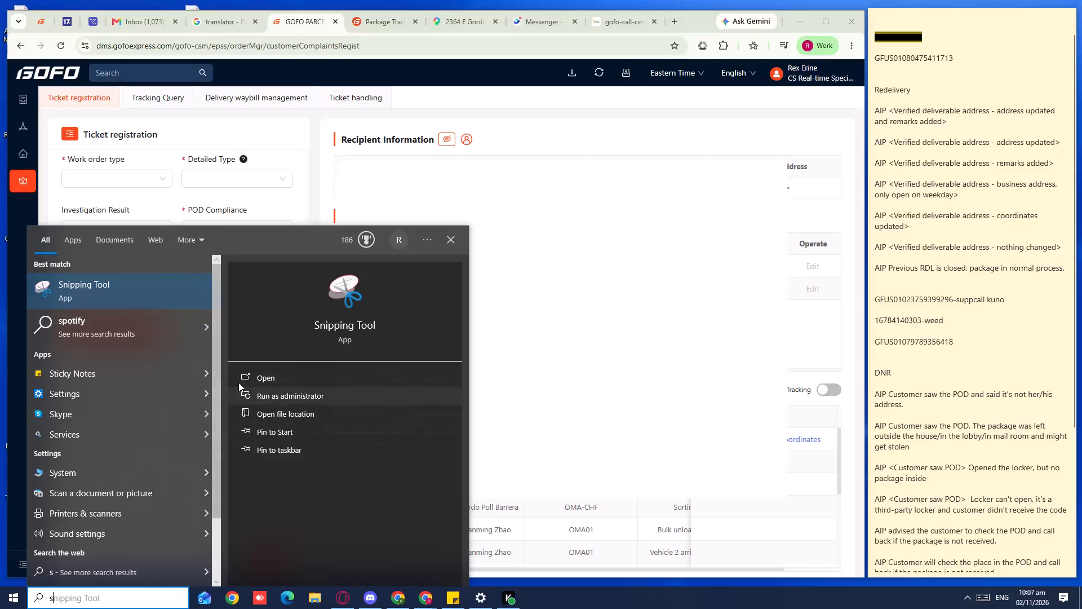
Open Calculator and multiply 140 by 30.
key("BackSpace")
type("ca")
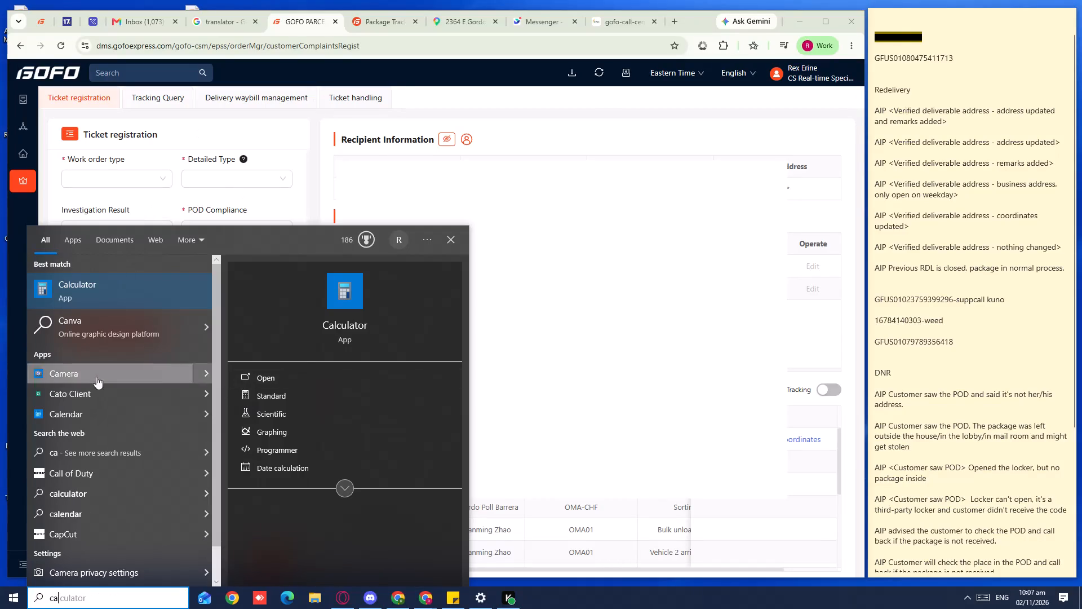
left_click(117, 285)
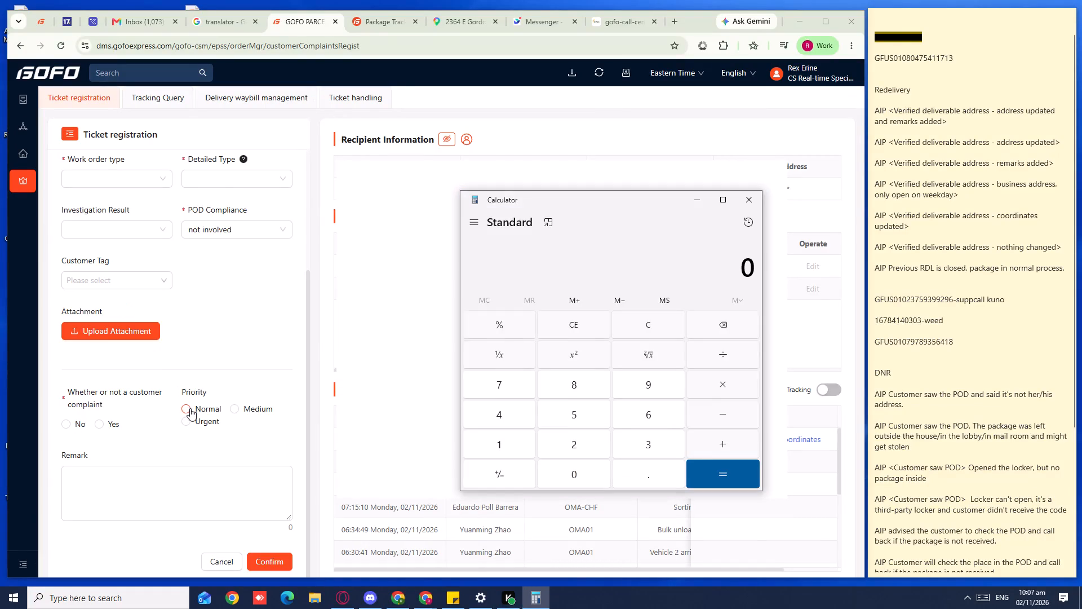
type("125")
key("Return")
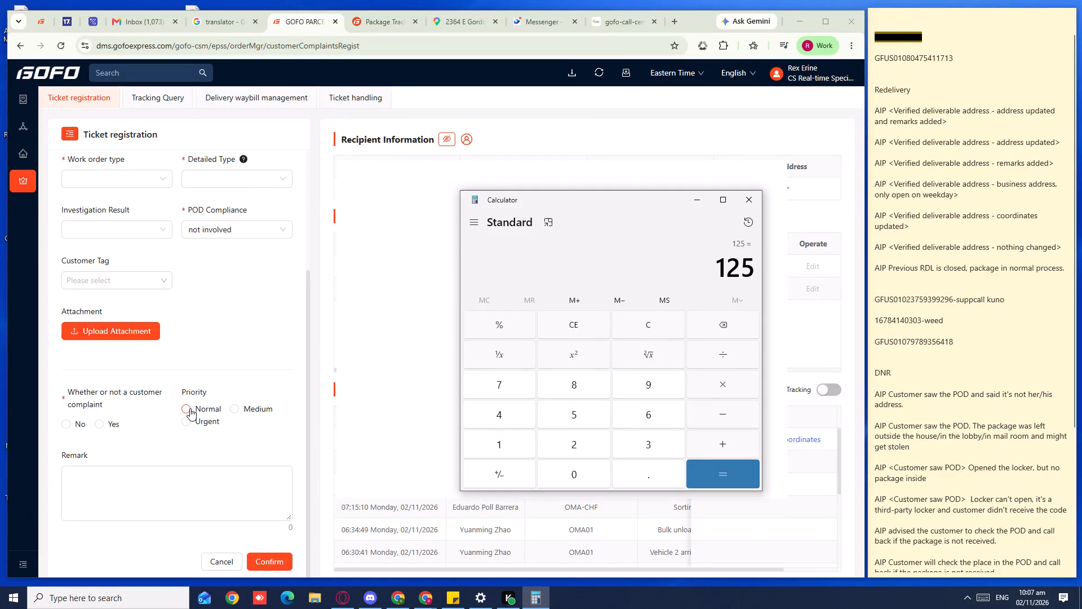
key("0")
type("140")
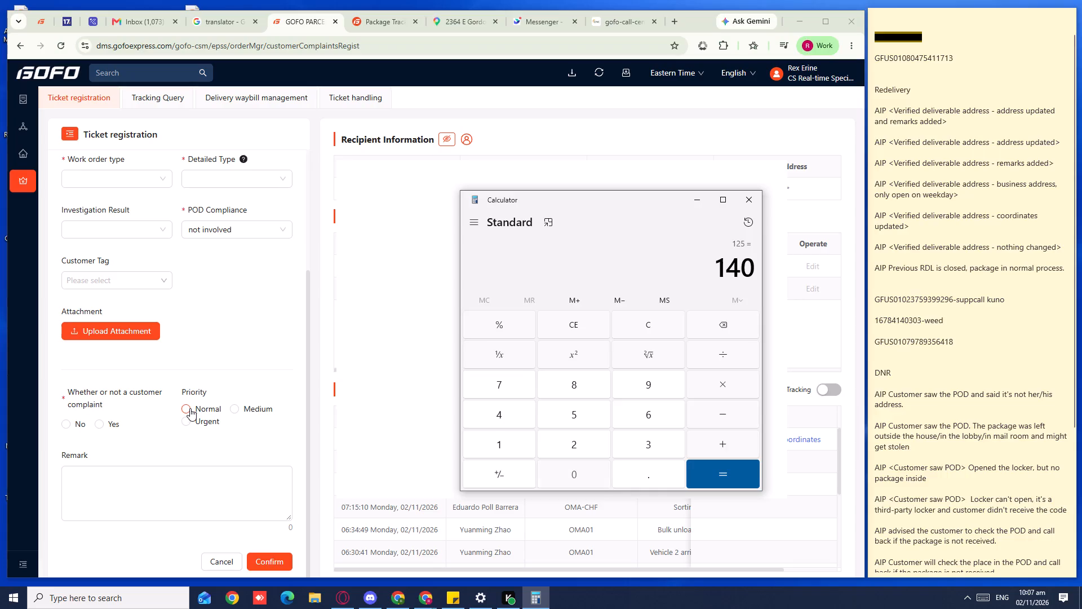
key("plus")
type("*30")
key("Return")
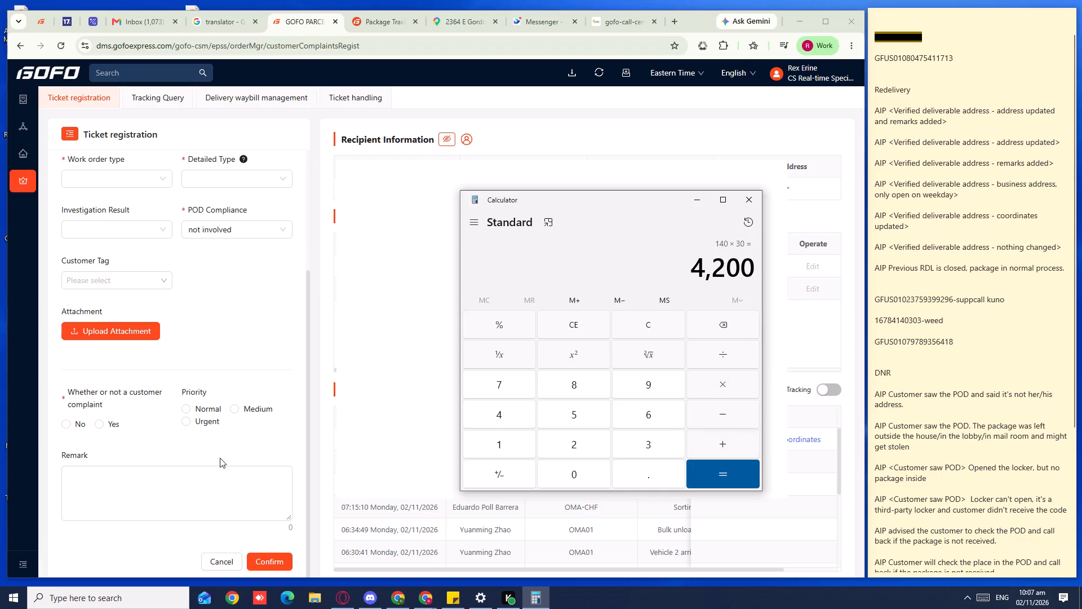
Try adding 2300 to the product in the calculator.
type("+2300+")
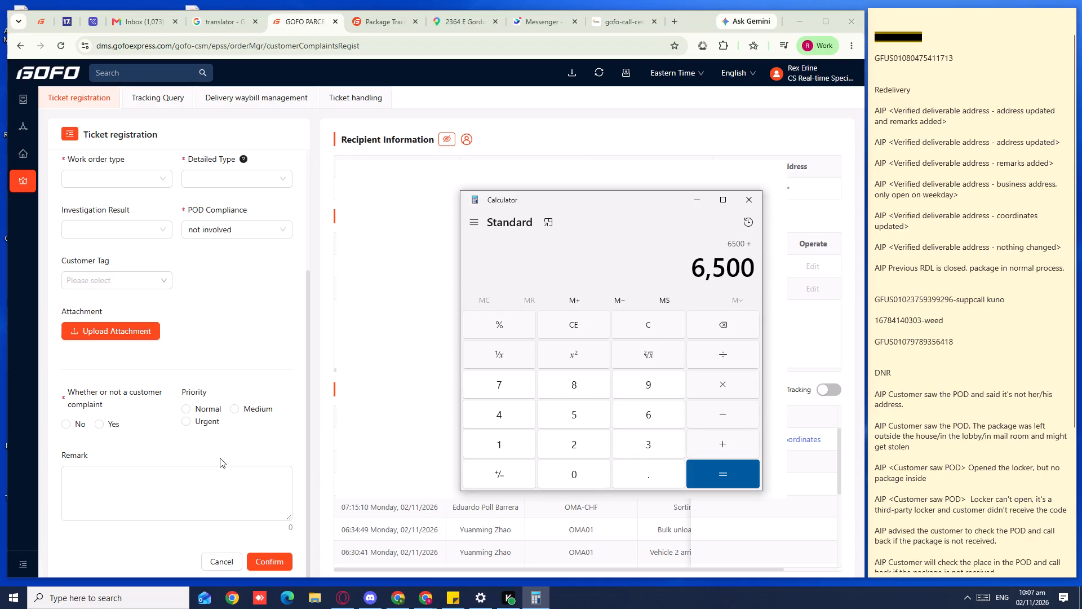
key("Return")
Start a new calculation adding 23000 to 4200.
key("0")
key("4")
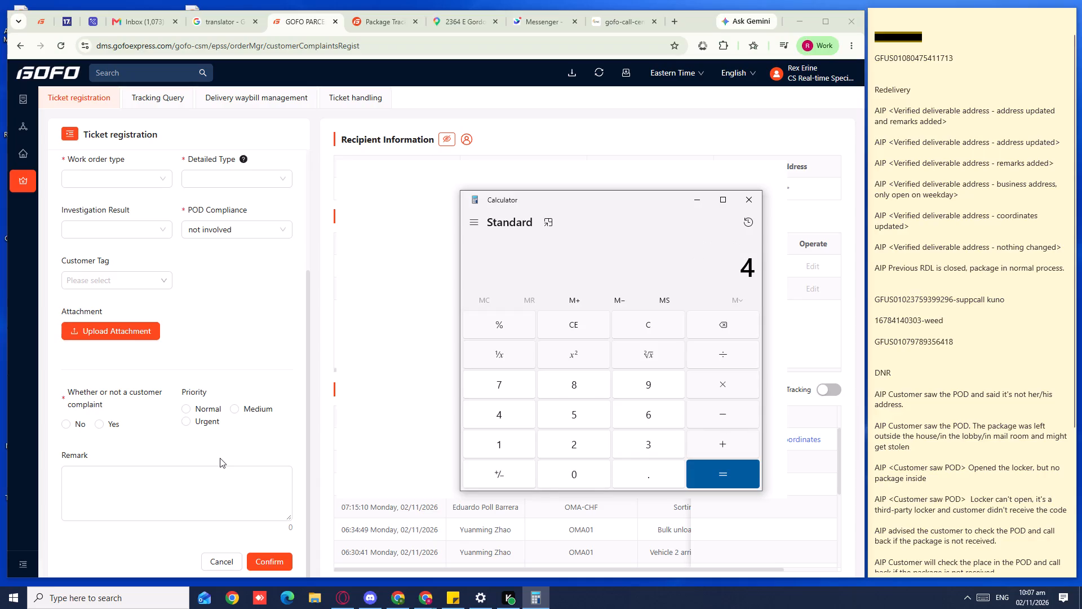
type("200+")
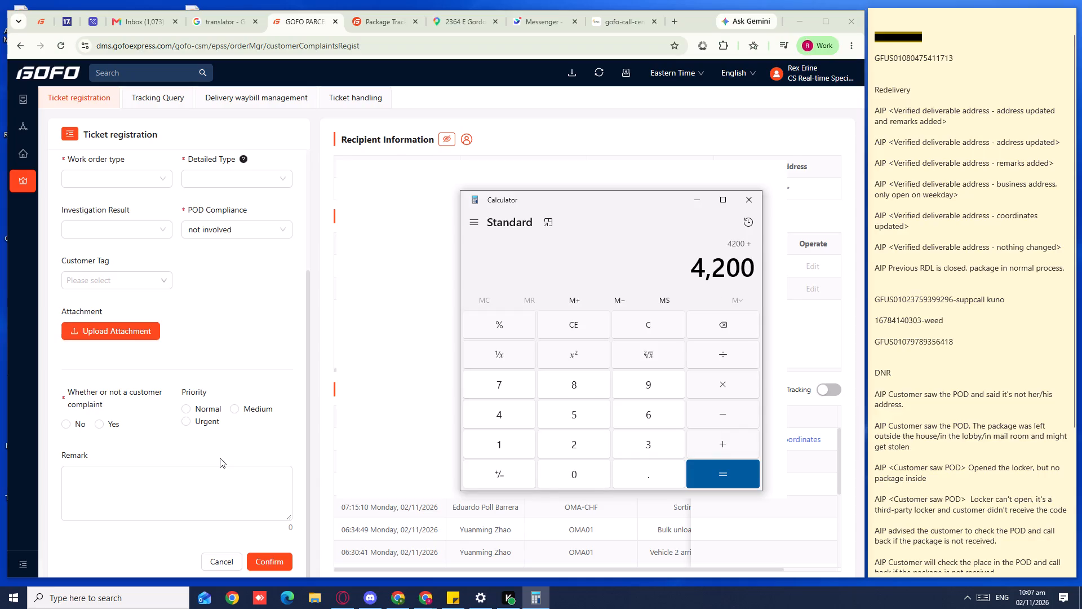
type("23000+")
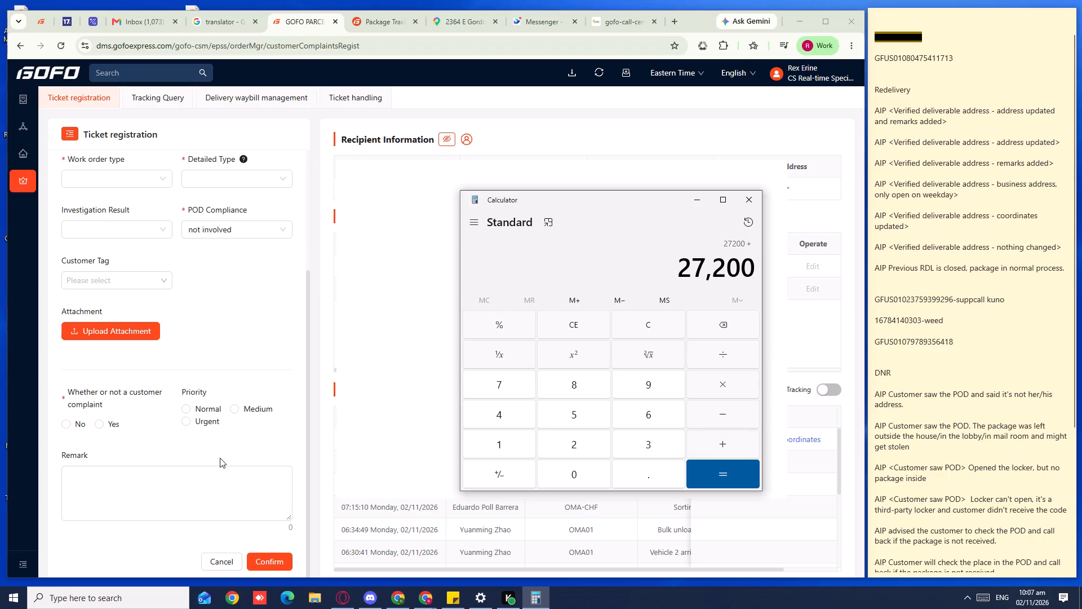
key("Return")
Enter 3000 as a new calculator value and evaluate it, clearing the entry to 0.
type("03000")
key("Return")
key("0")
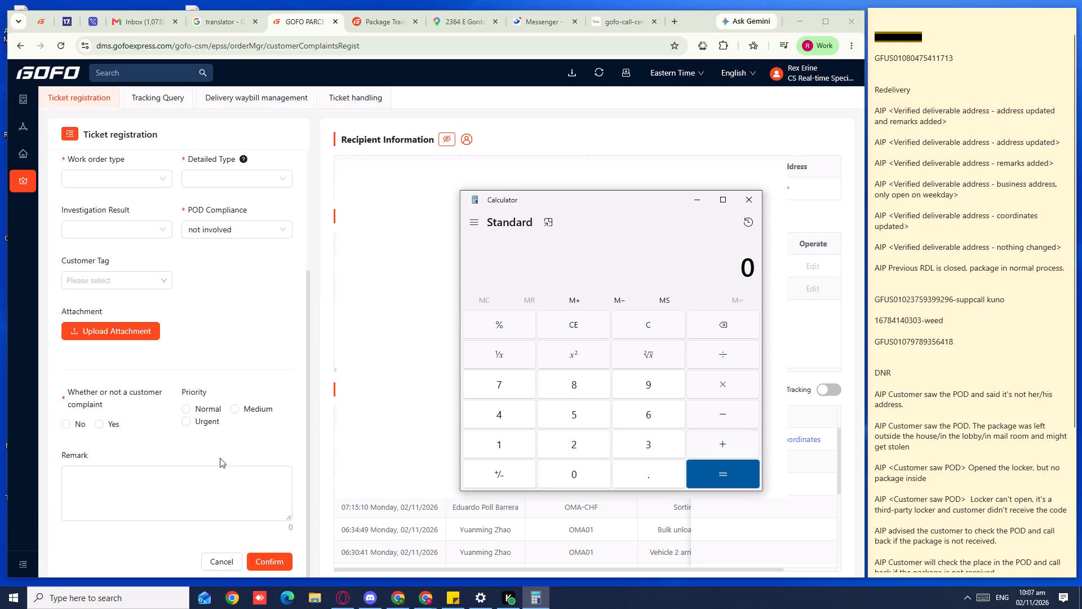
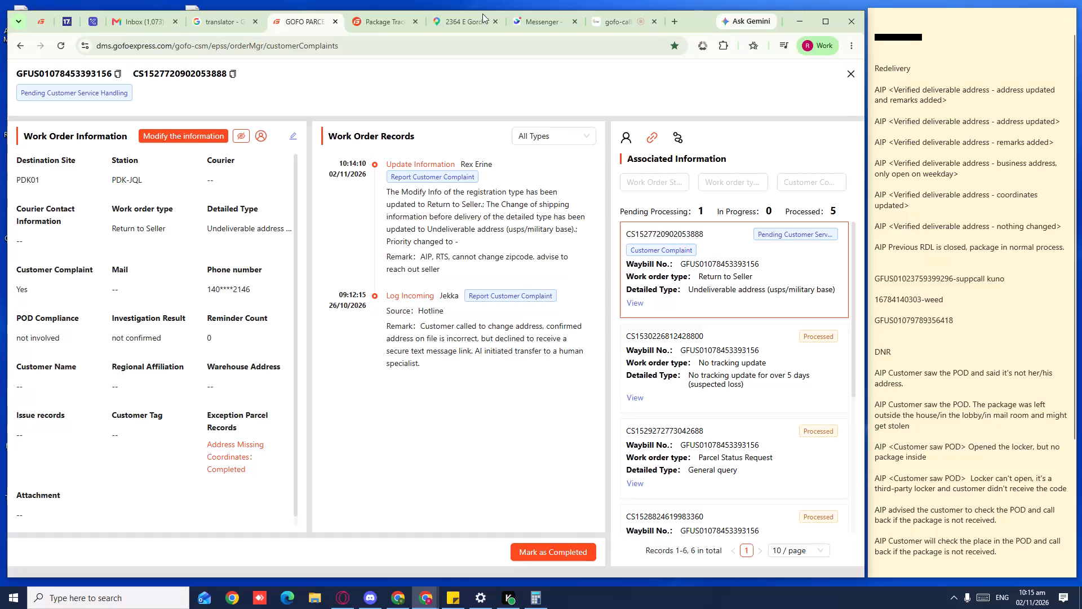
Copy the current caller's phone number from the call center window and replace the old number atop the sticky note with it.
left_click(613, 20)
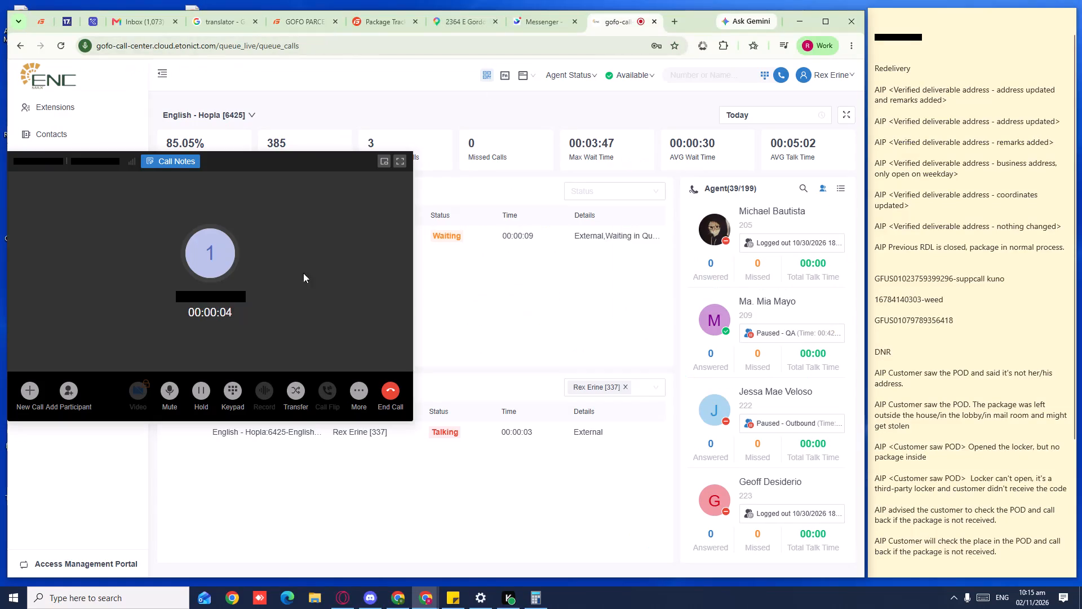
left_click(245, 298)
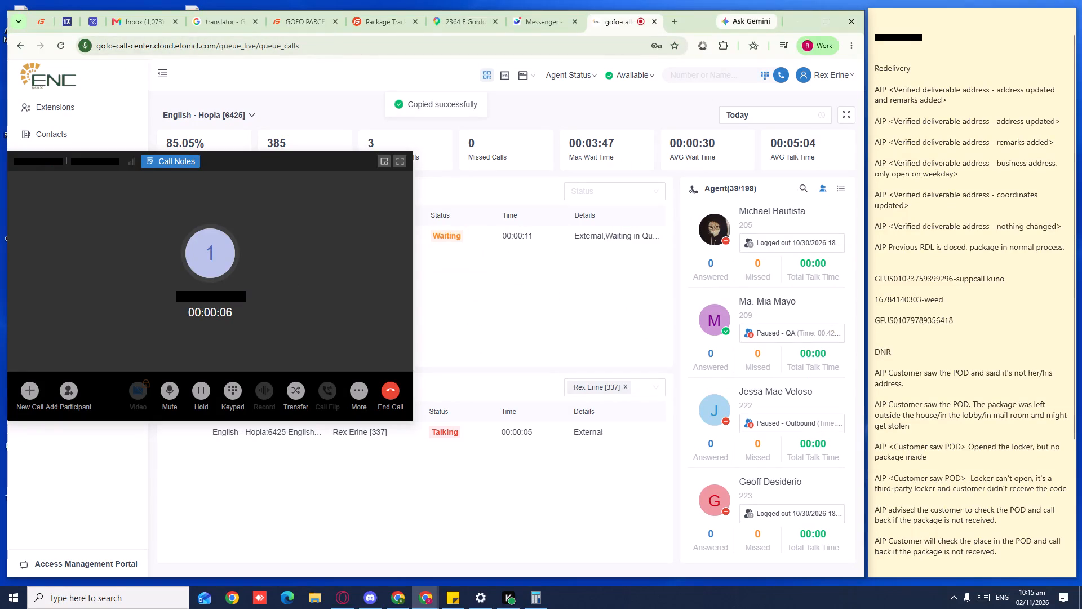
double_click(903, 41)
key("Delete")
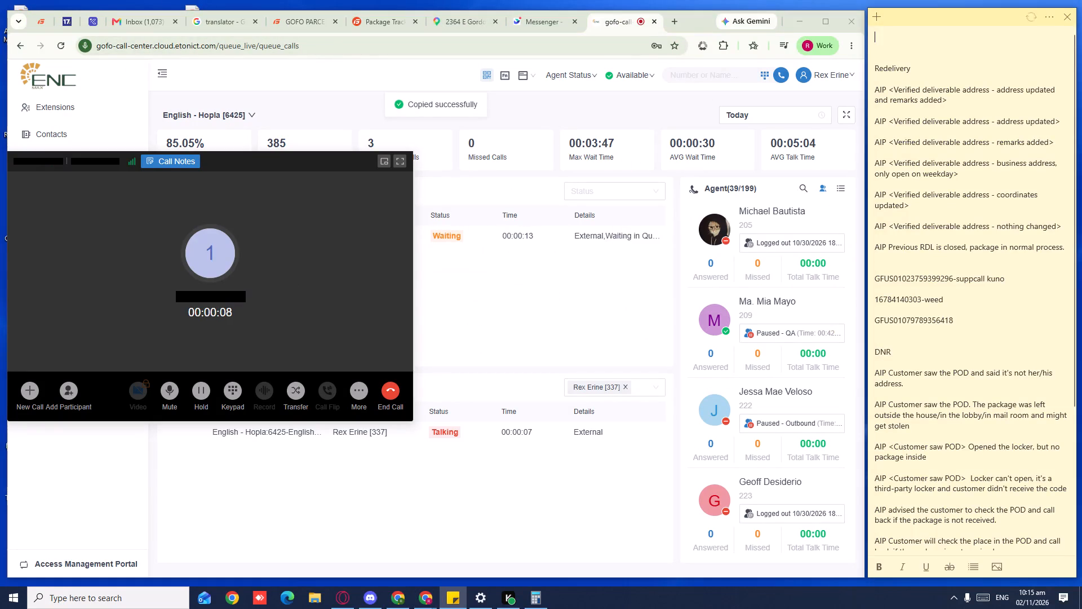
key("ctrl+v")
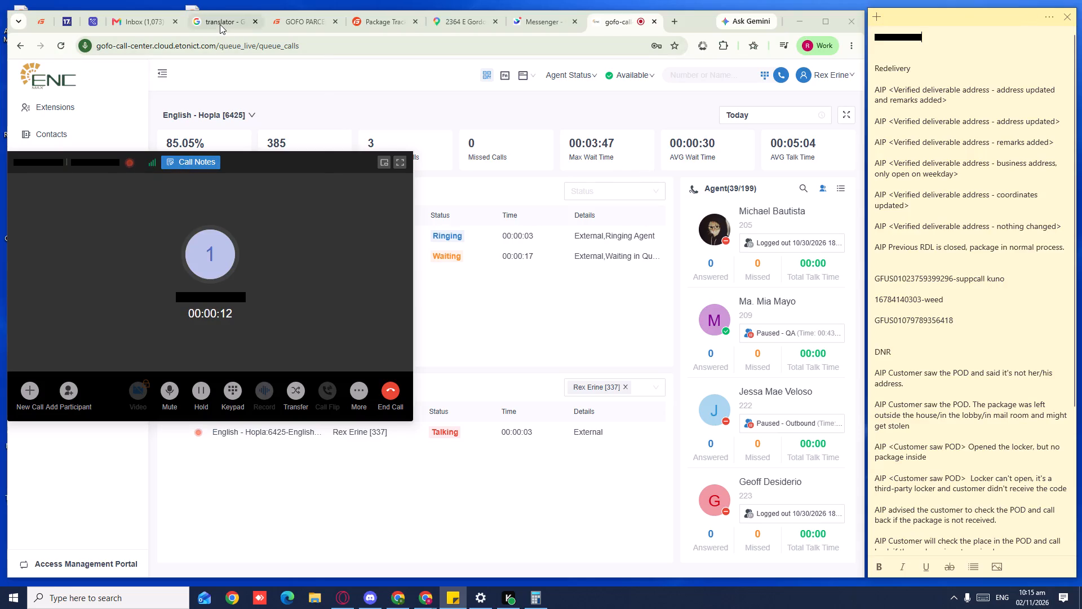
Close the previous caller's work order details in the GOFO portal and clear the waybill number filter in Ticket handling.
left_click(305, 24)
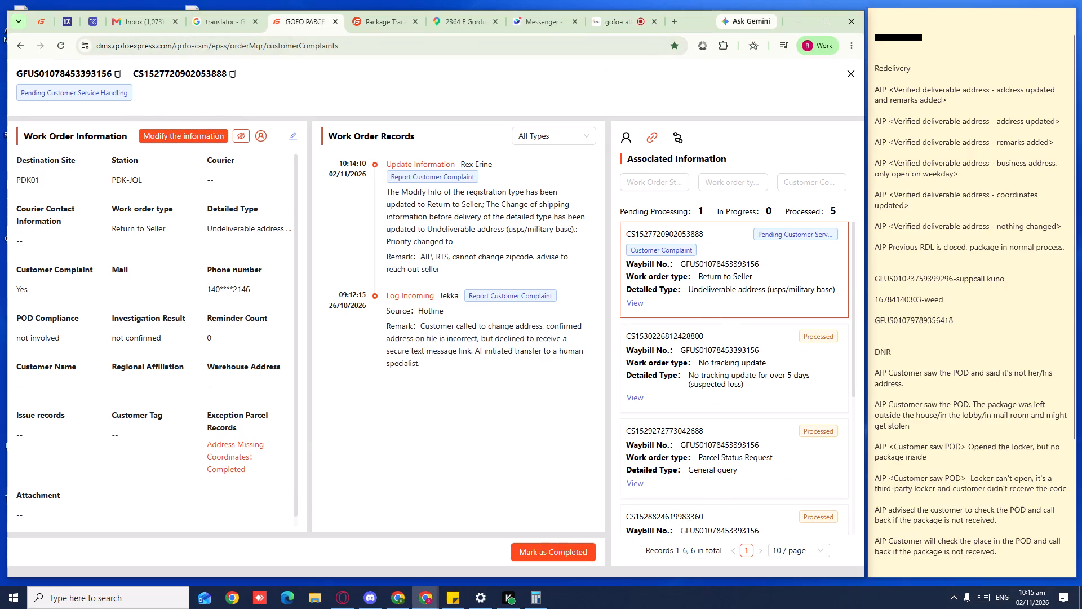
left_click(855, 72)
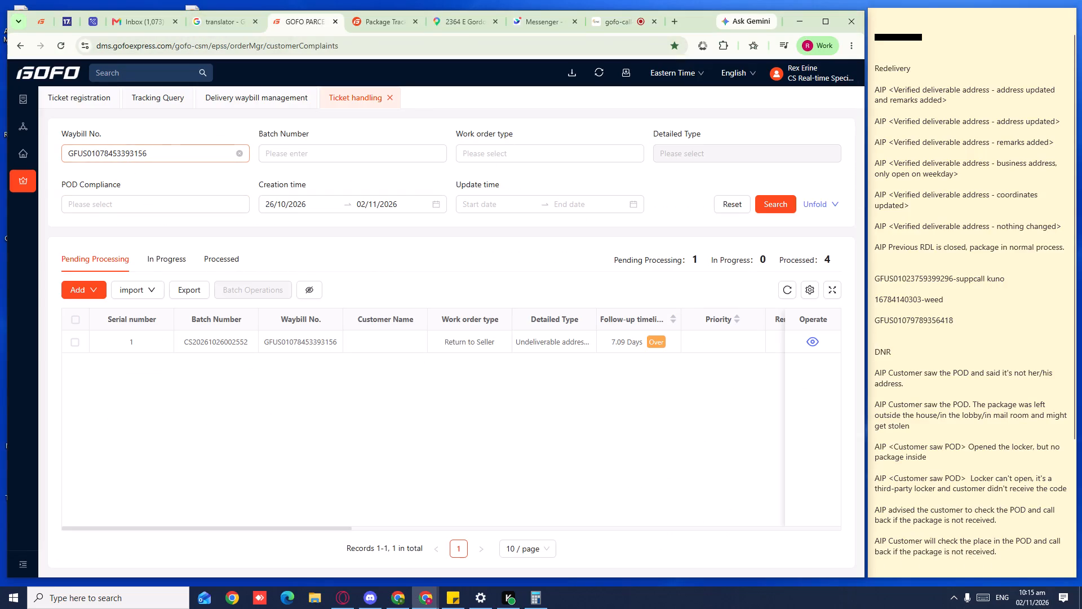
left_click(242, 155)
Look up the new caller's phone number in Ticket registration's Phone Record Lookup and copy the waybill number from the call-in record.
left_click(86, 107)
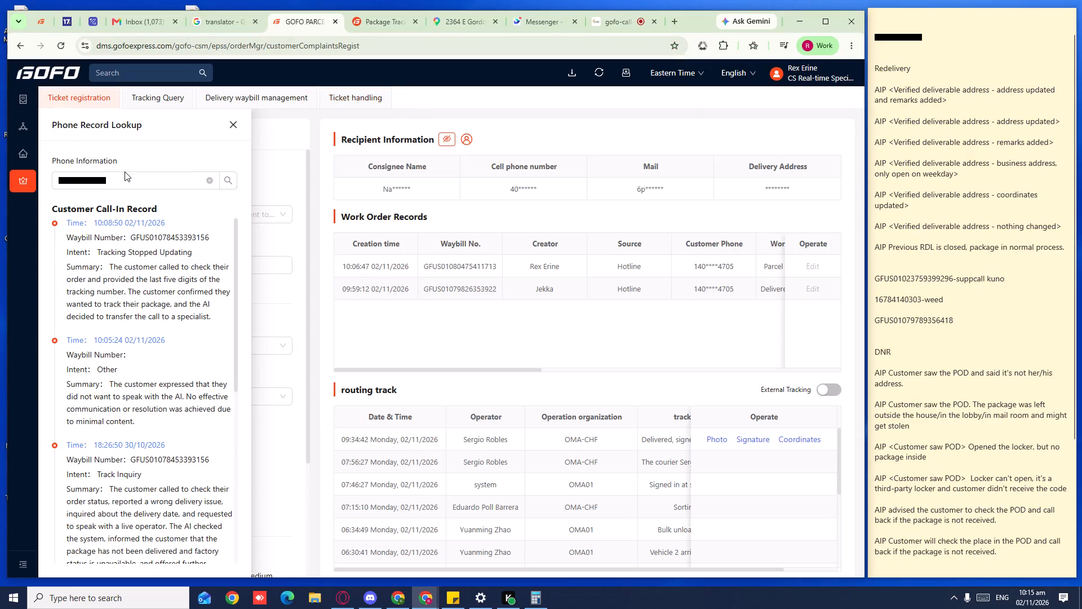
left_click(209, 183)
key("ctrl+v")
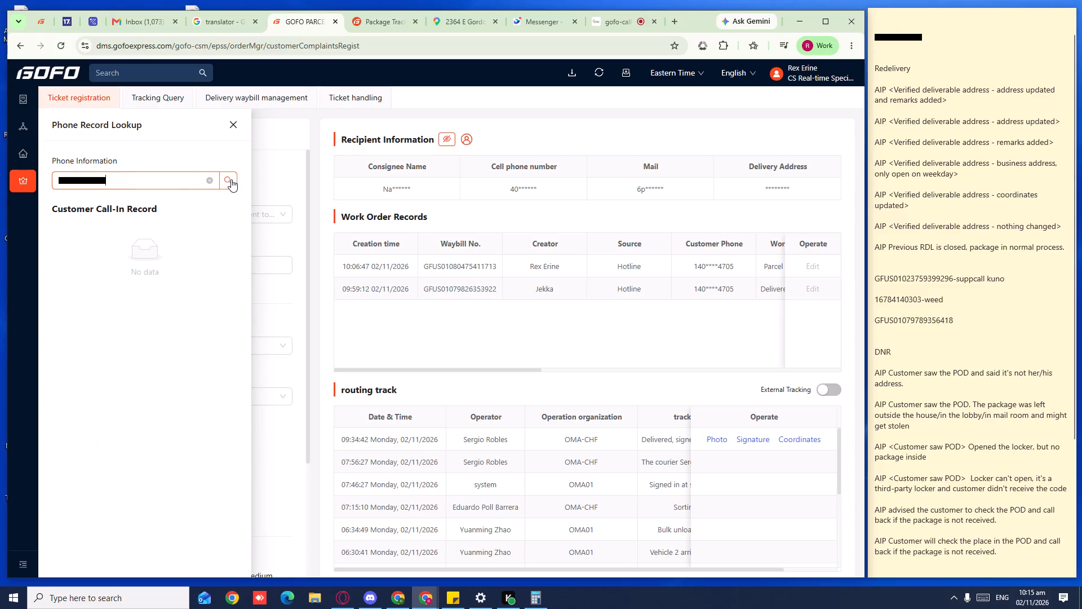
left_click(231, 179)
double_click(197, 239)
key("ctrl+c")
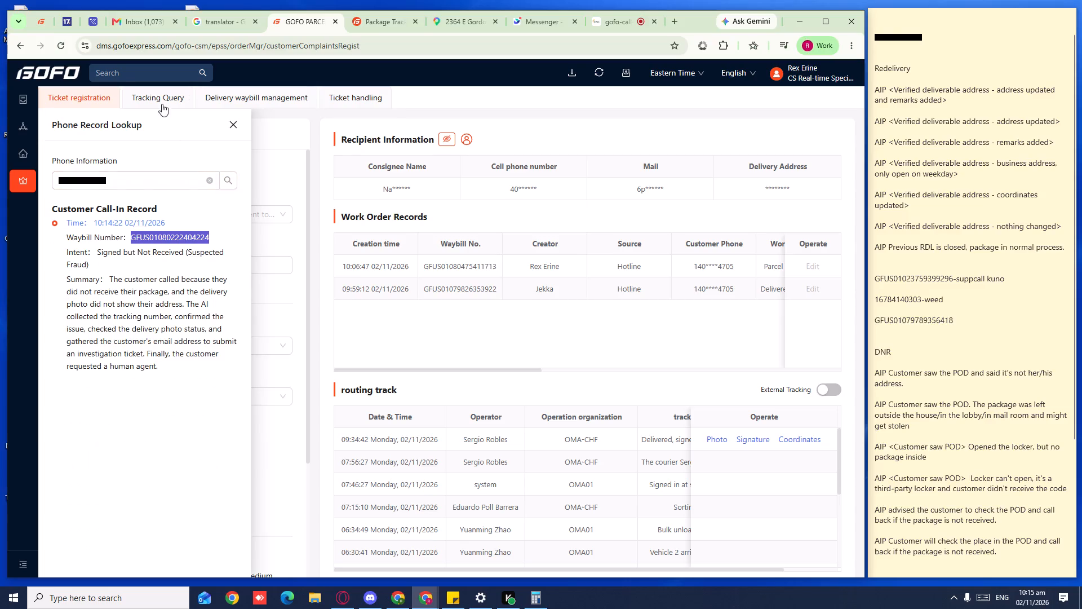
key("ctrl+c")
left_click(160, 94)
double_click(150, 161)
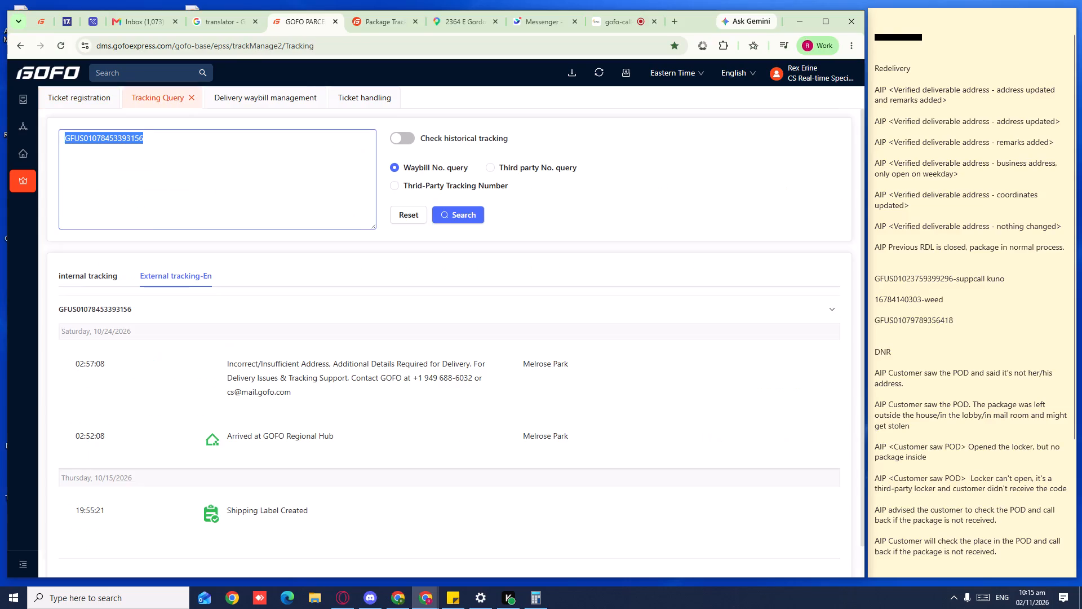
key("Delete")
key("ctrl+v")
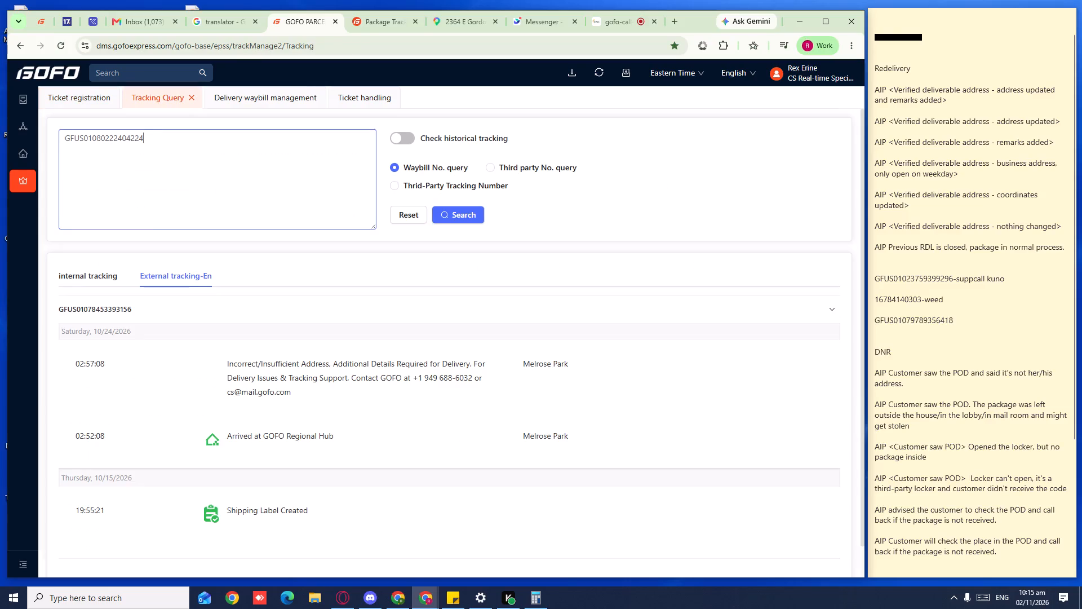
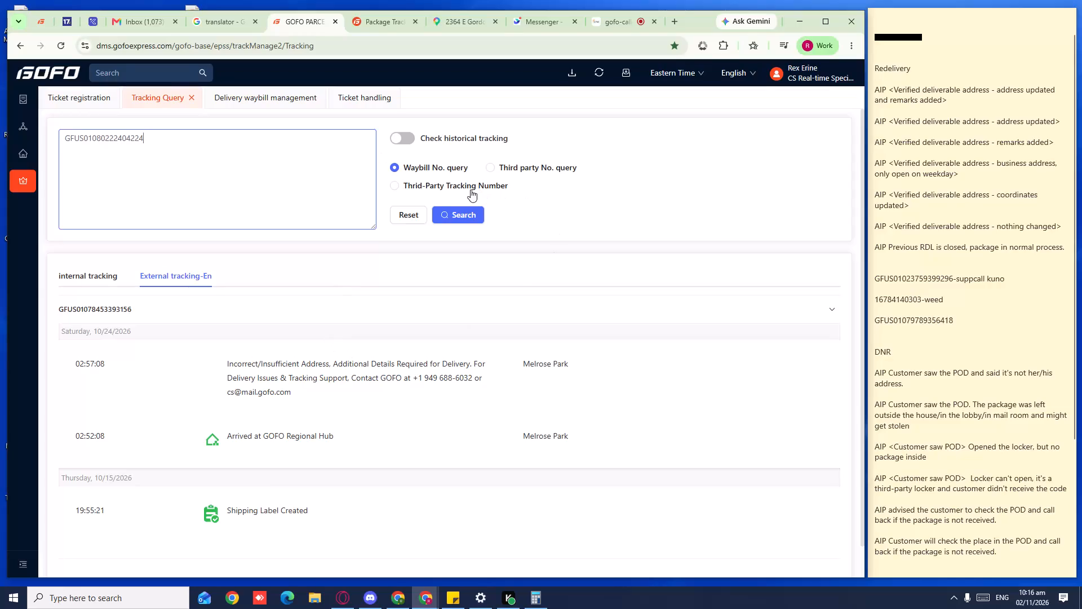
left_click(462, 219)
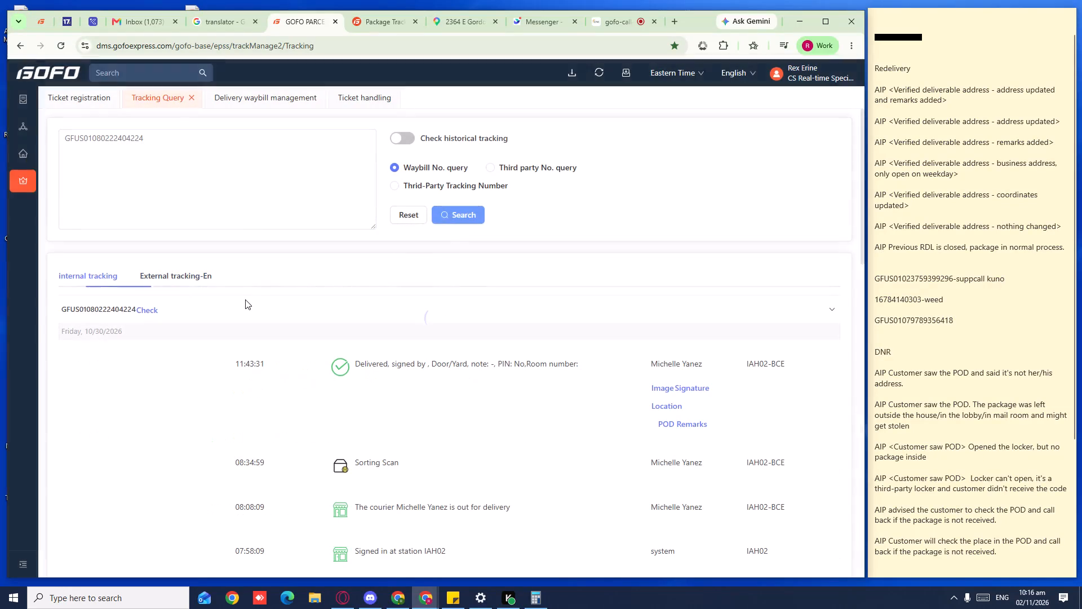
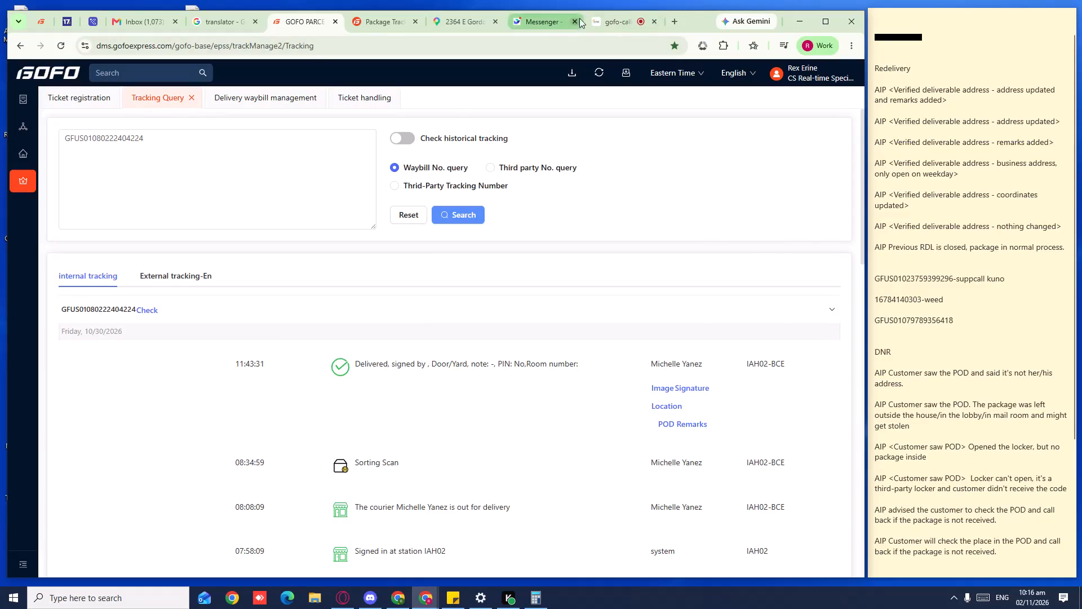
Check the ongoing call on the call-center queue page and go to the caller details in the sticky note.
left_click(612, 16)
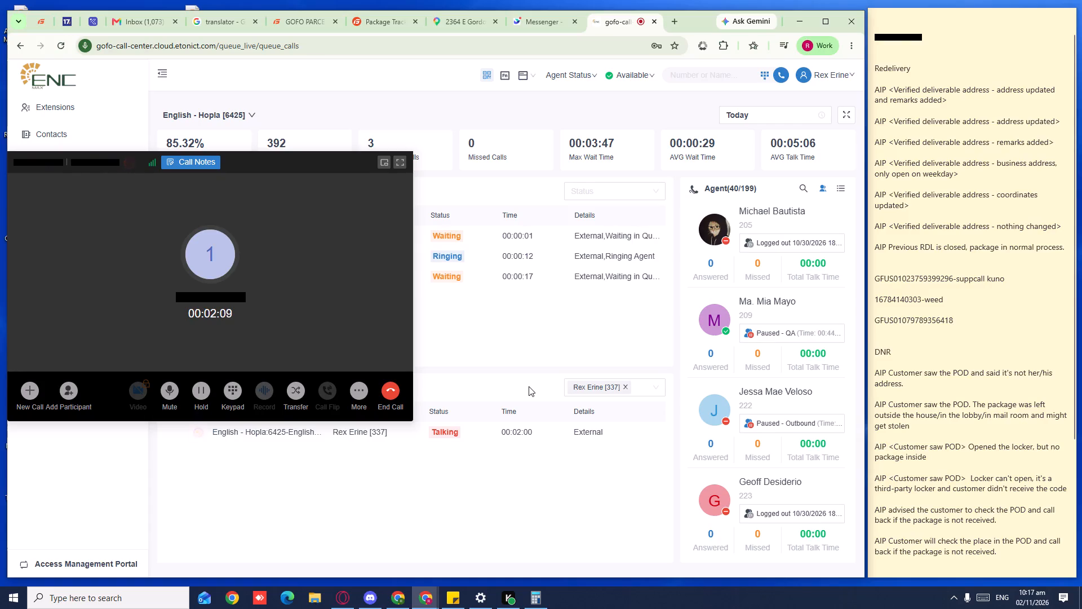
left_click(889, 51)
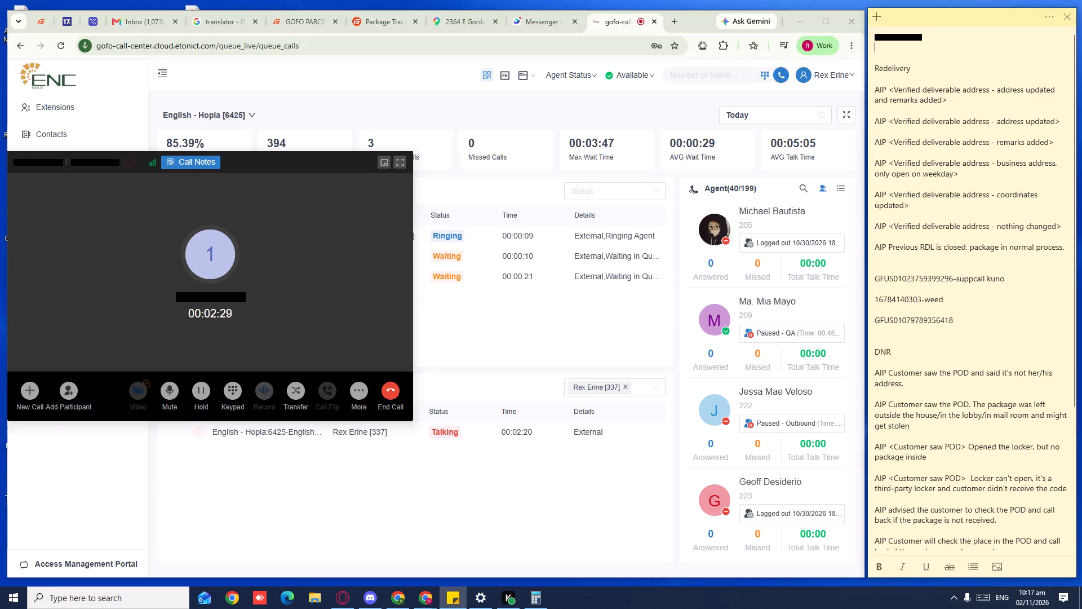
left_click(304, 17)
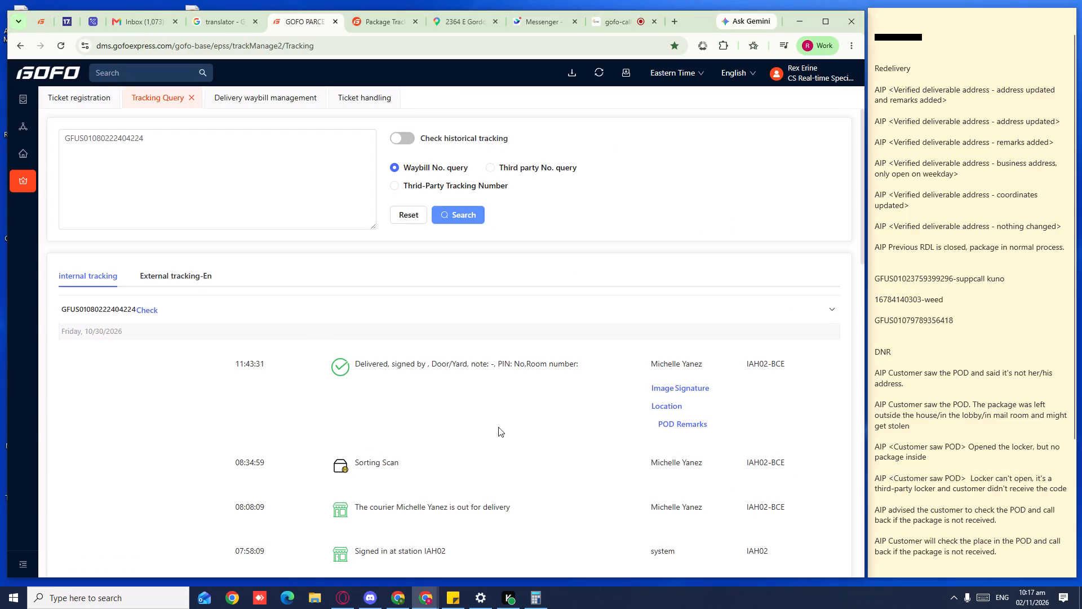
left_click(666, 392)
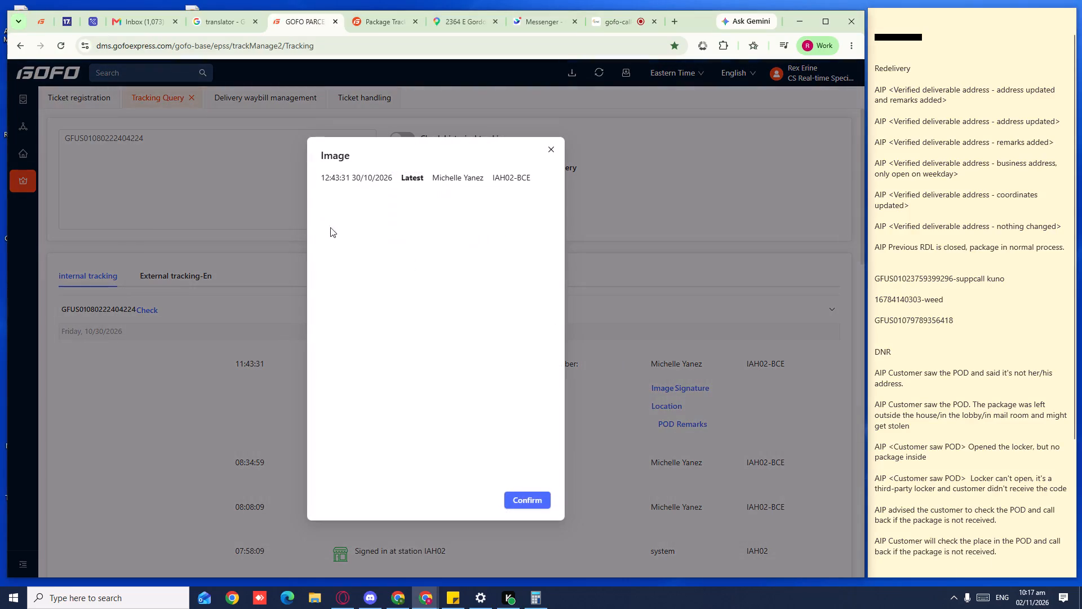
left_click(340, 232)
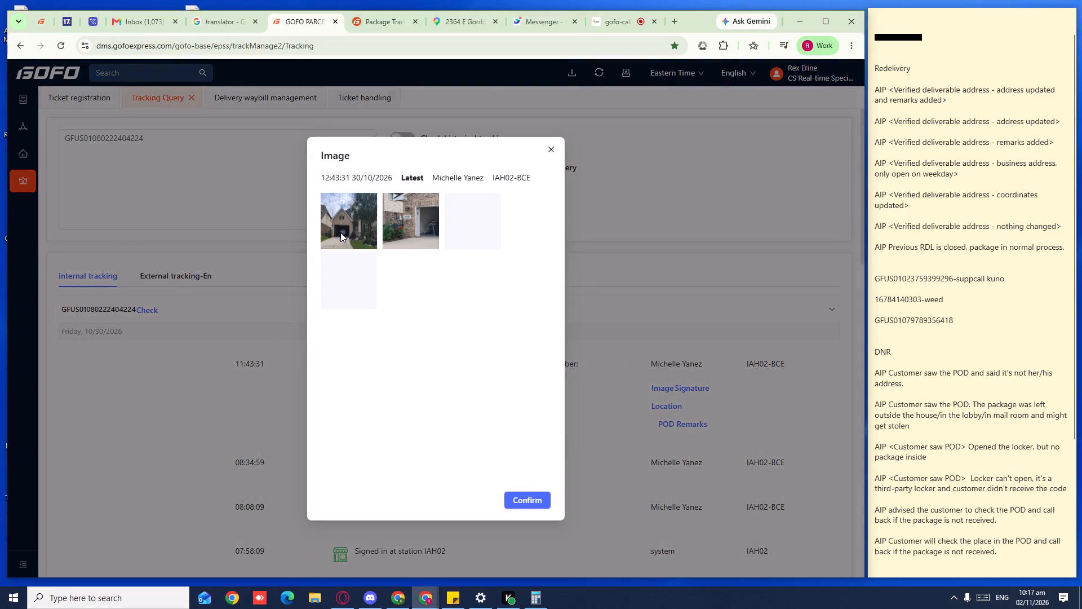
left_click(827, 320)
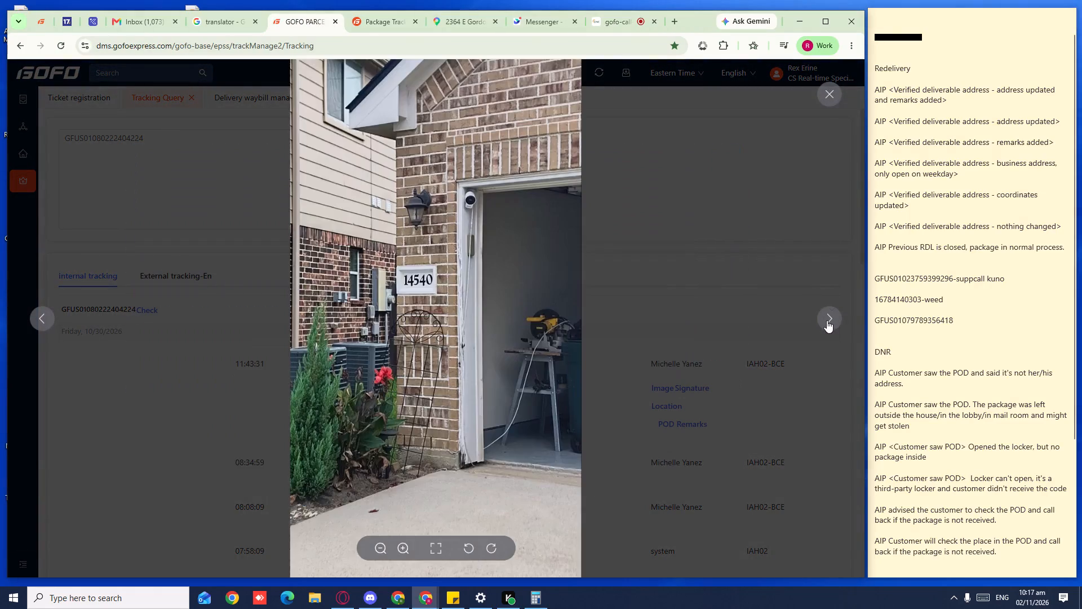
left_click(827, 320)
left_click(826, 320)
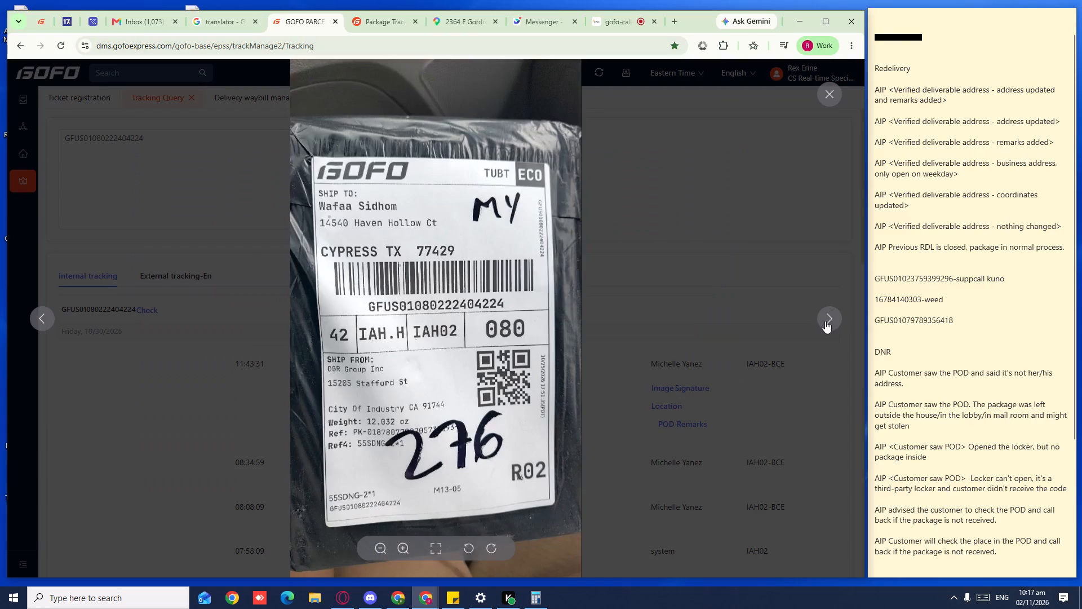
left_click(825, 321)
left_click(825, 321)
left_click(825, 321)
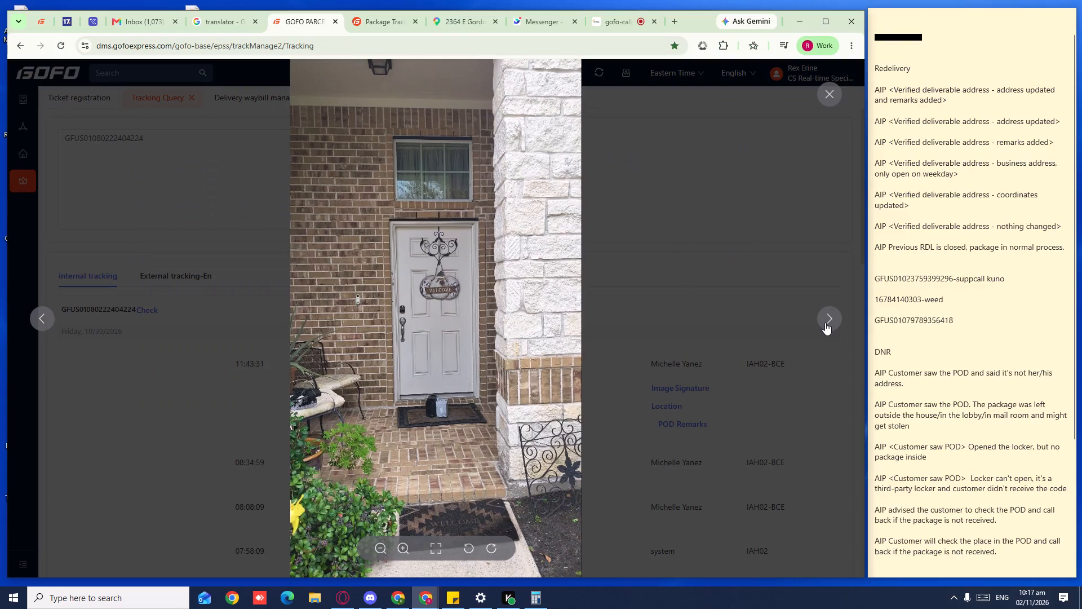
left_click(825, 323)
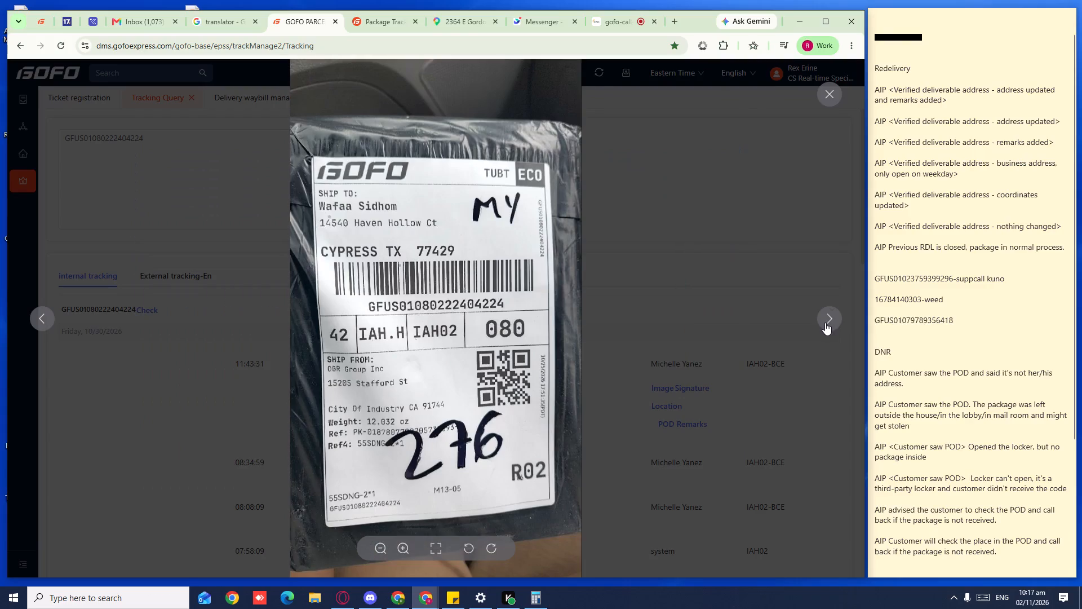
left_click(825, 323)
left_click(825, 323)
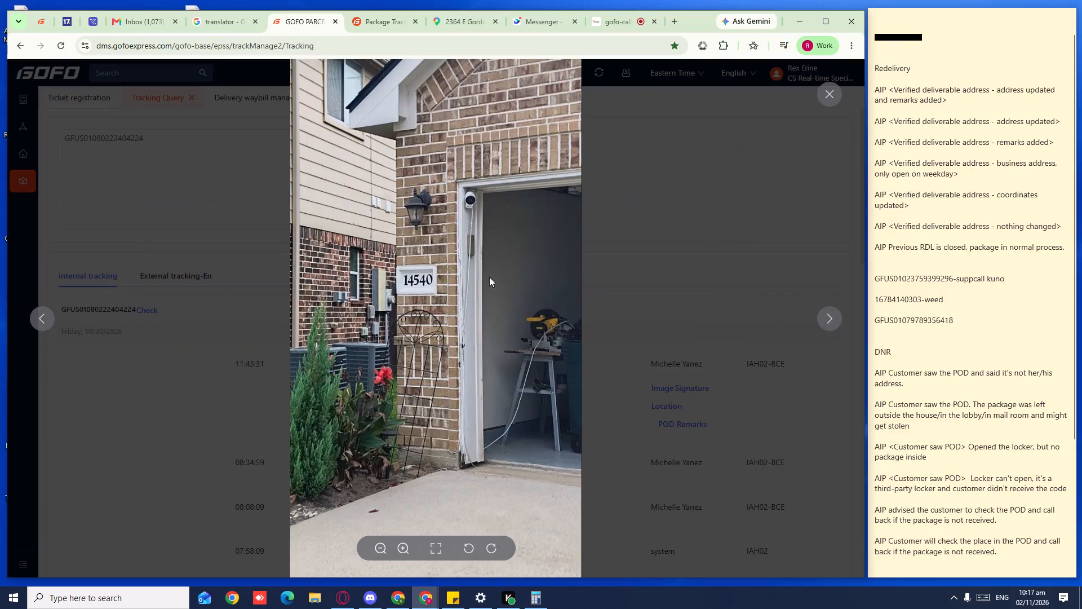
Examine the front door photo up close around the packages on the doormat, and close the enlarged photo.
left_click(821, 326)
scroll(397, 364, "up", 4)
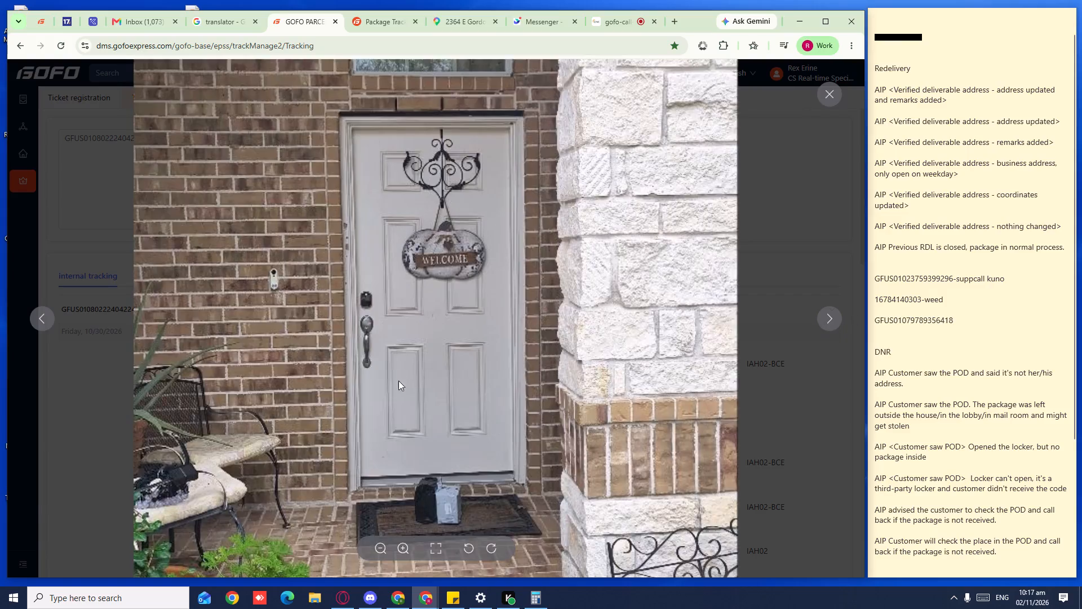
scroll(398, 381, "up", 3)
left_click_drag(512, 472, 509, 143)
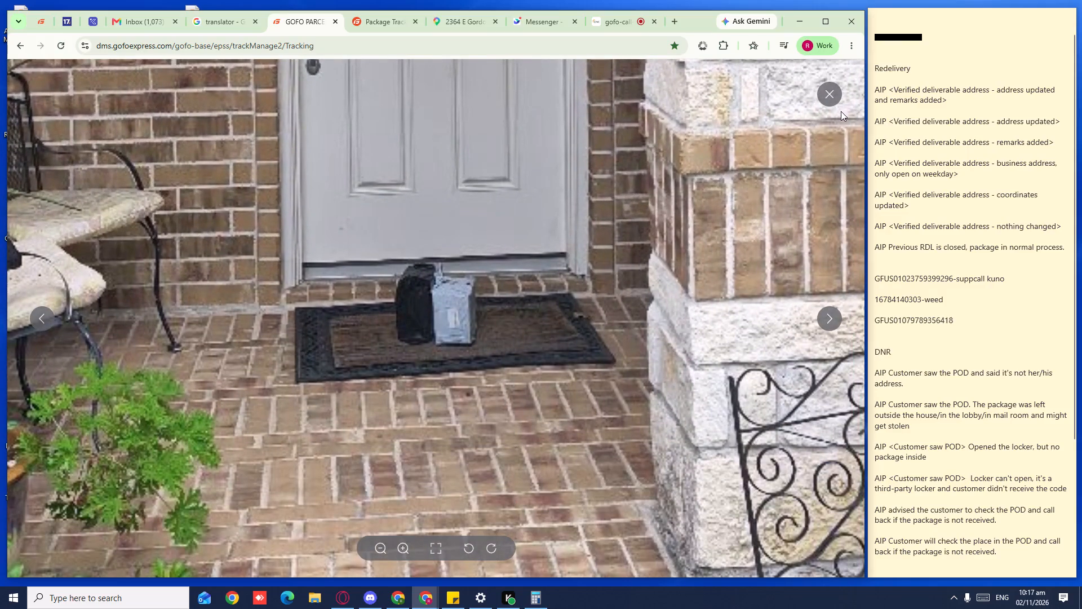
left_click(831, 98)
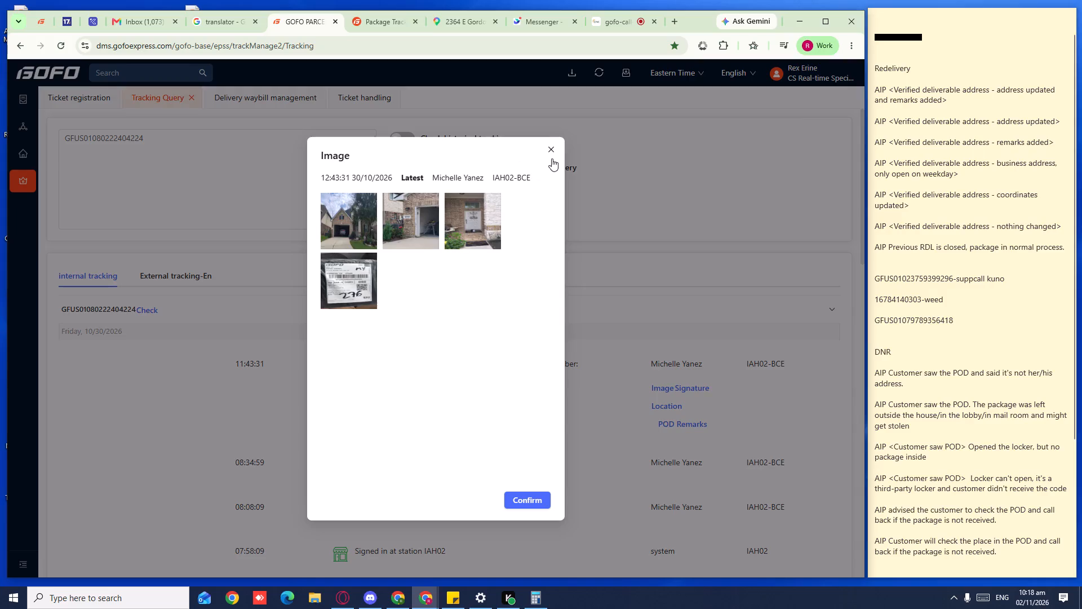
Close the proof-of-delivery images, check the waybill loaded in Delivery waybill management, and return to Tracking Query.
left_click(552, 151)
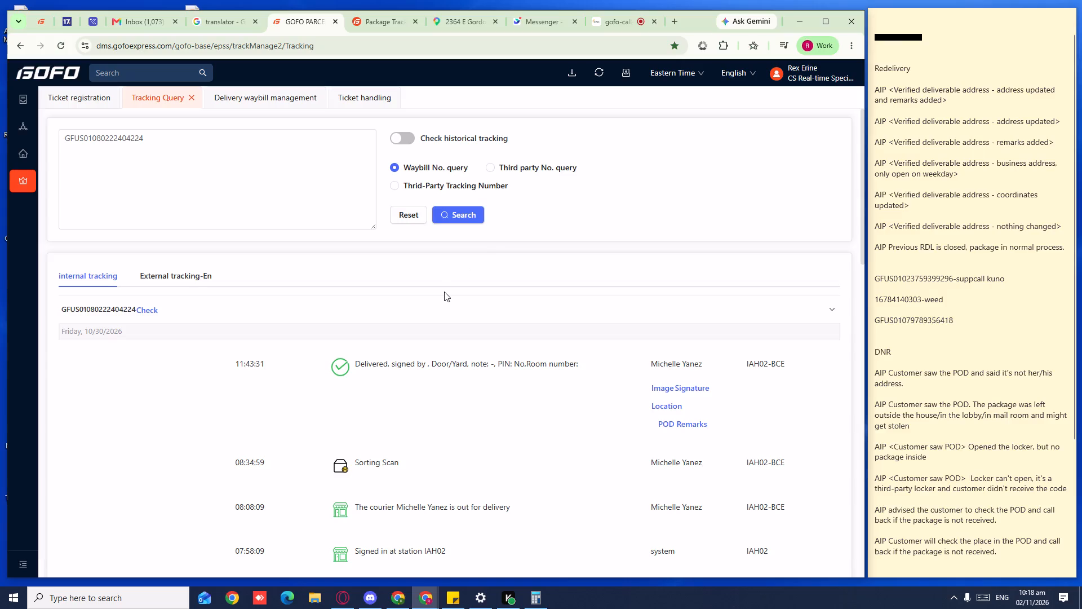
left_click(249, 102)
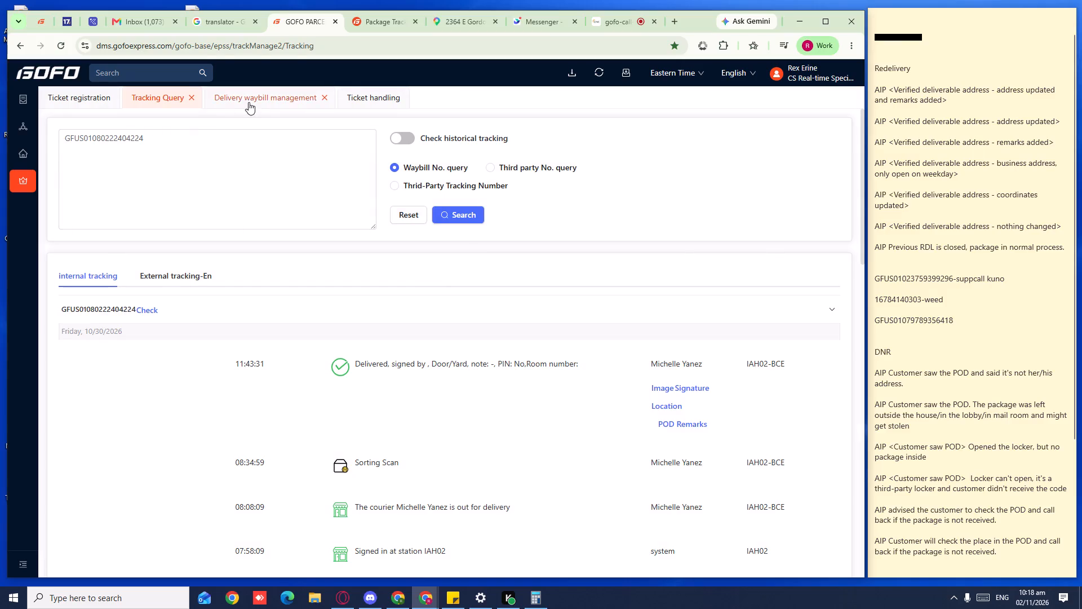
left_click(162, 96)
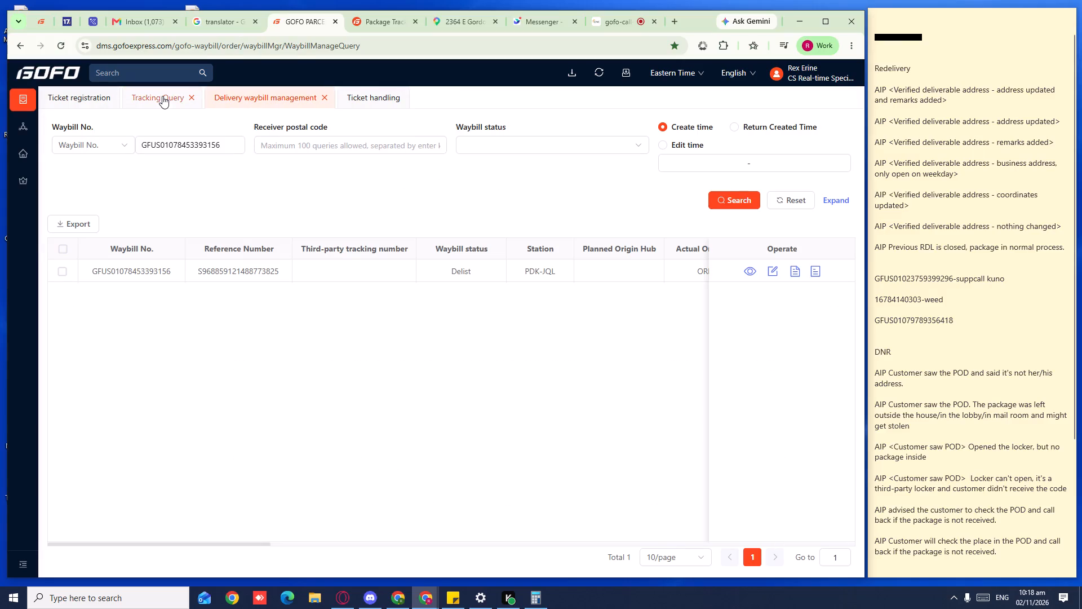
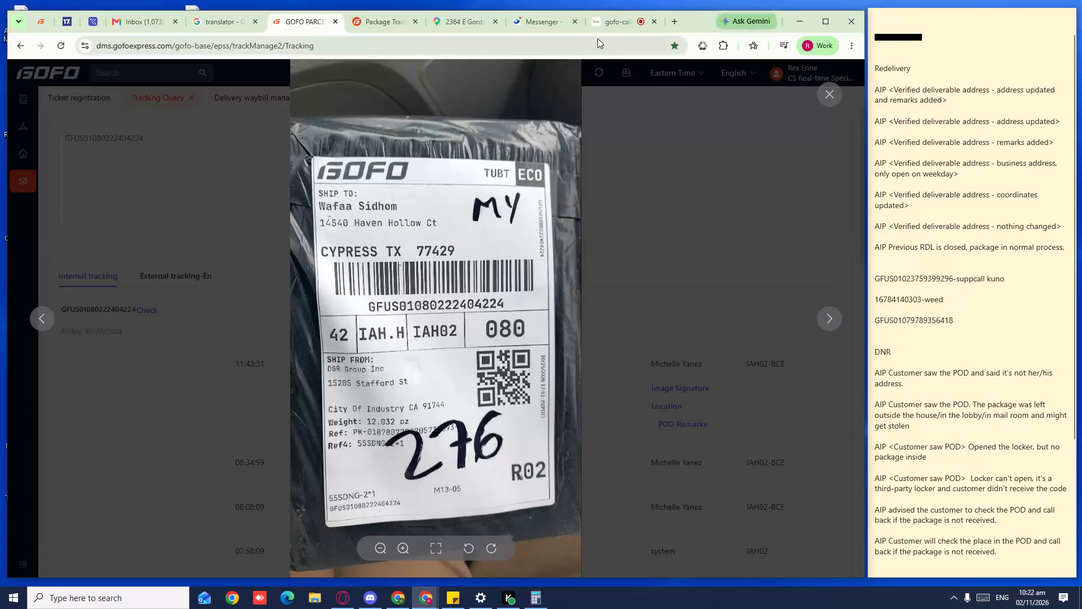
Return to the call-center queue page to check the ongoing call.
left_click(611, 22)
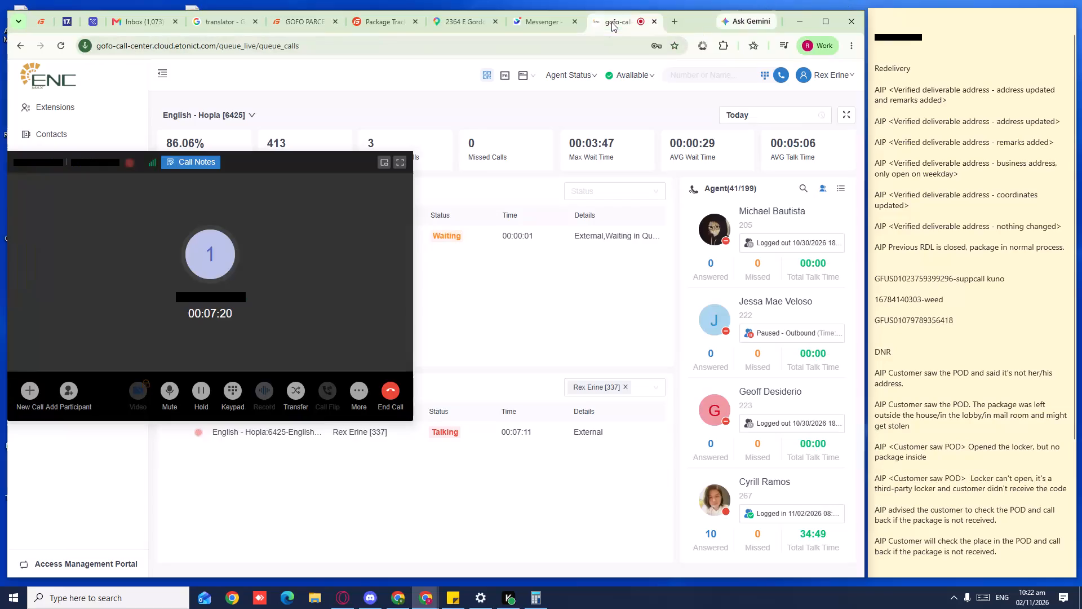